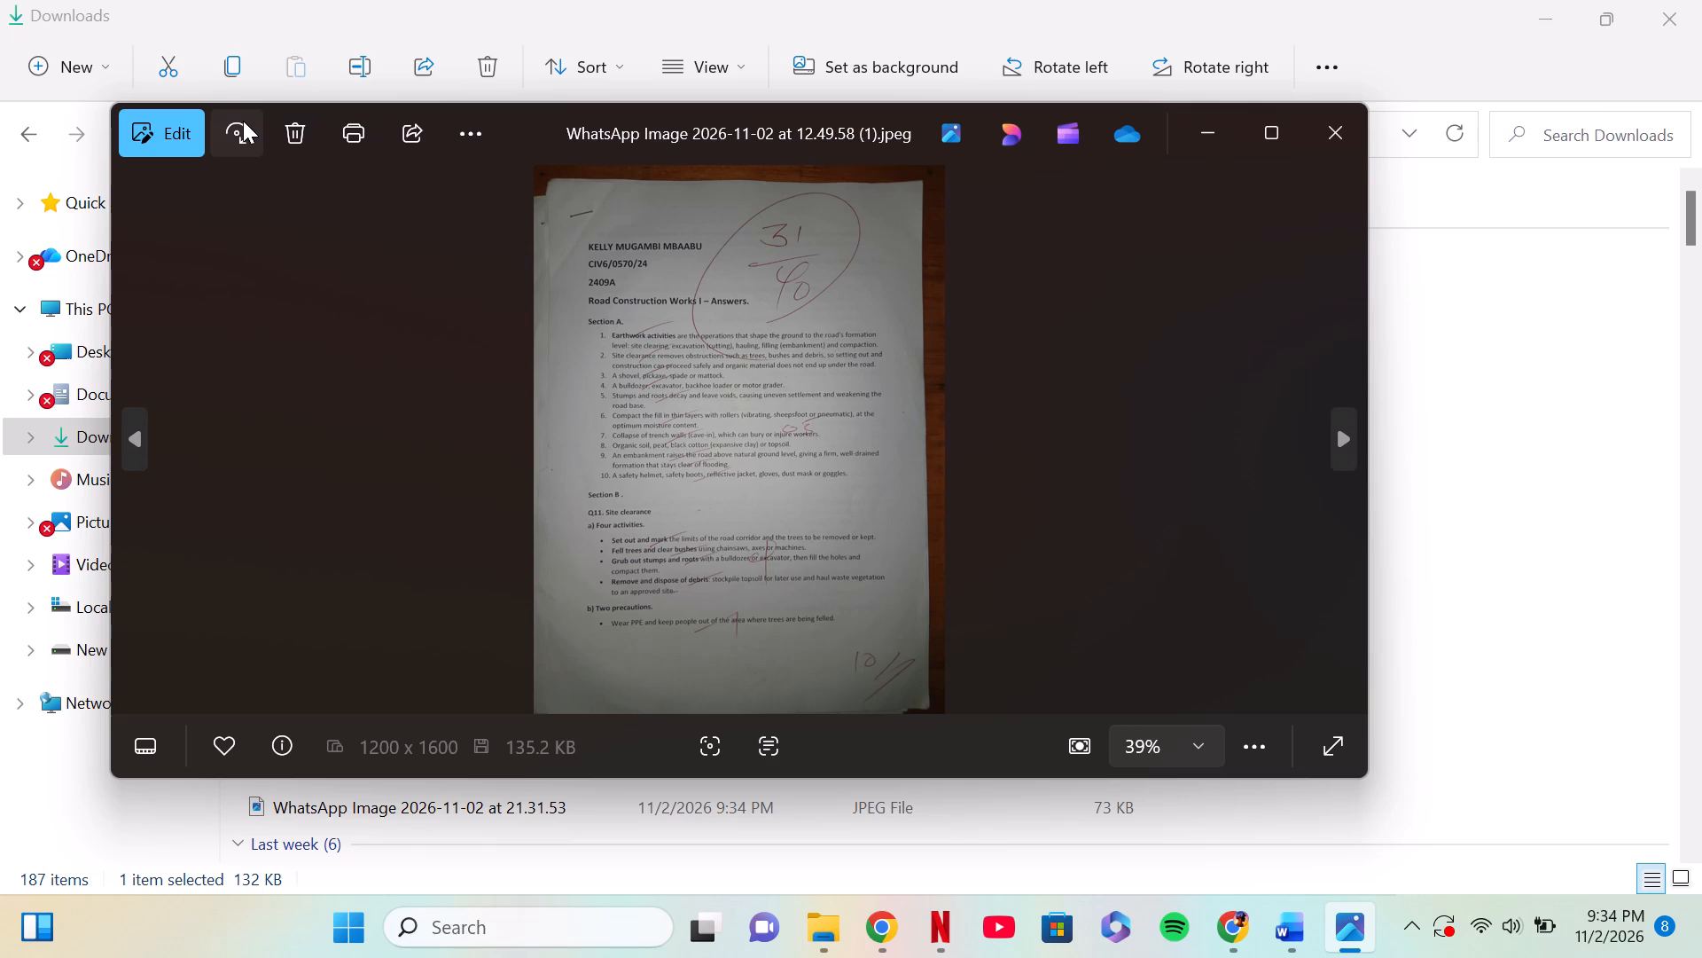
# Look through the images that follow WhatsApp Image 2026-11-02 at 12.49.58 (1), and close the photo viewer.
pyautogui.click(1335, 450)
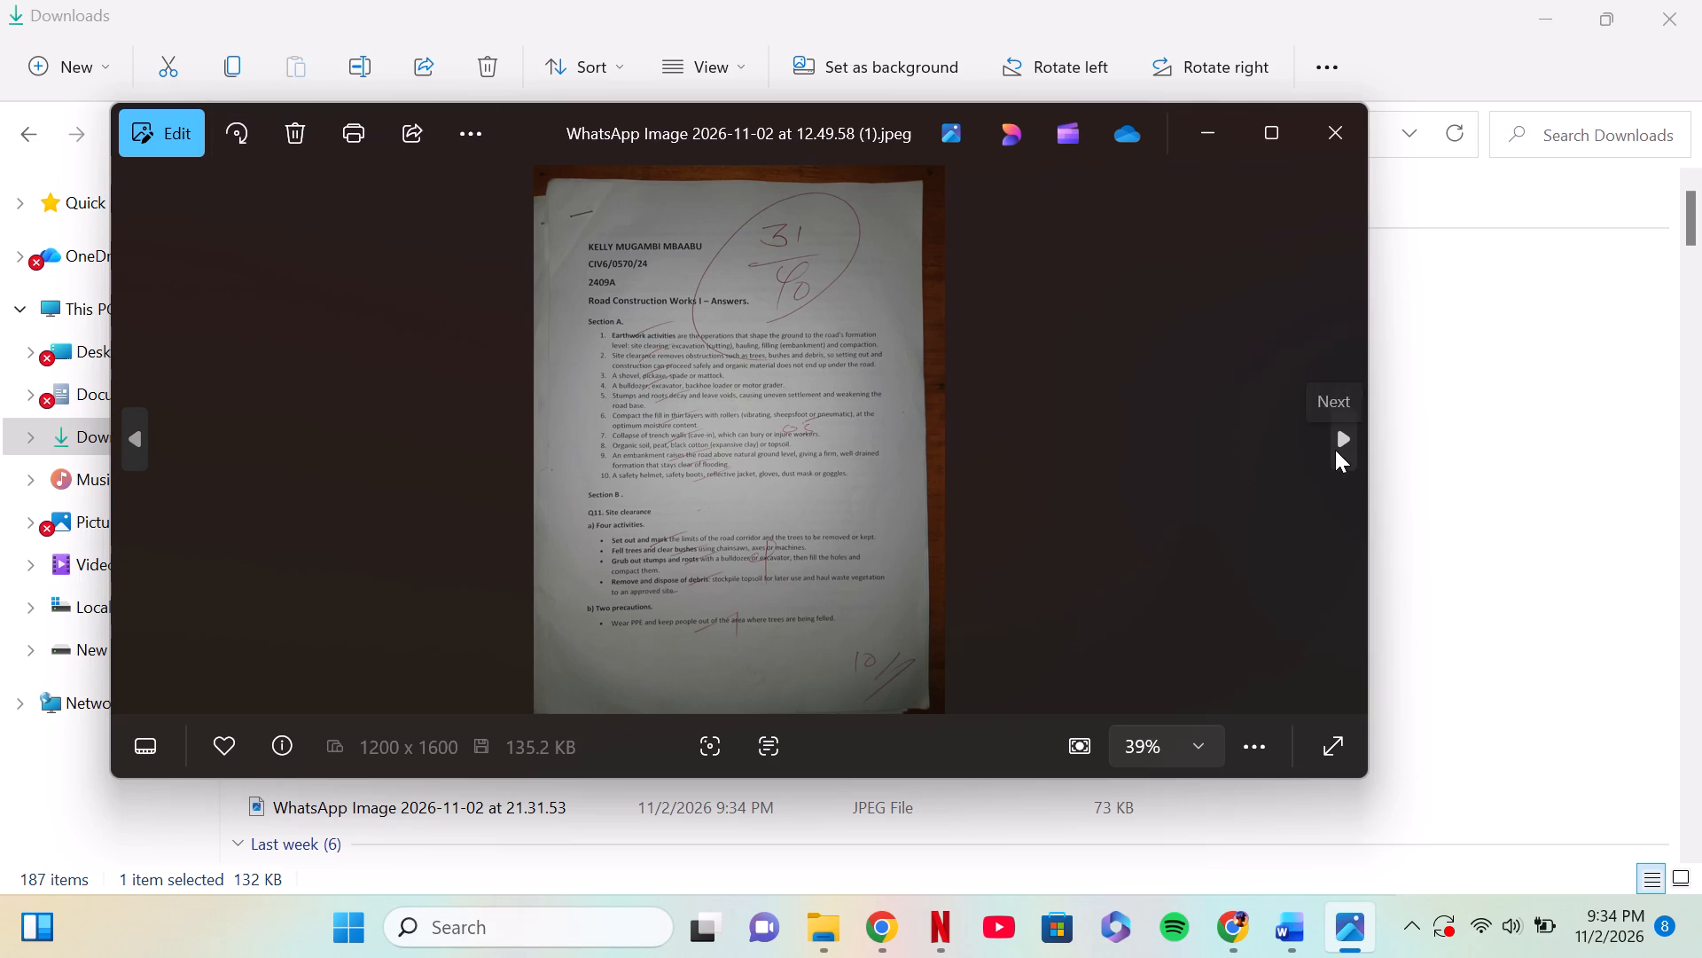
pyautogui.click(1341, 440)
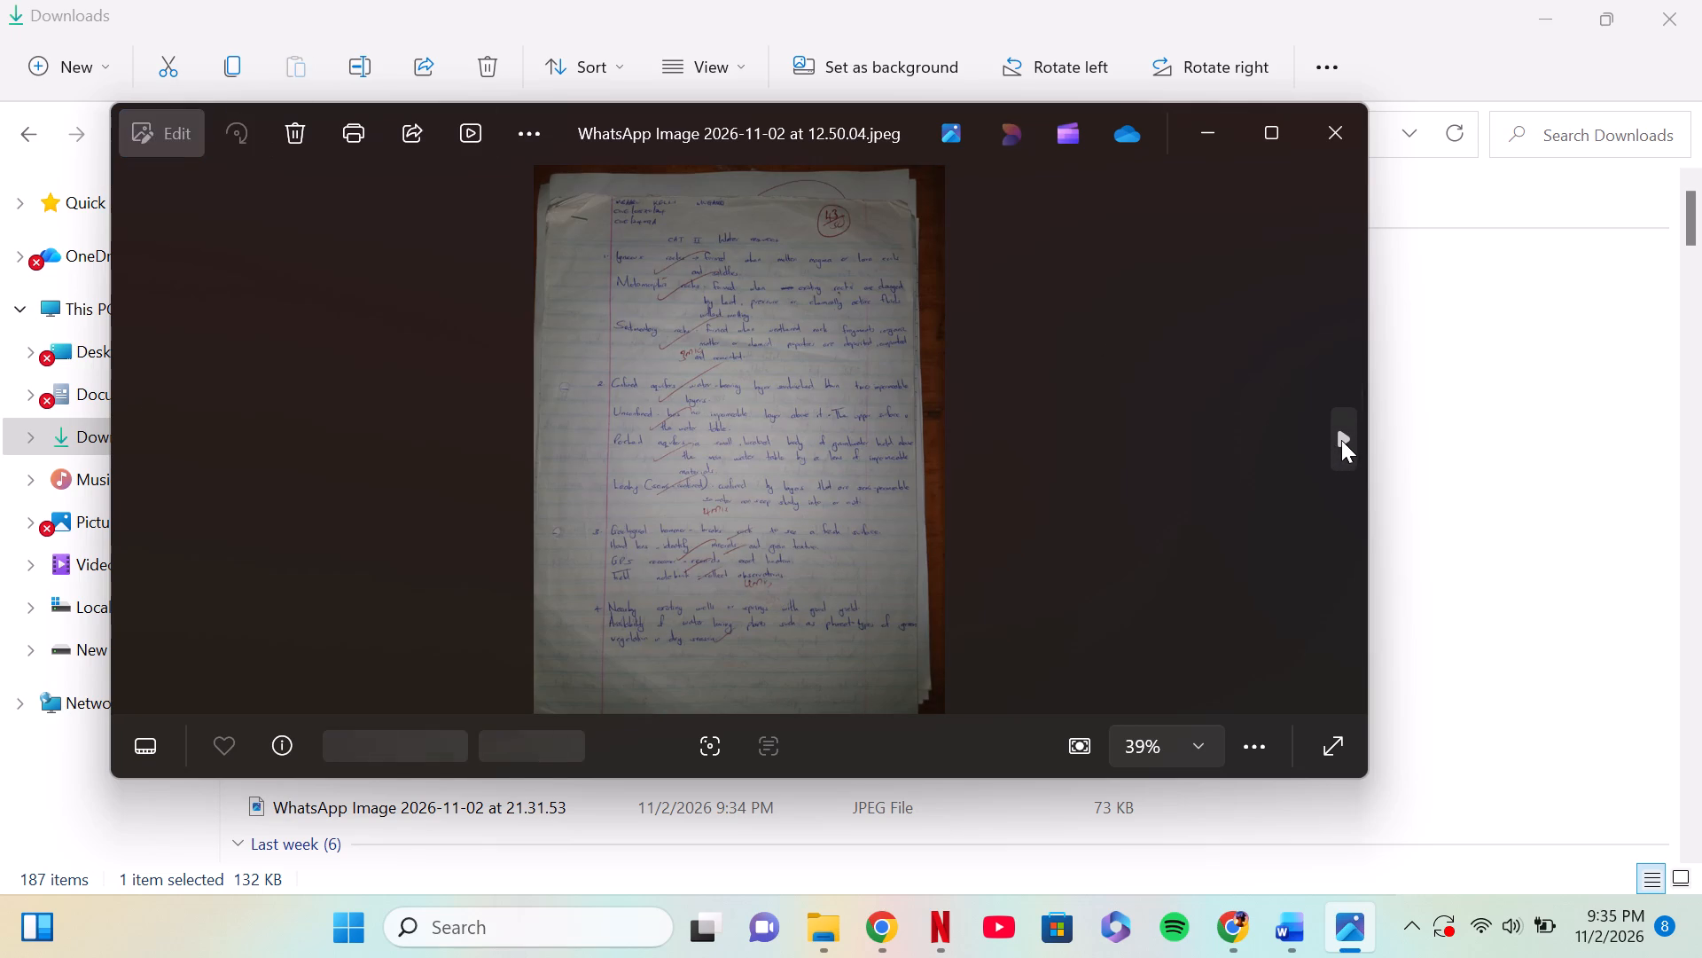
pyautogui.click(1341, 440)
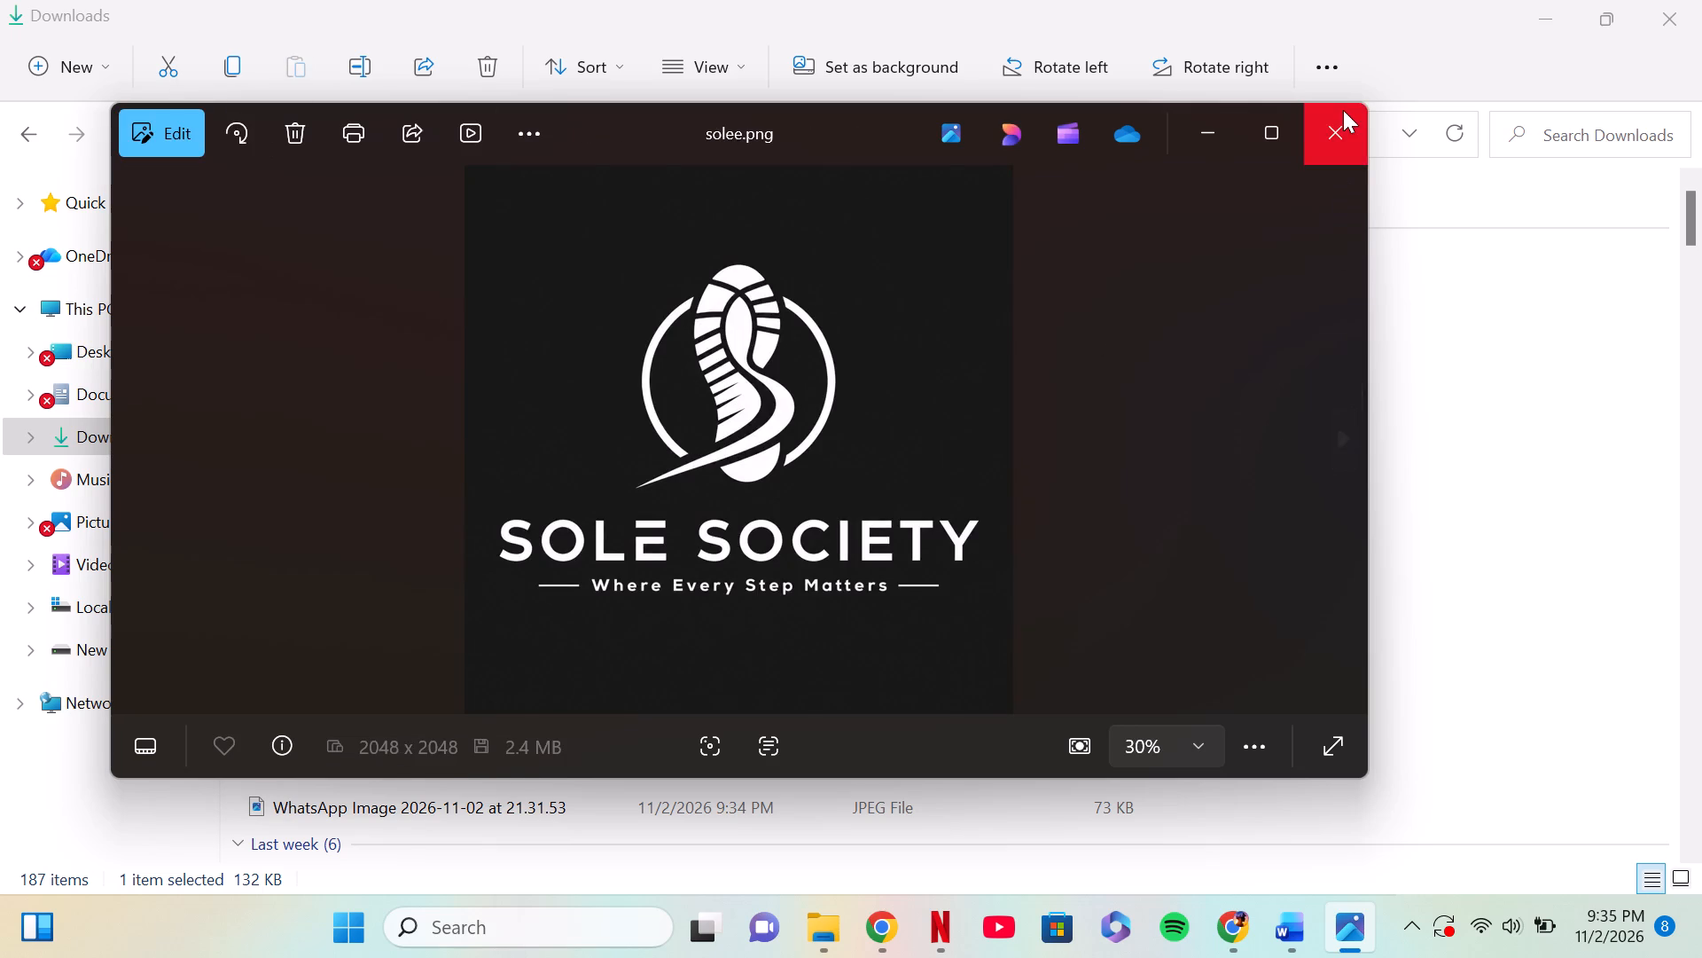
pyautogui.click(1343, 110)
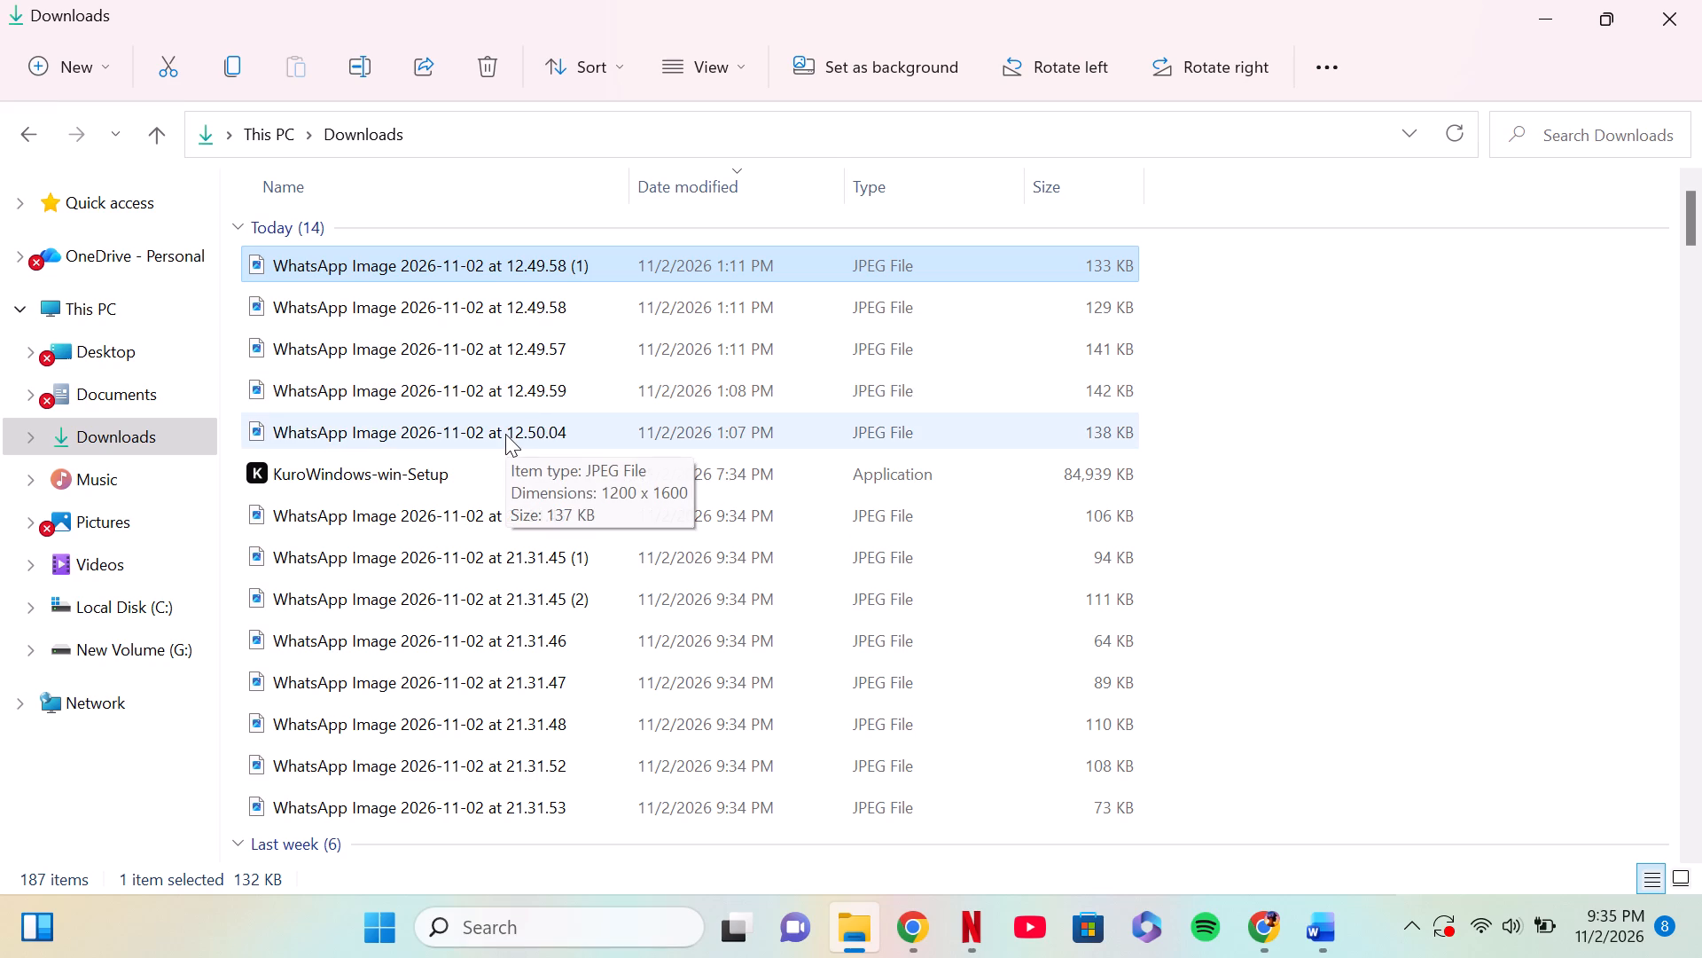
# Open WhatsApp Image 2026-11-02 at 21.31.53 from the Downloads folder and rotate it three quarter turns clockwise so the page is upright.
pyautogui.click(81, 431)
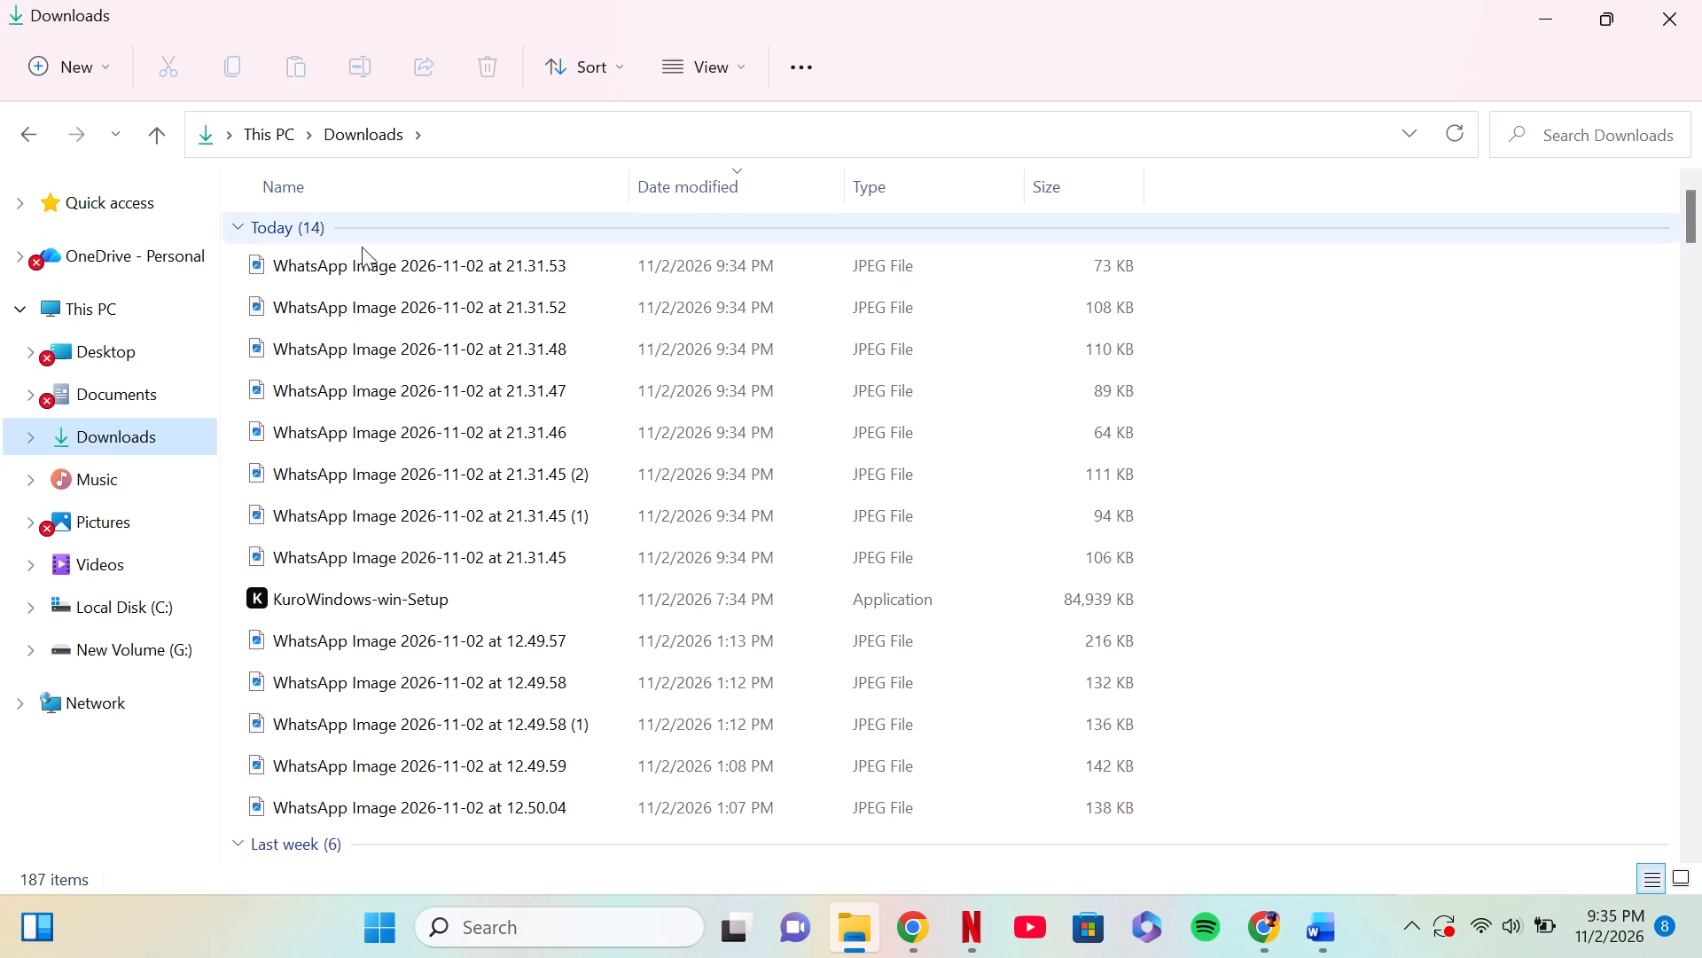
pyautogui.doubleClick(360, 271)
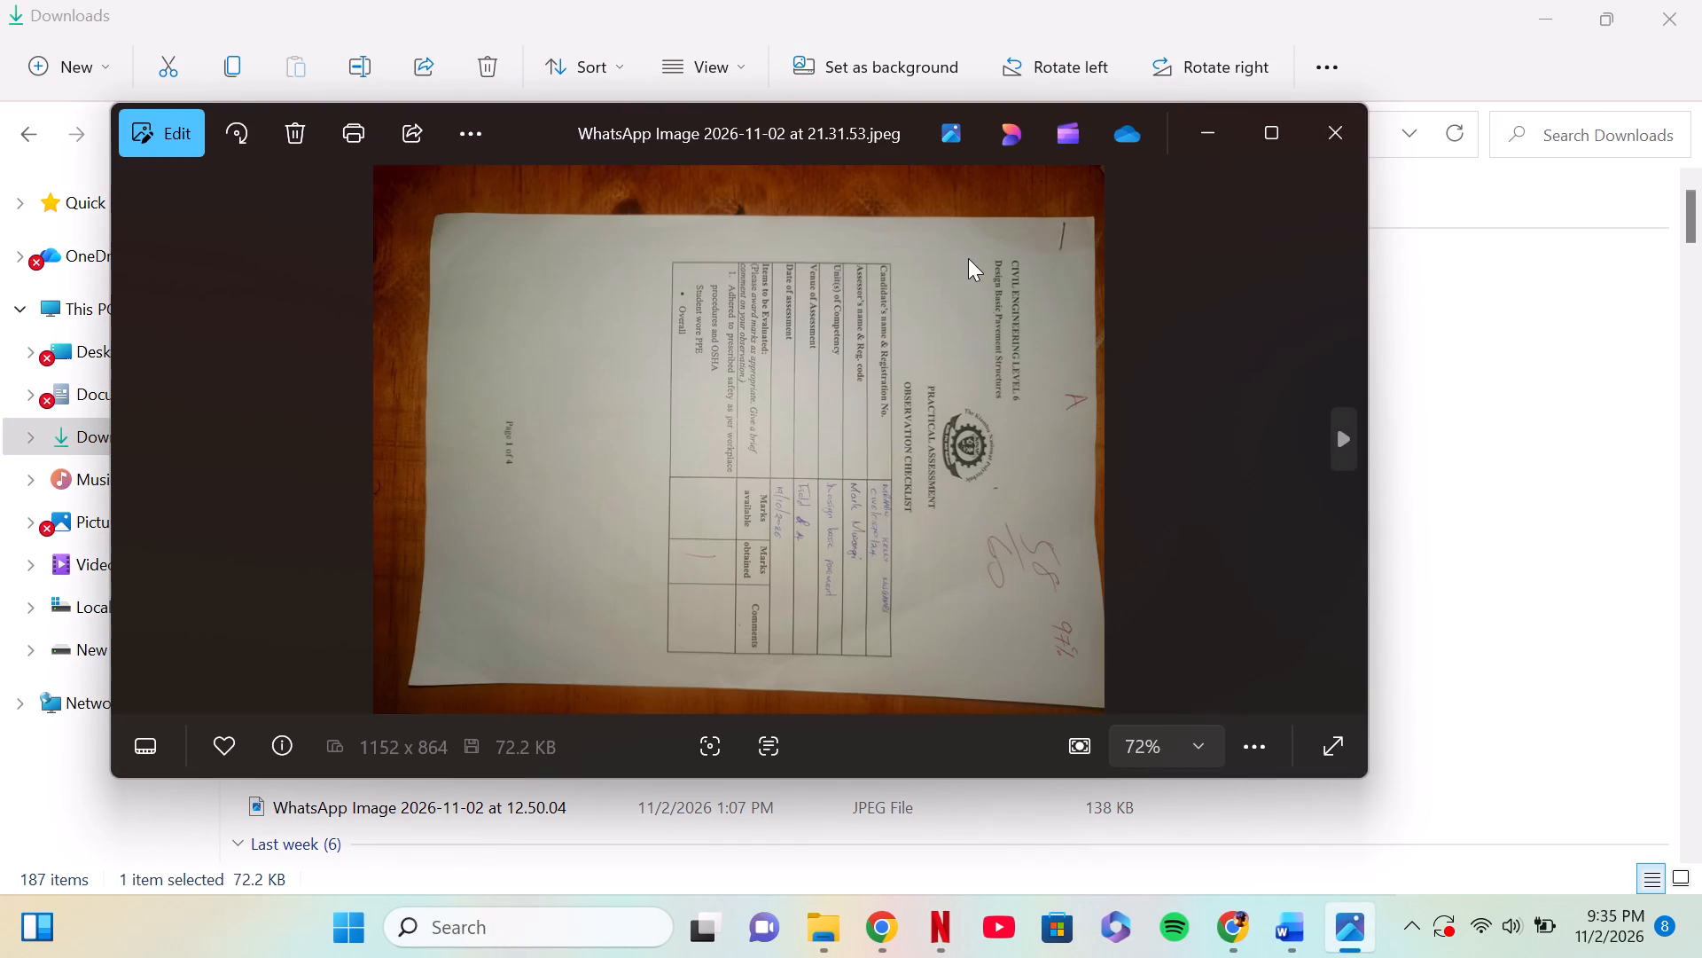
pyautogui.click(239, 110)
pyautogui.click(239, 110)
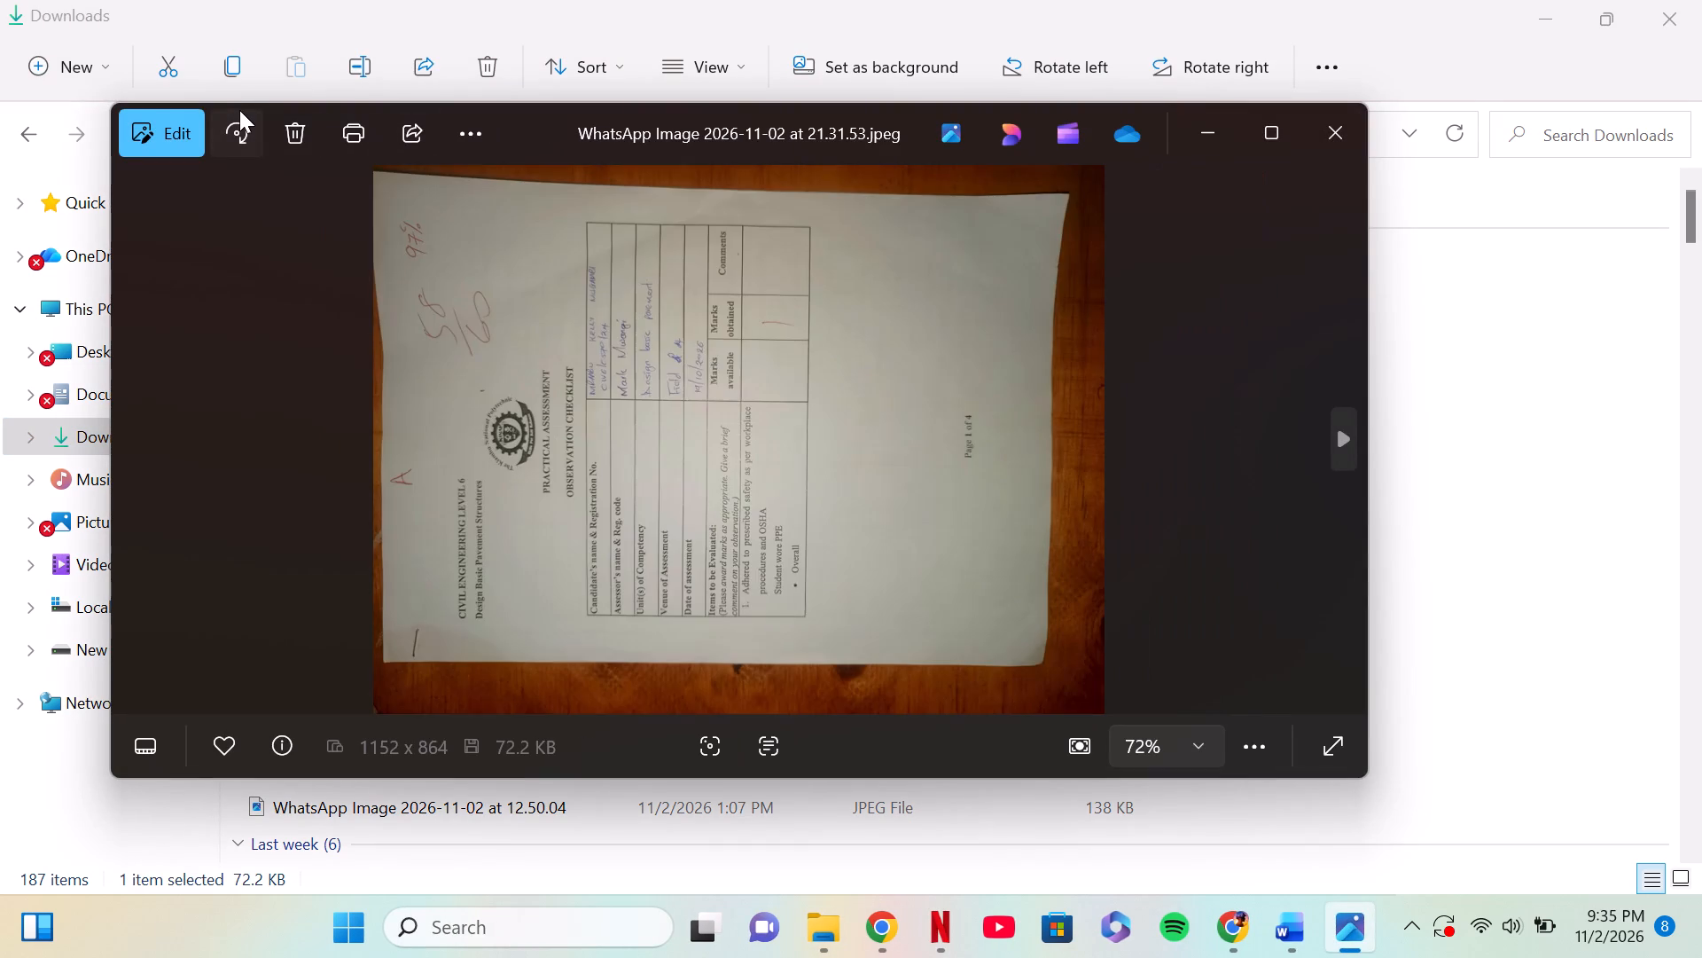
pyautogui.click(239, 110)
# Crop the table background off the 21.31.53 image's left, bottom and right edges to about 736 x 1076, and save over the original.
pyautogui.click(143, 128)
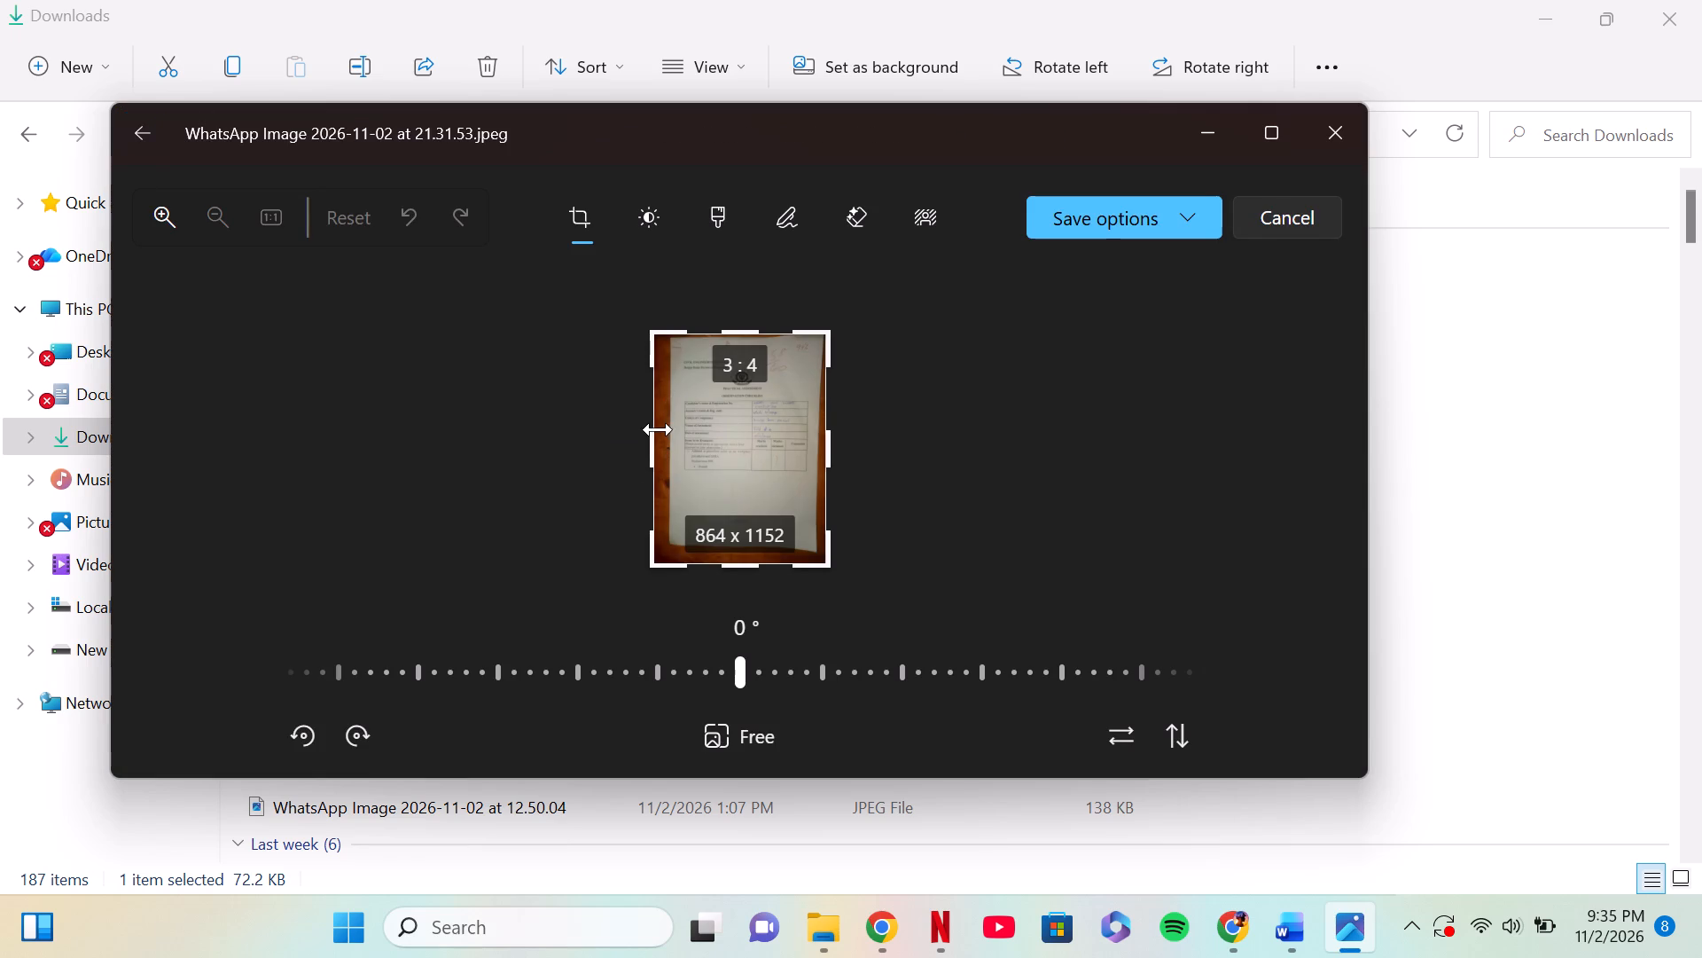
pyautogui.moveTo(655, 438); pyautogui.dragTo(677, 442)
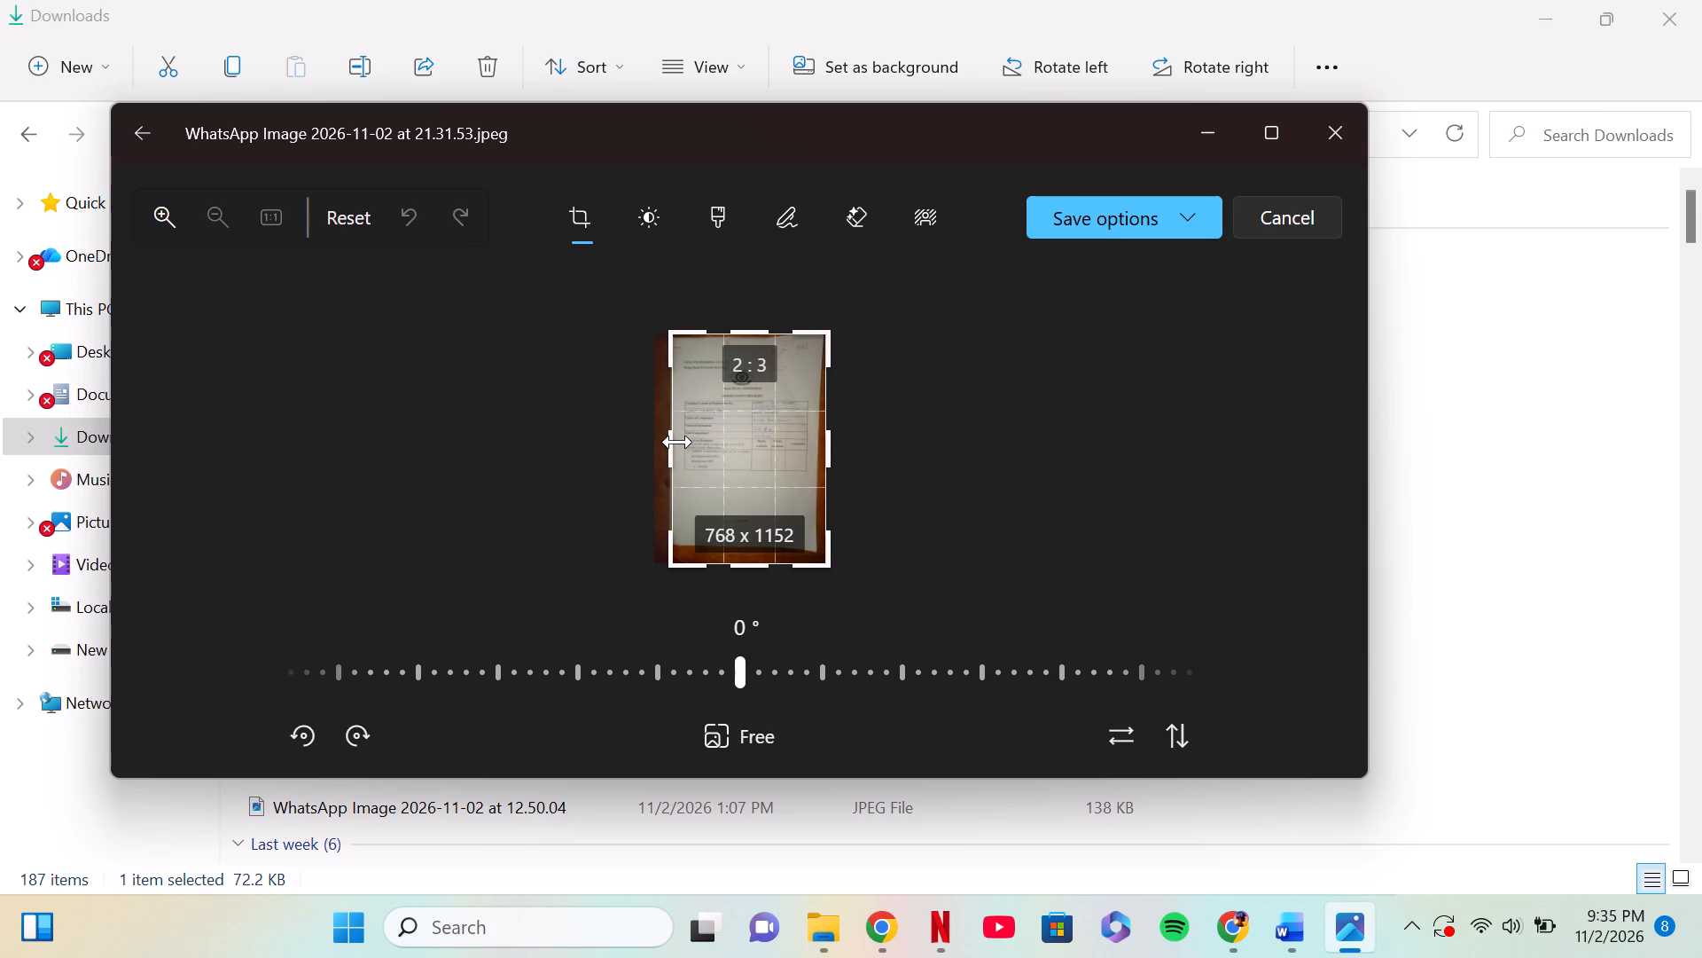
pyautogui.moveTo(677, 442); pyautogui.dragTo(676, 442)
pyautogui.moveTo(728, 561); pyautogui.dragTo(728, 553)
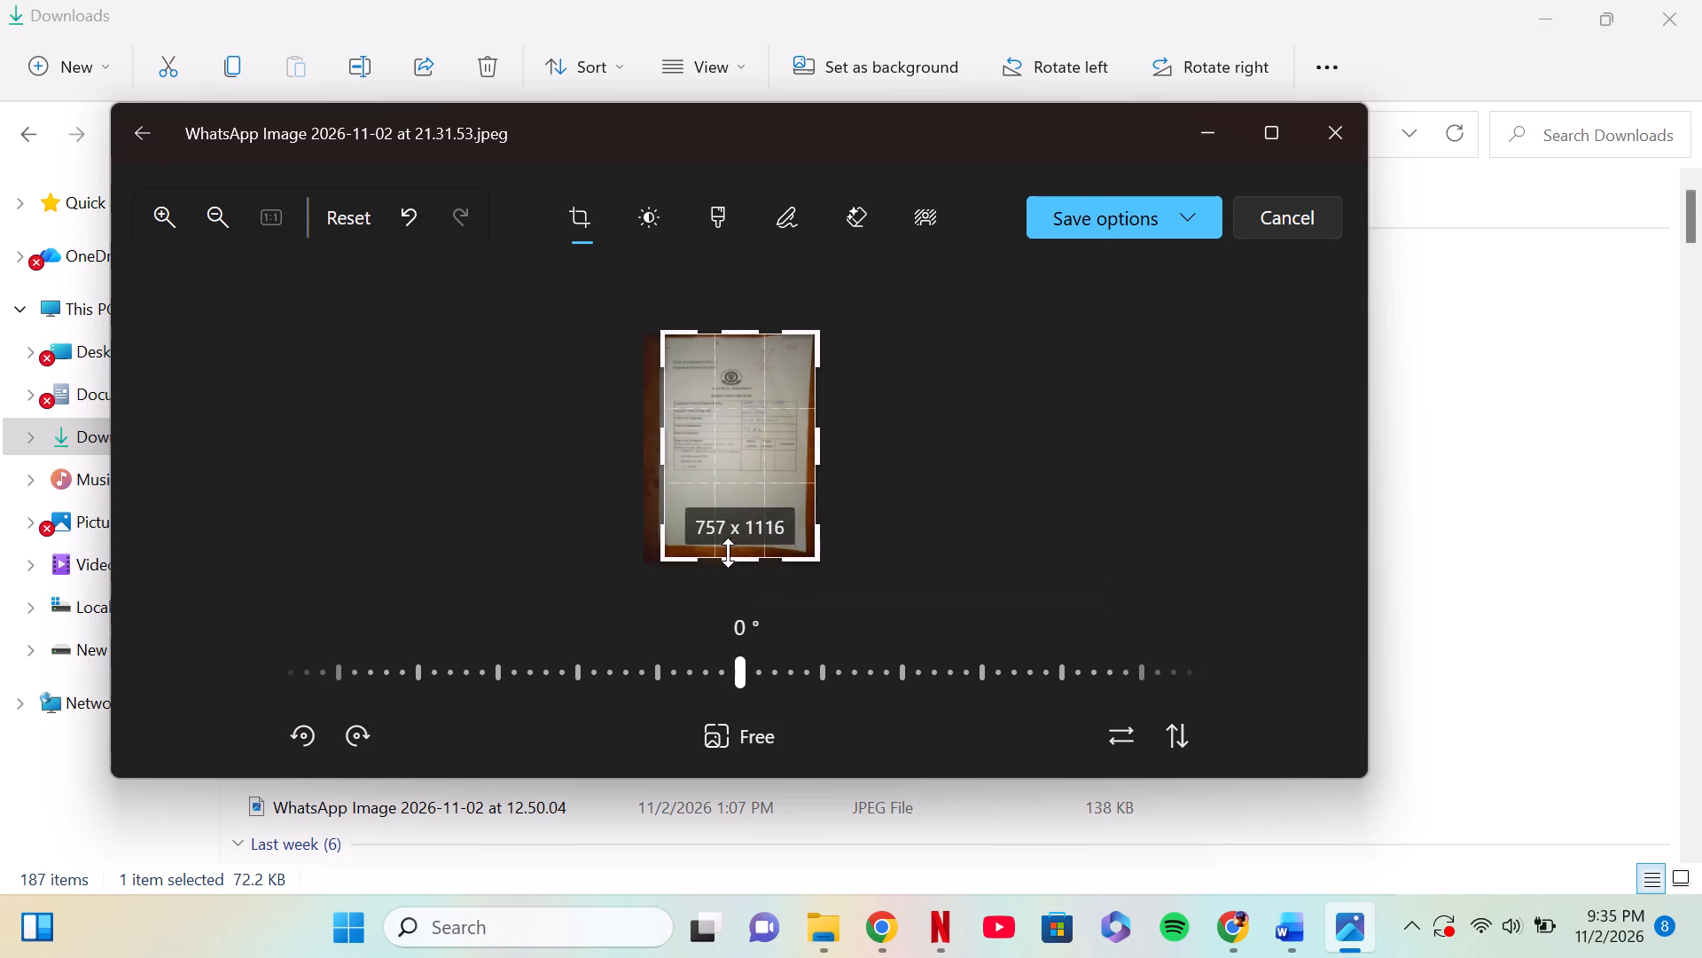
pyautogui.moveTo(728, 553); pyautogui.dragTo(729, 546)
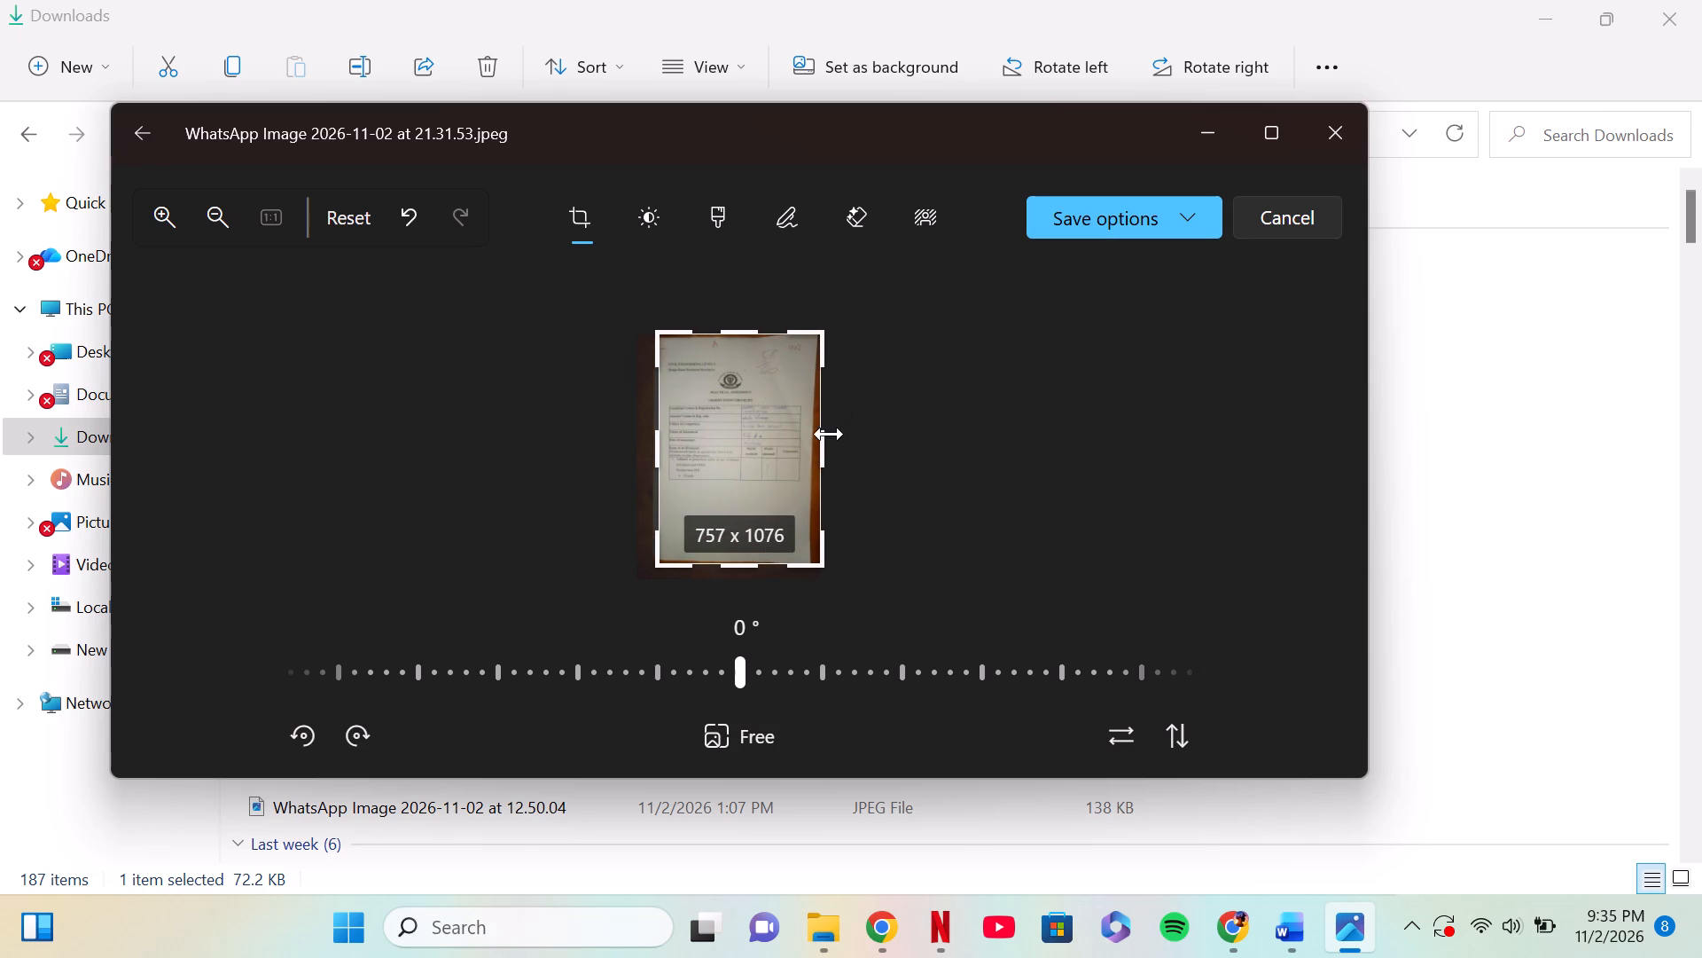
pyautogui.click(827, 442)
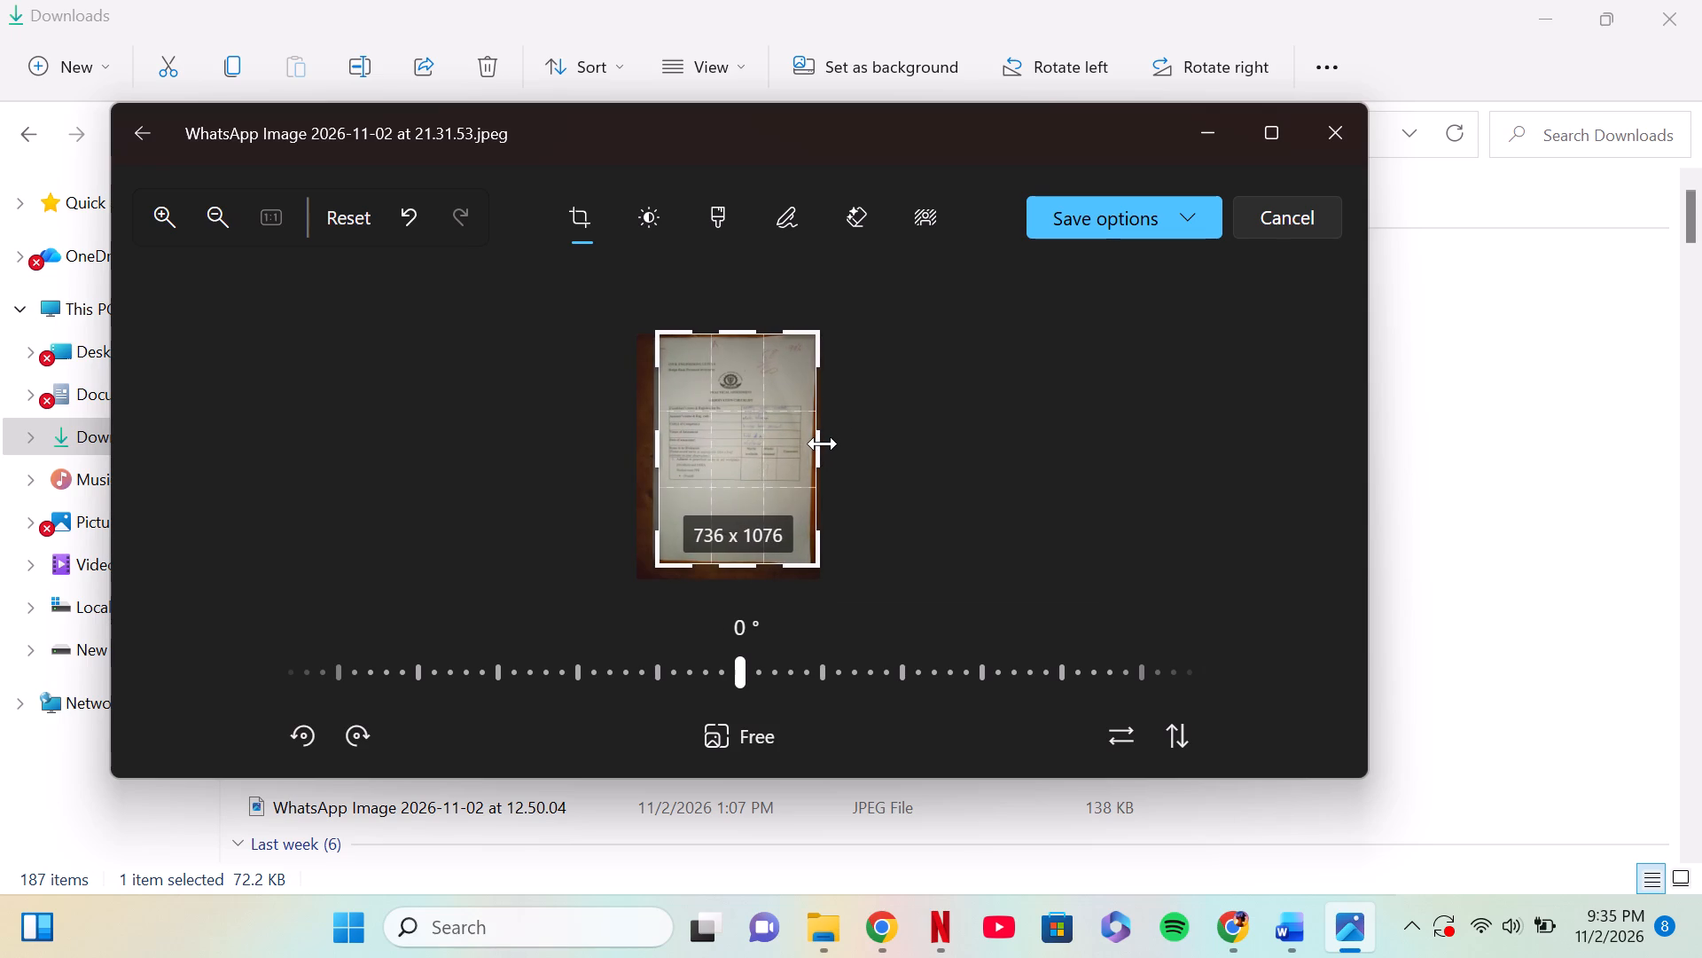
pyautogui.click(1126, 215)
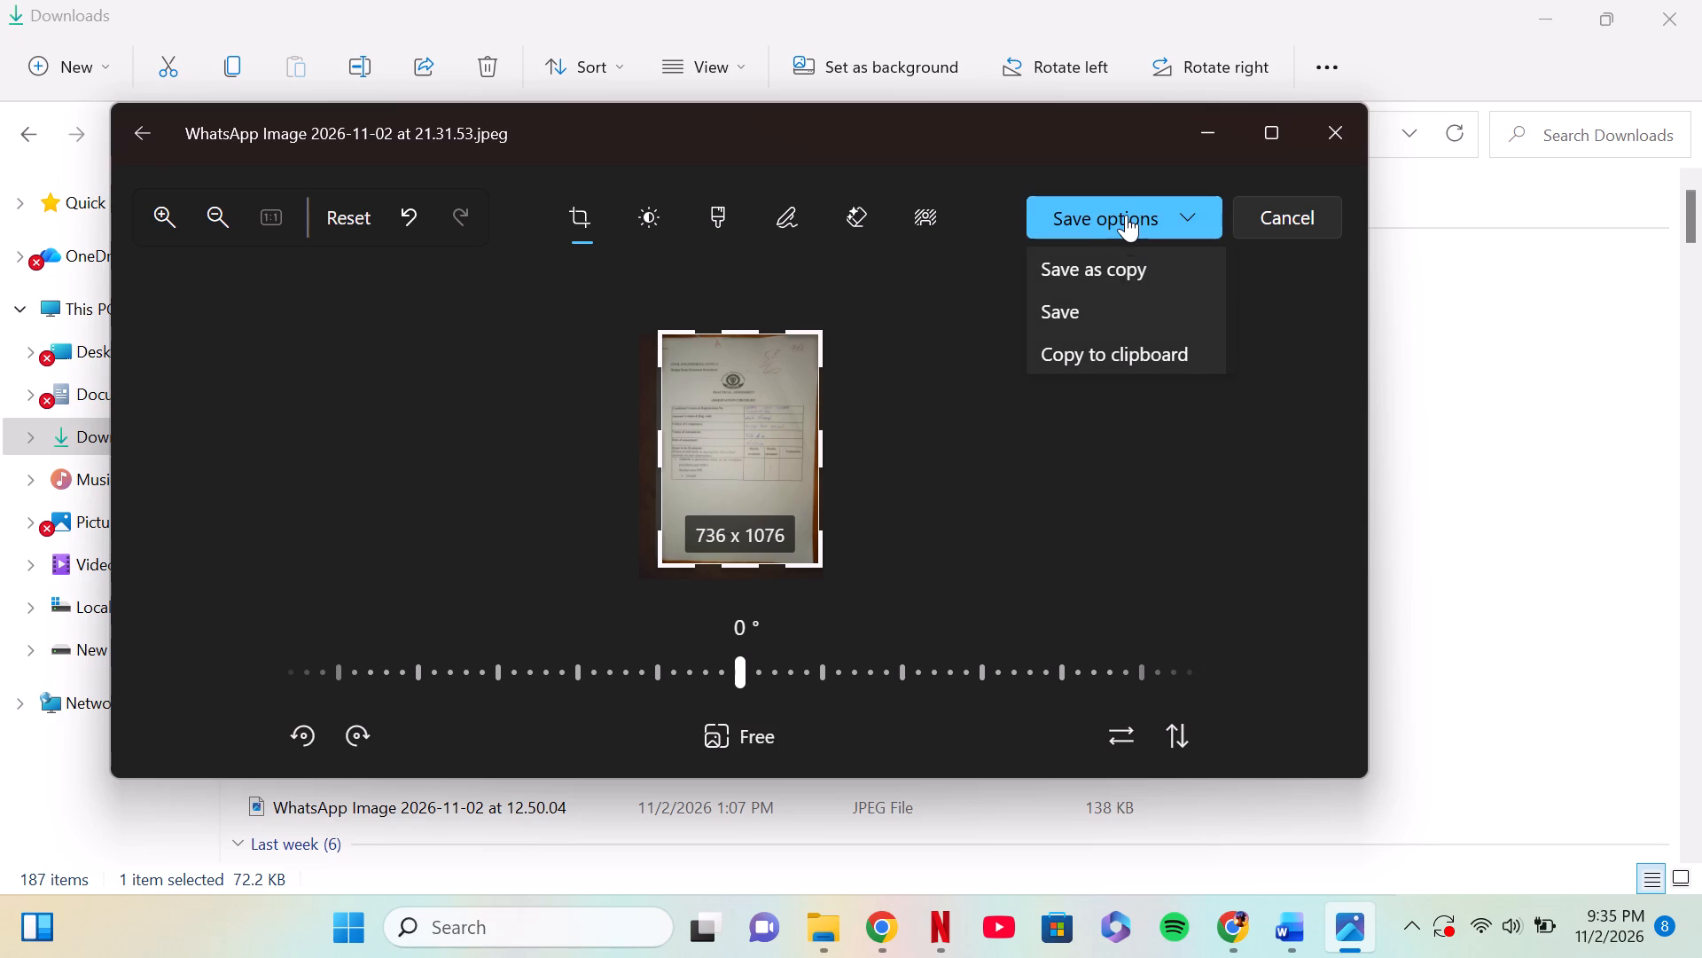
pyautogui.click(1081, 294)
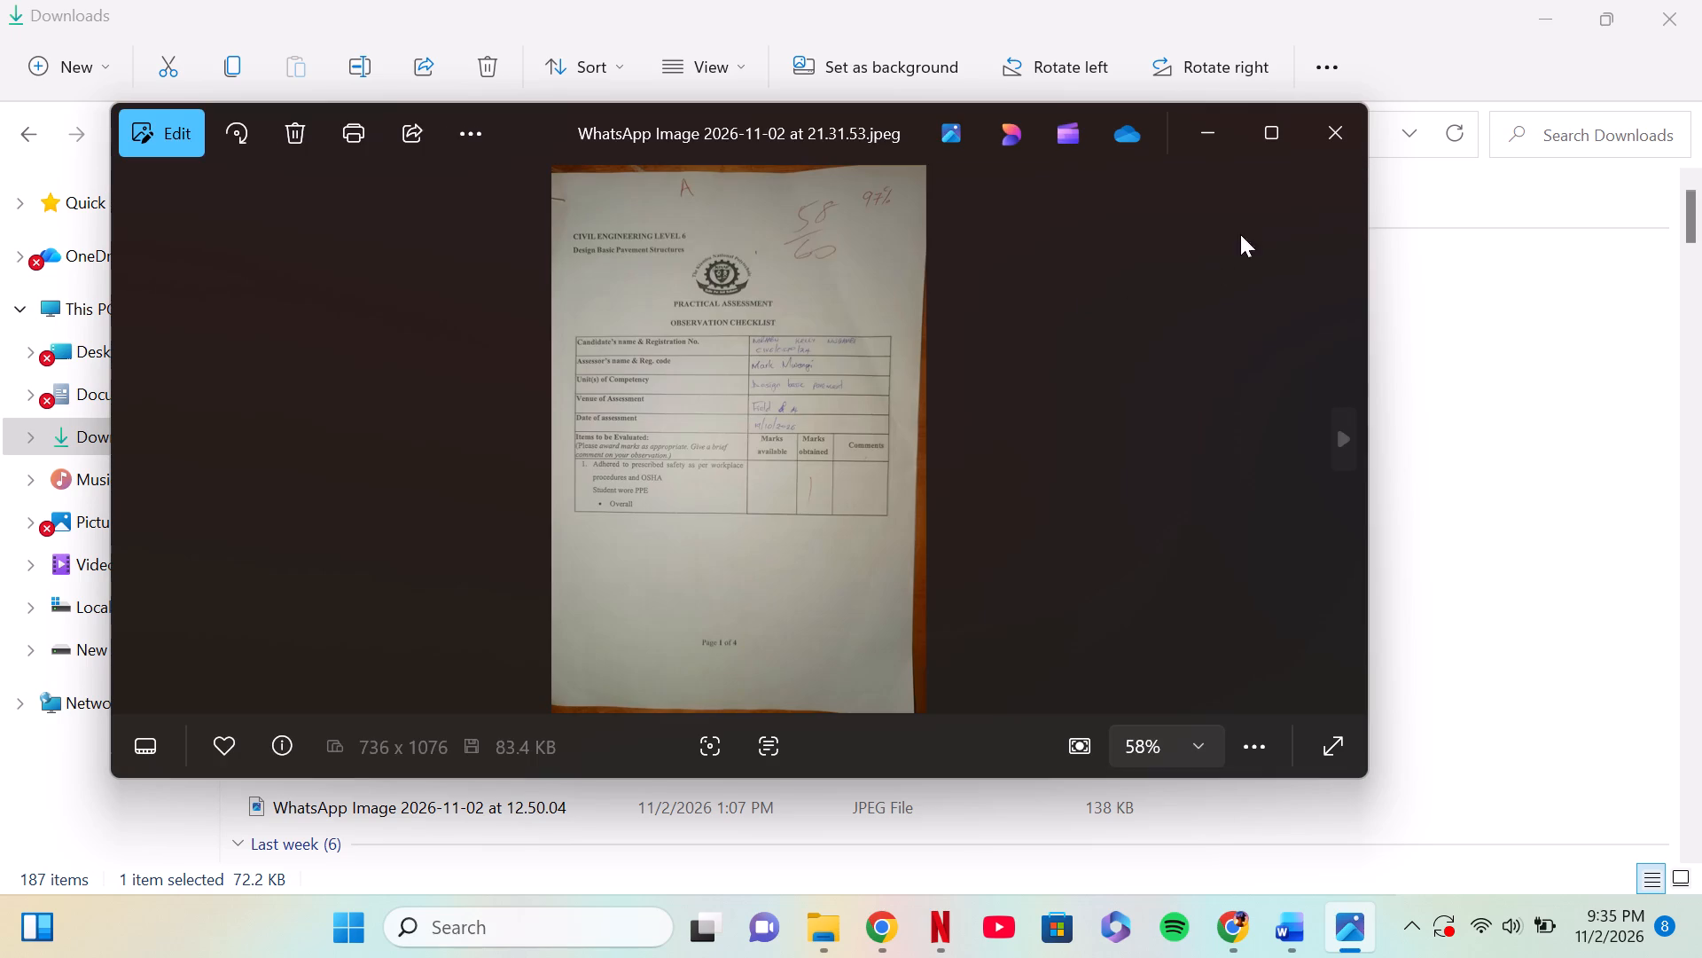
# Move on to the 21.31.52 image and rotate it three quarter turns clockwise so the page is upright.
pyautogui.click(1339, 439)
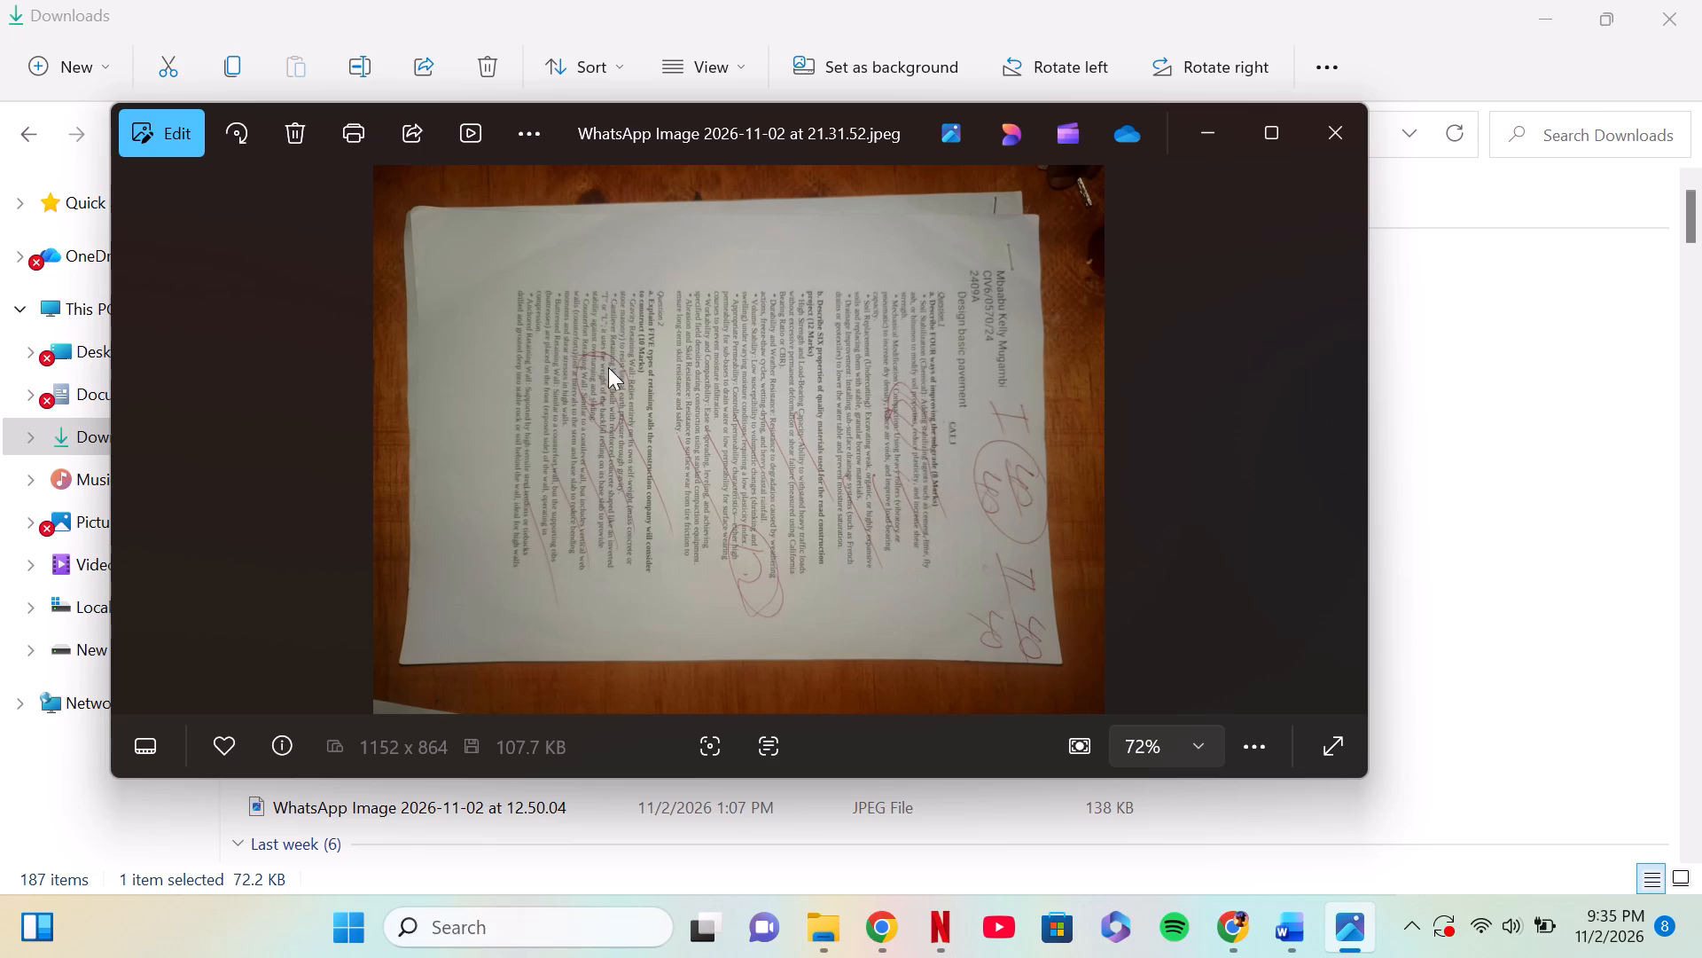
pyautogui.click(244, 136)
pyautogui.click(244, 136)
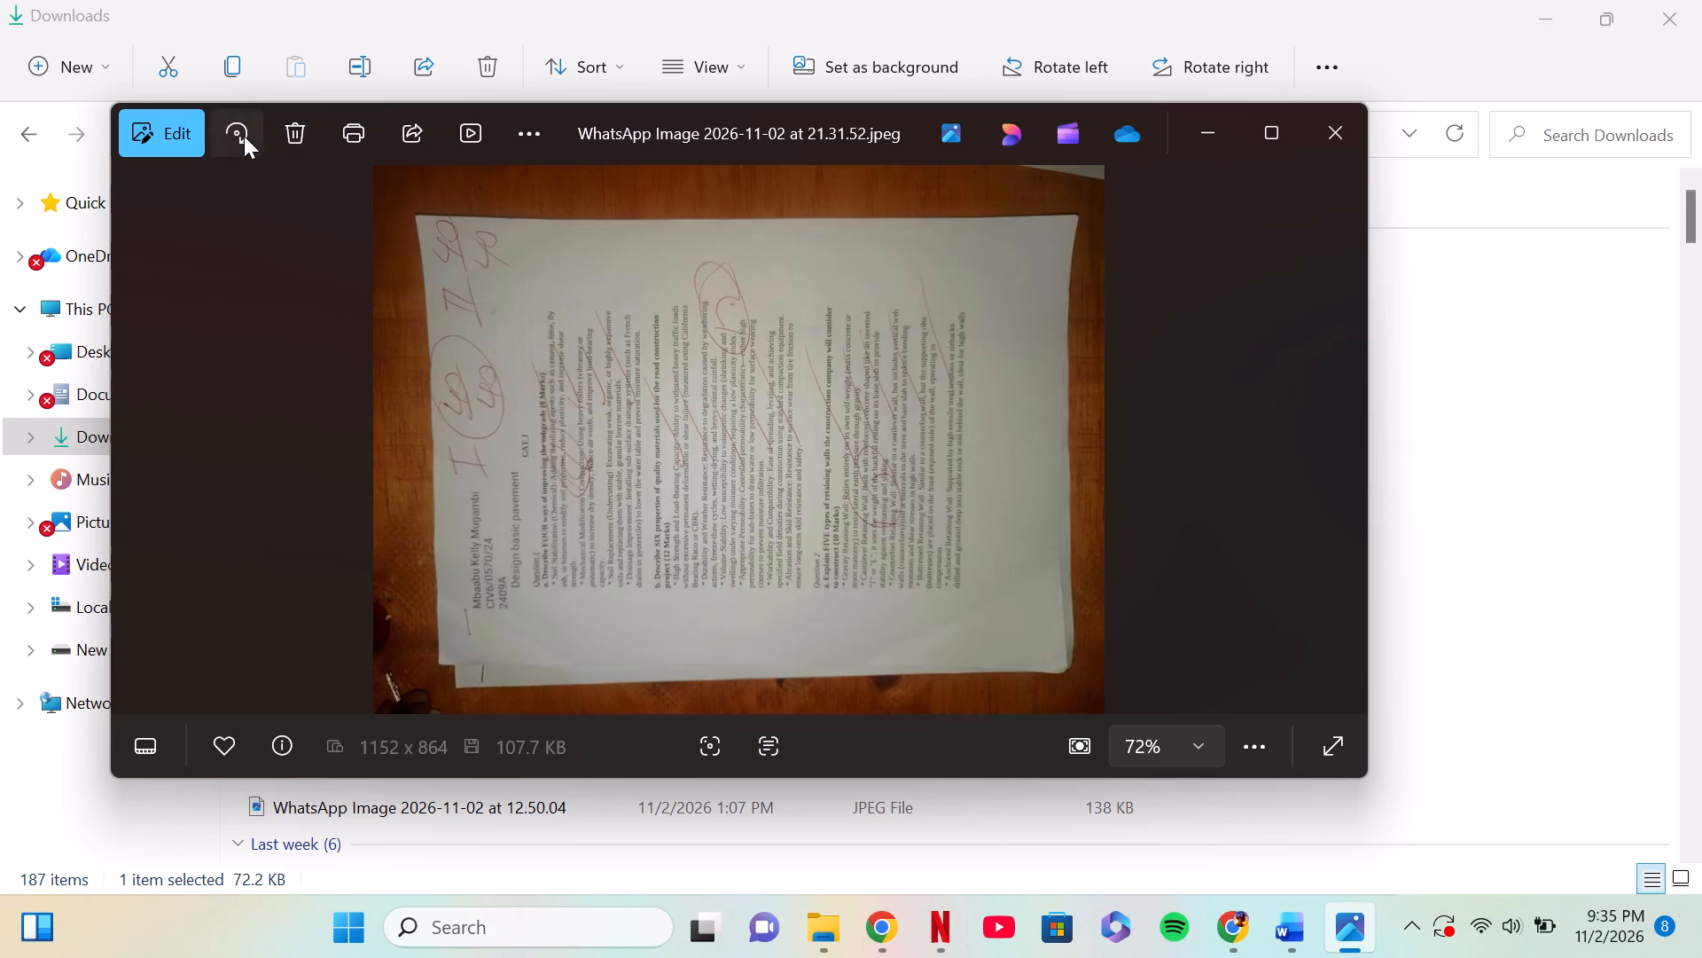
pyautogui.click(244, 136)
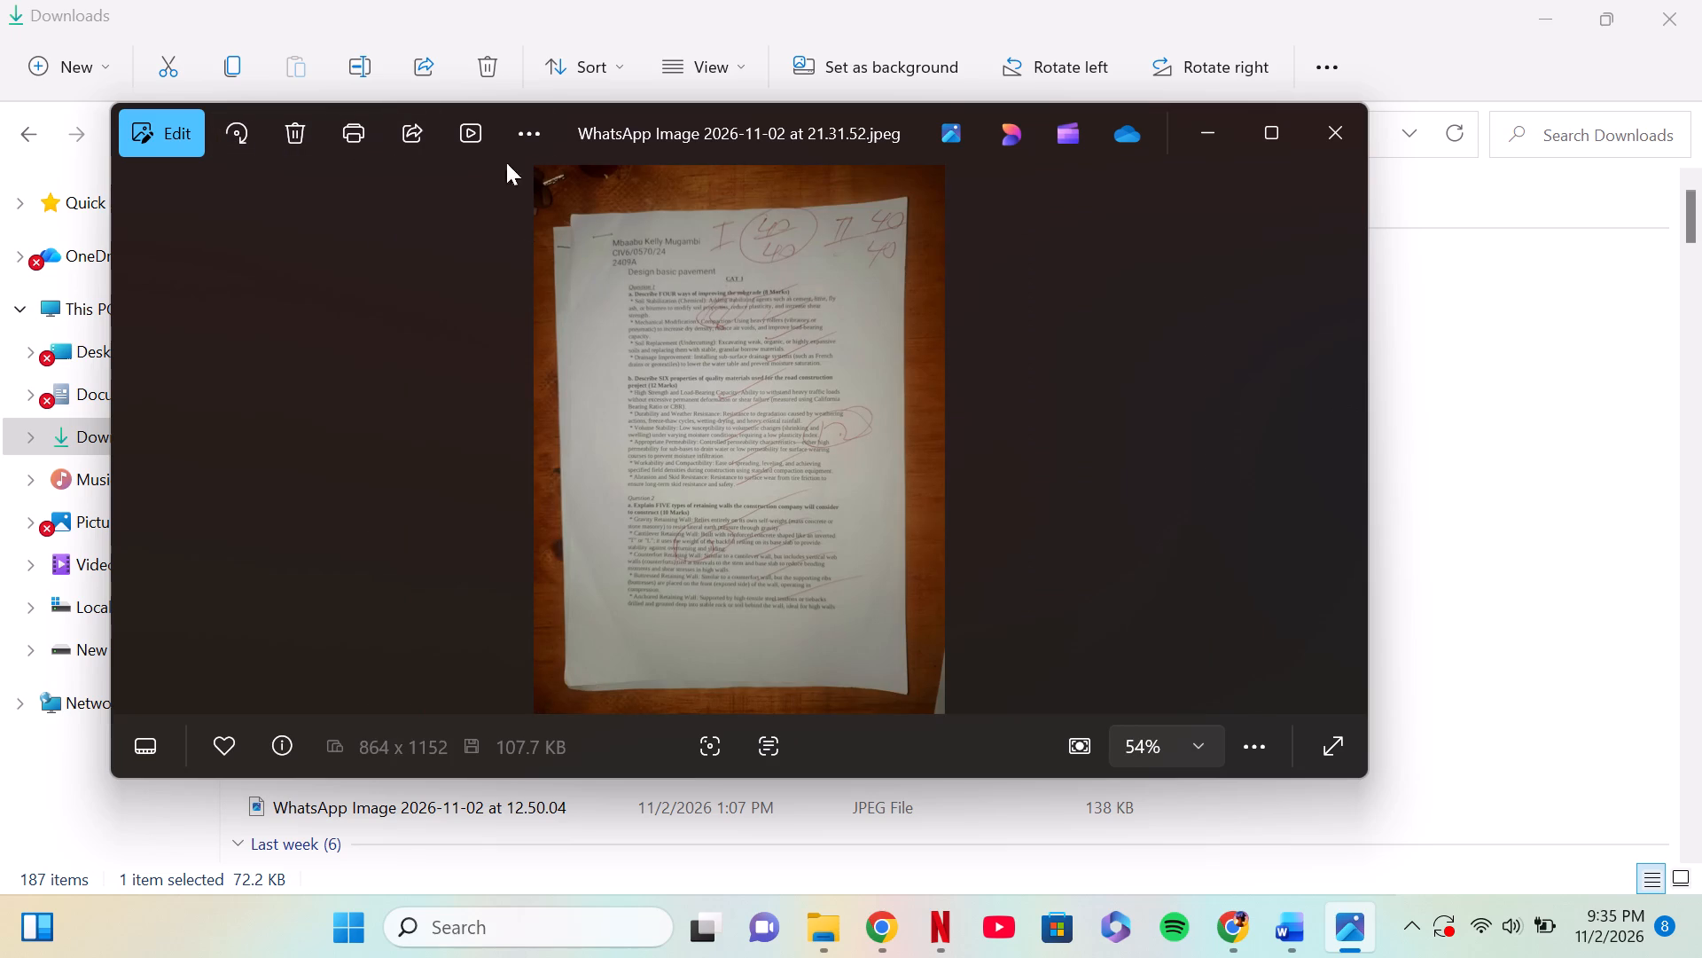
# Crop the 21.31.52 image on all four sides to about 737 x 1036 around the page, and save over the original.
pyautogui.click(140, 130)
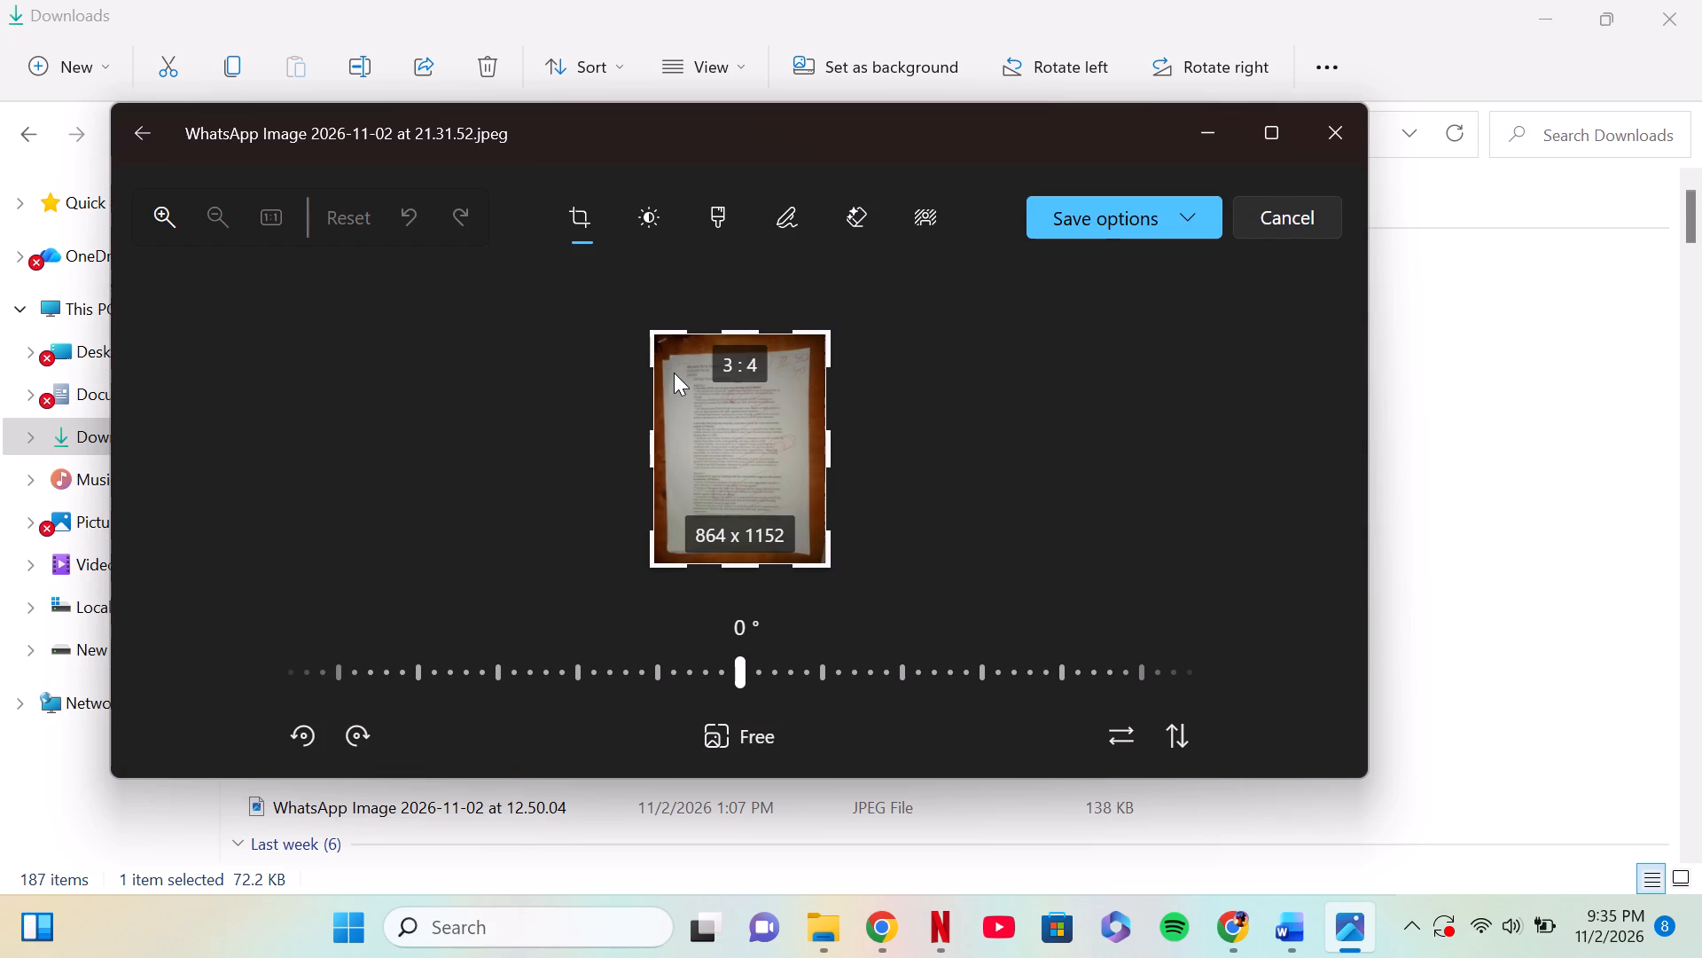
pyautogui.moveTo(648, 444); pyautogui.dragTo(651, 446)
pyautogui.moveTo(651, 446); pyautogui.dragTo(662, 455)
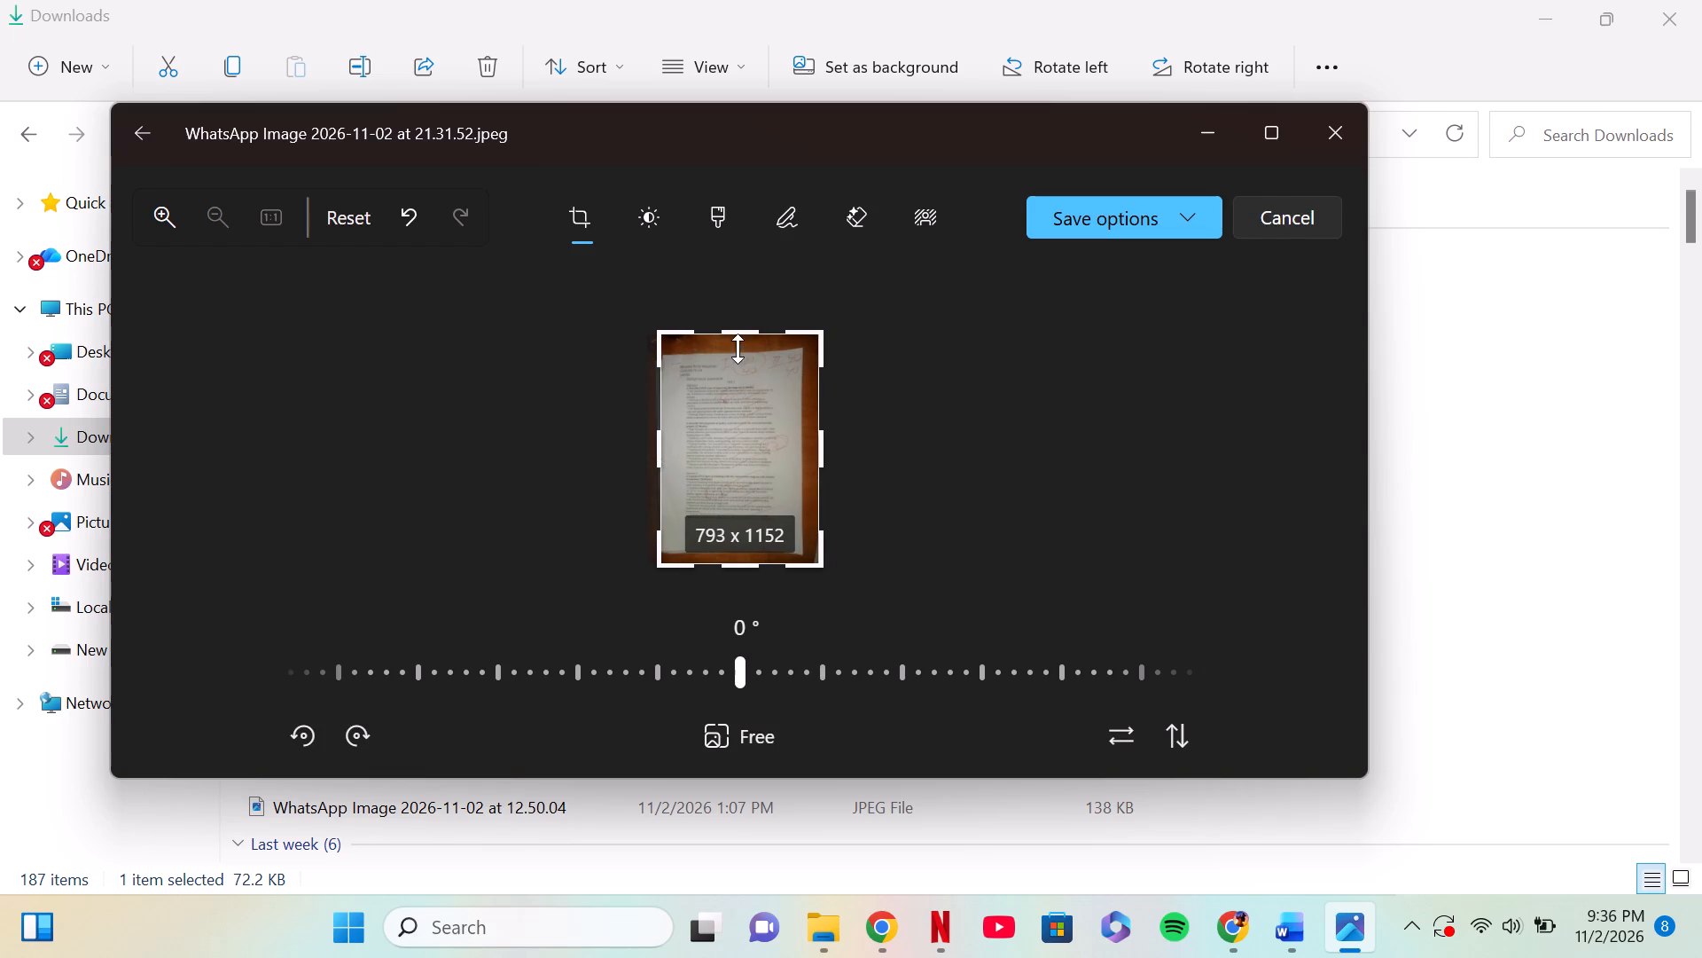
pyautogui.moveTo(732, 334); pyautogui.dragTo(738, 349)
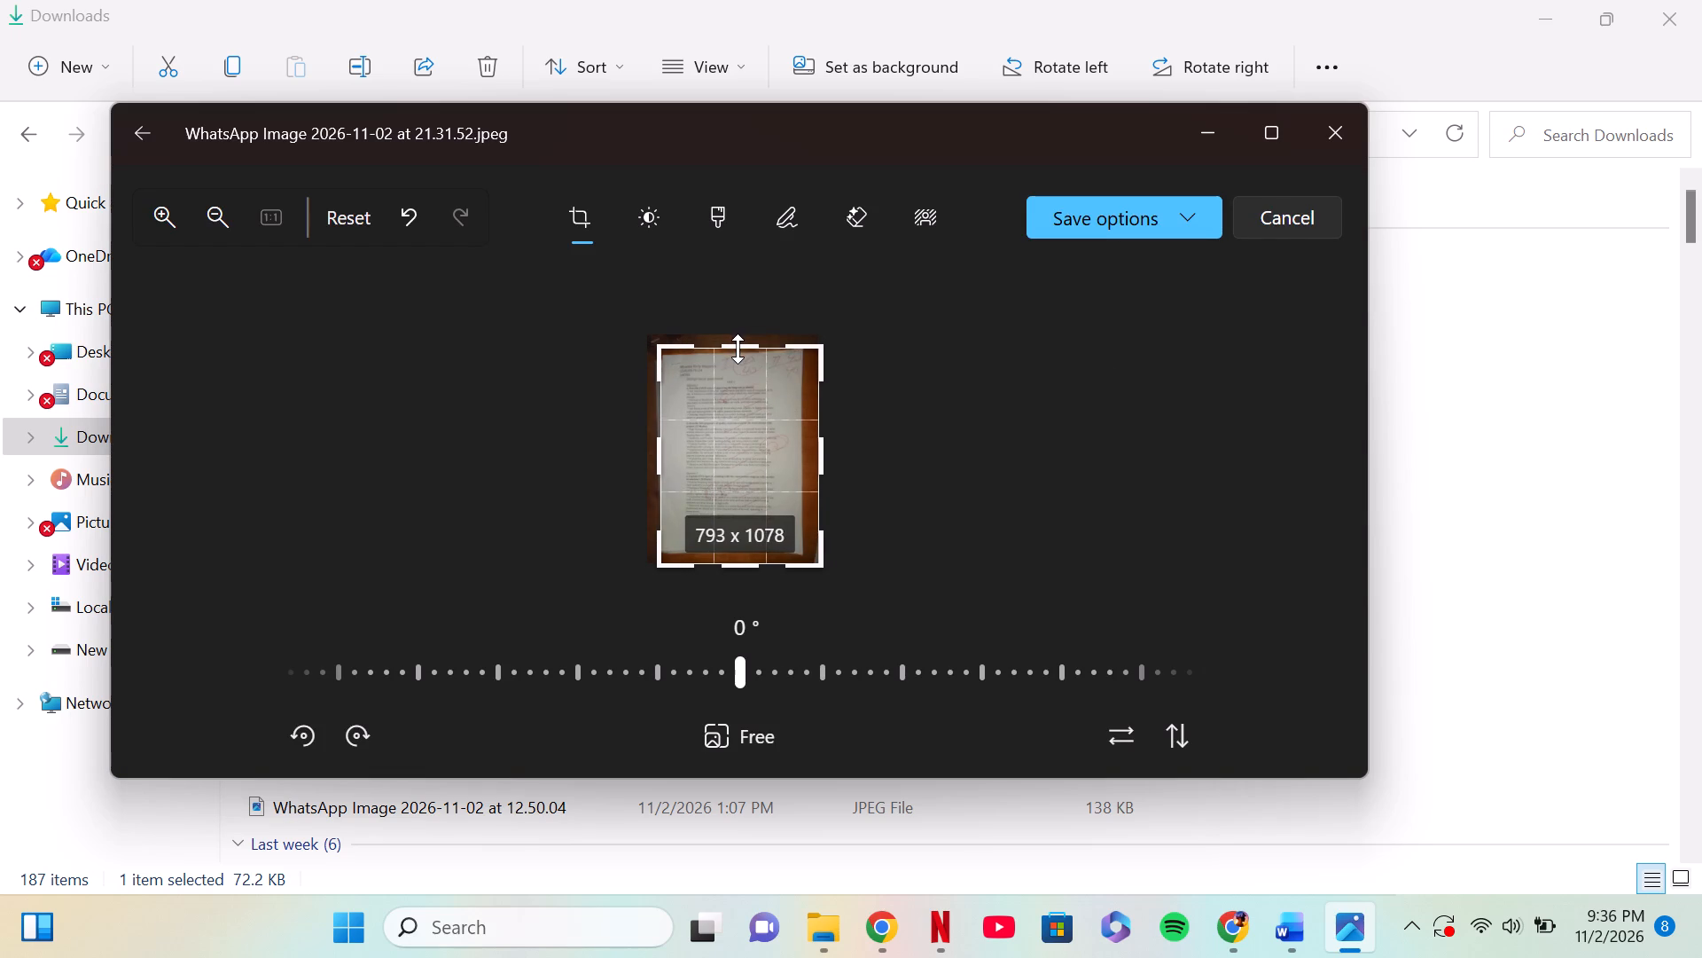
pyautogui.moveTo(738, 349); pyautogui.dragTo(741, 351)
pyautogui.moveTo(822, 442); pyautogui.dragTo(809, 443)
pyautogui.click(735, 555)
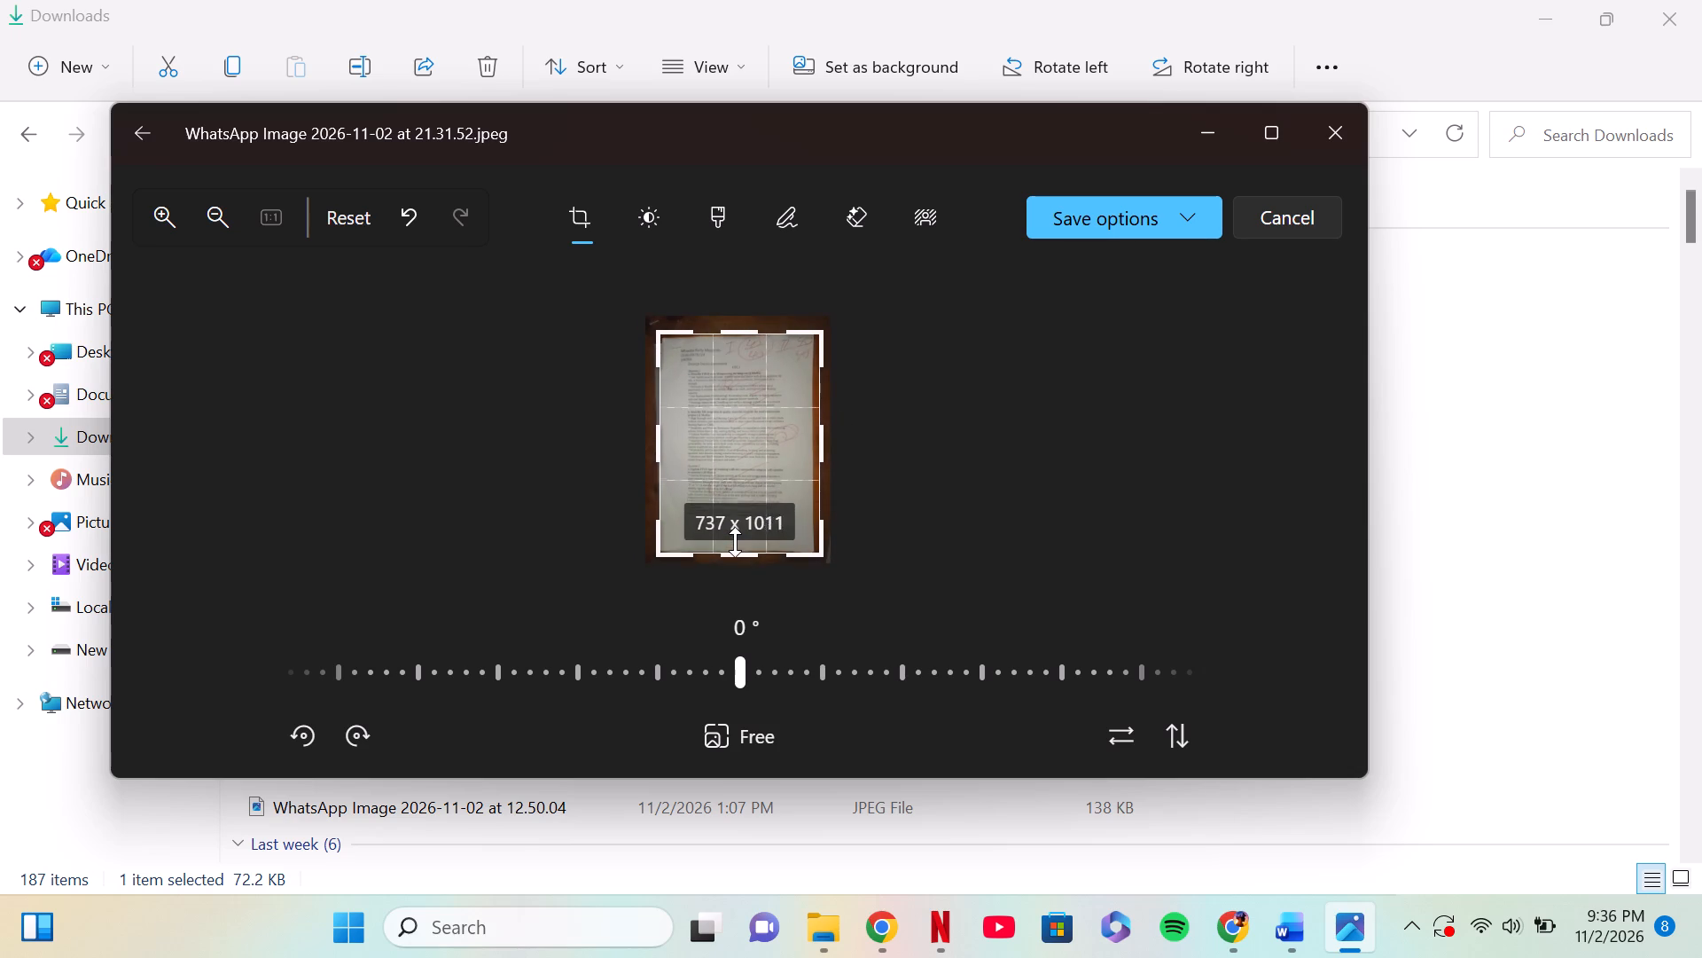
pyautogui.click(1039, 381)
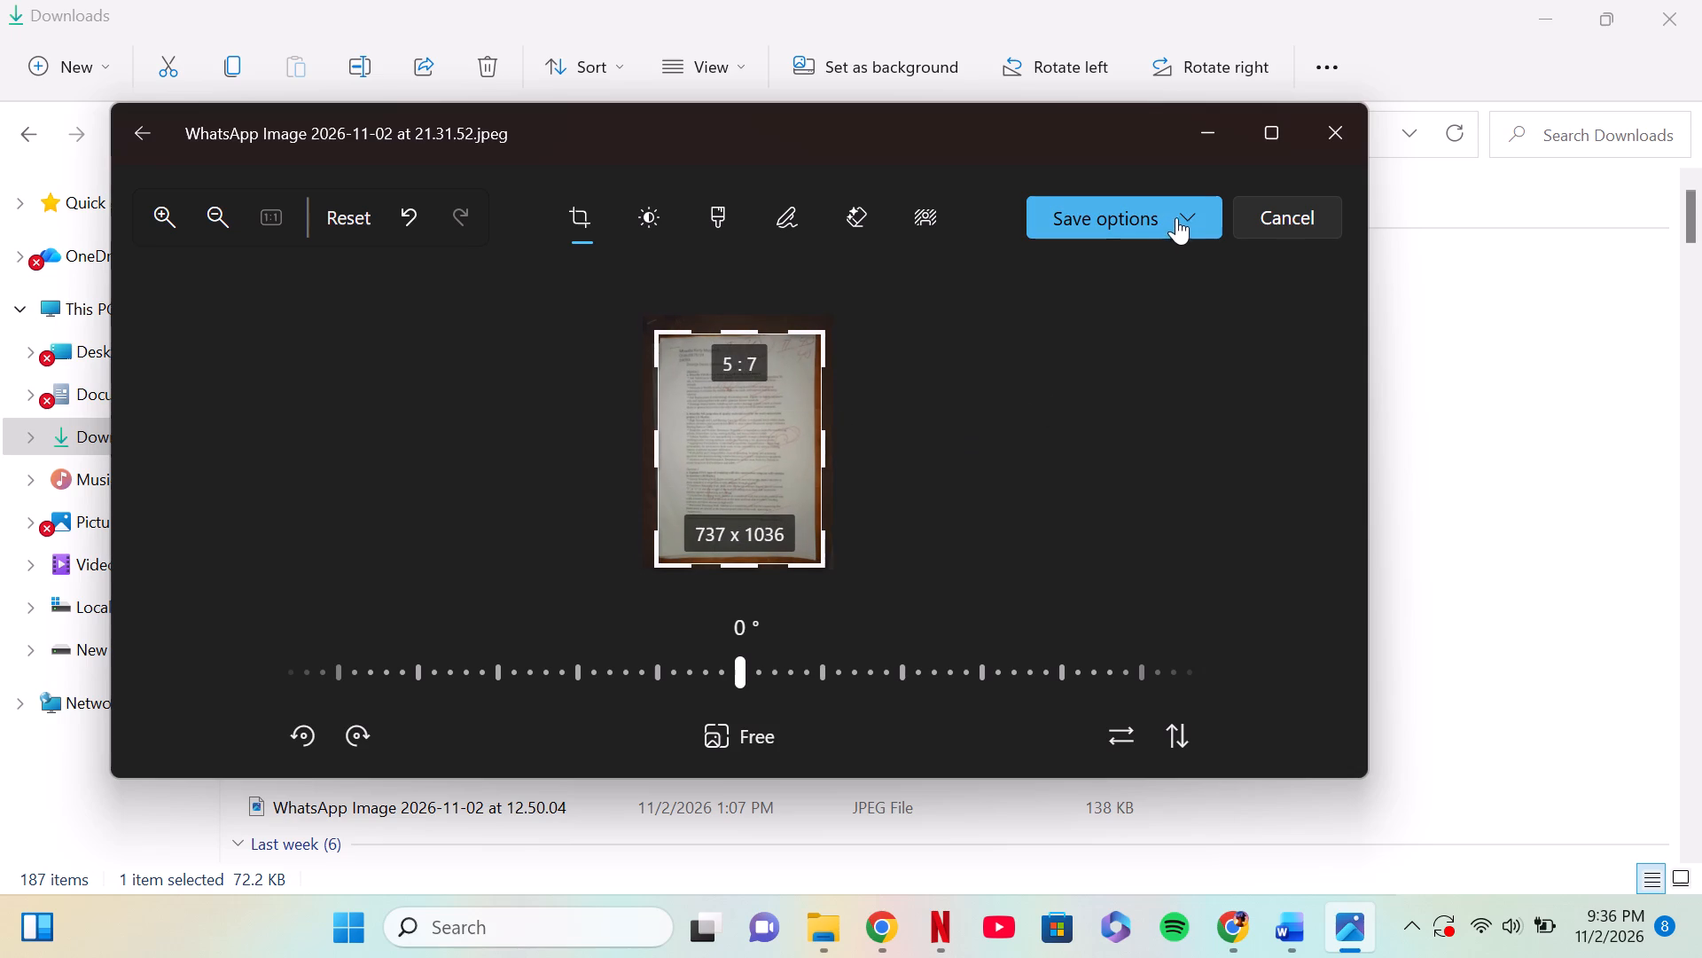
pyautogui.click(1178, 216)
pyautogui.click(1085, 300)
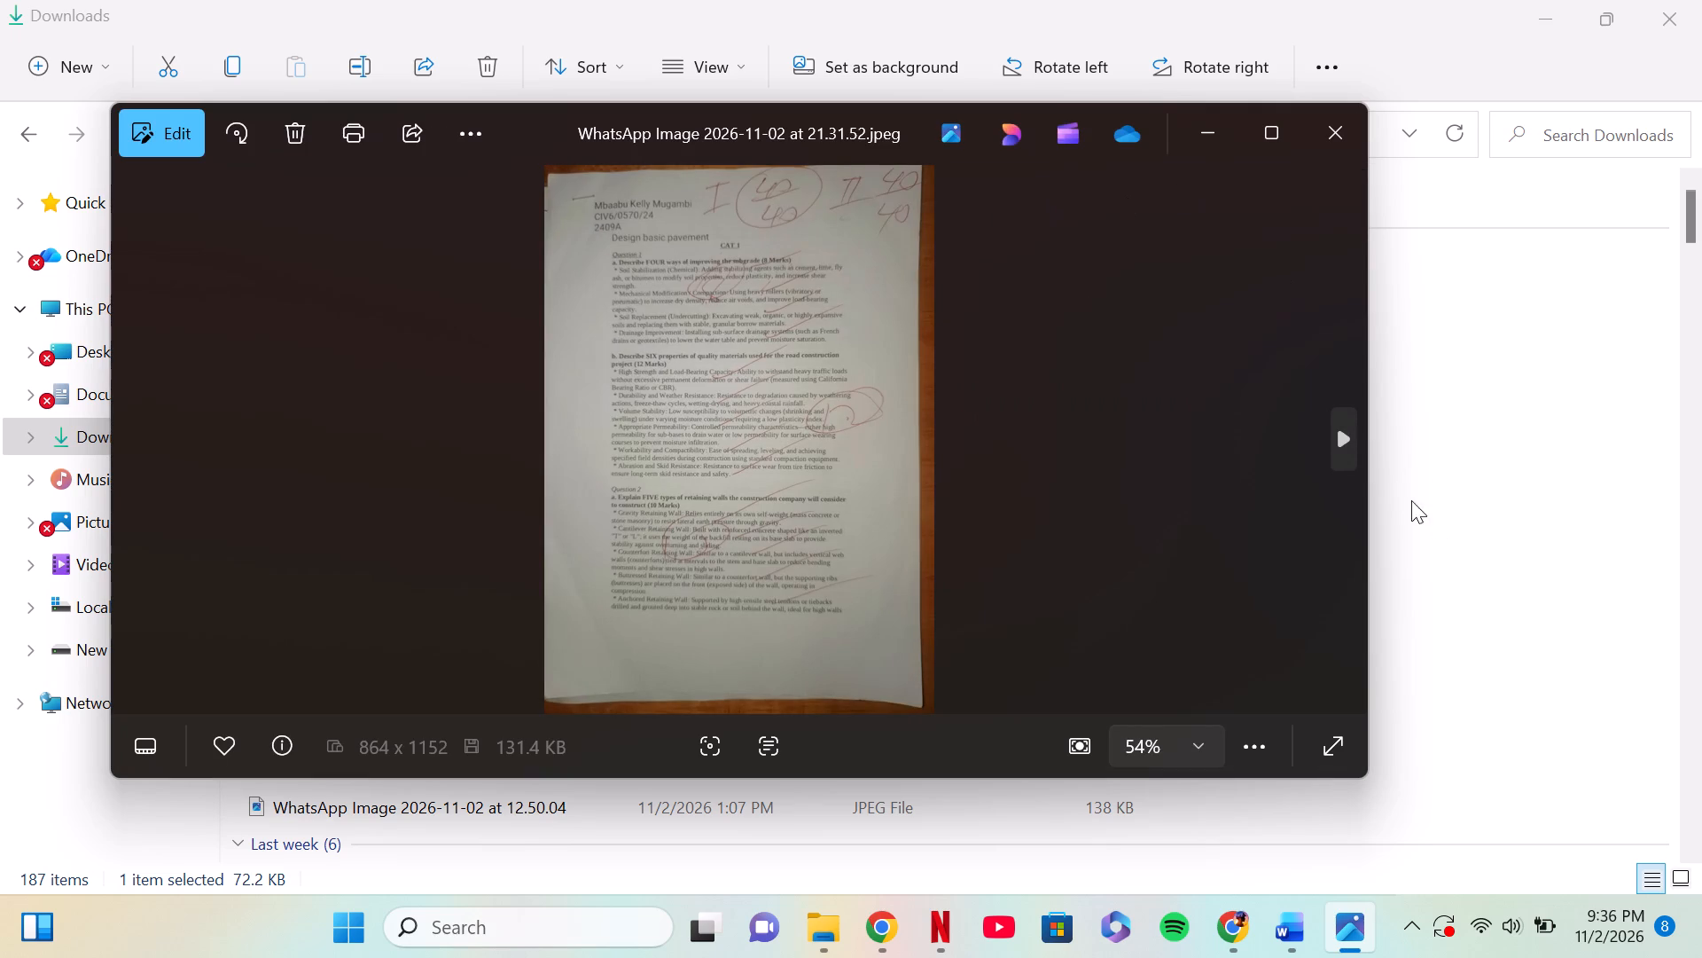
# Bring up the 21.31.48 image and rotate it three quarter turns clockwise so the test page is upright.
pyautogui.click(1352, 431)
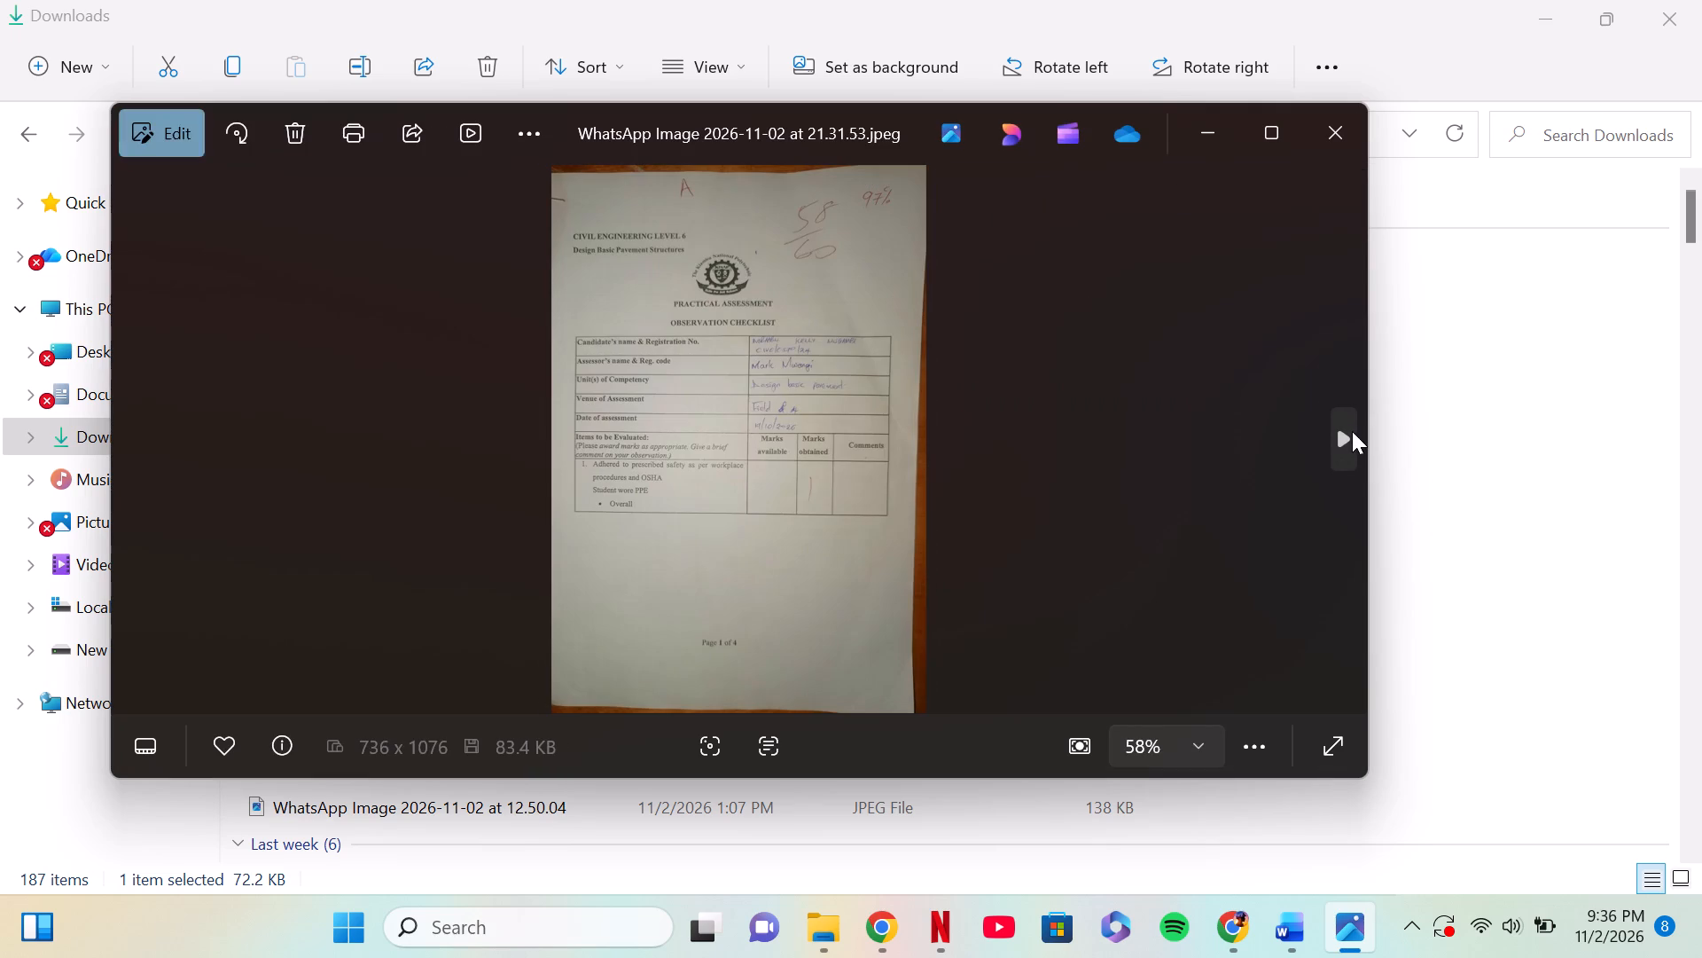
pyautogui.click(1349, 432)
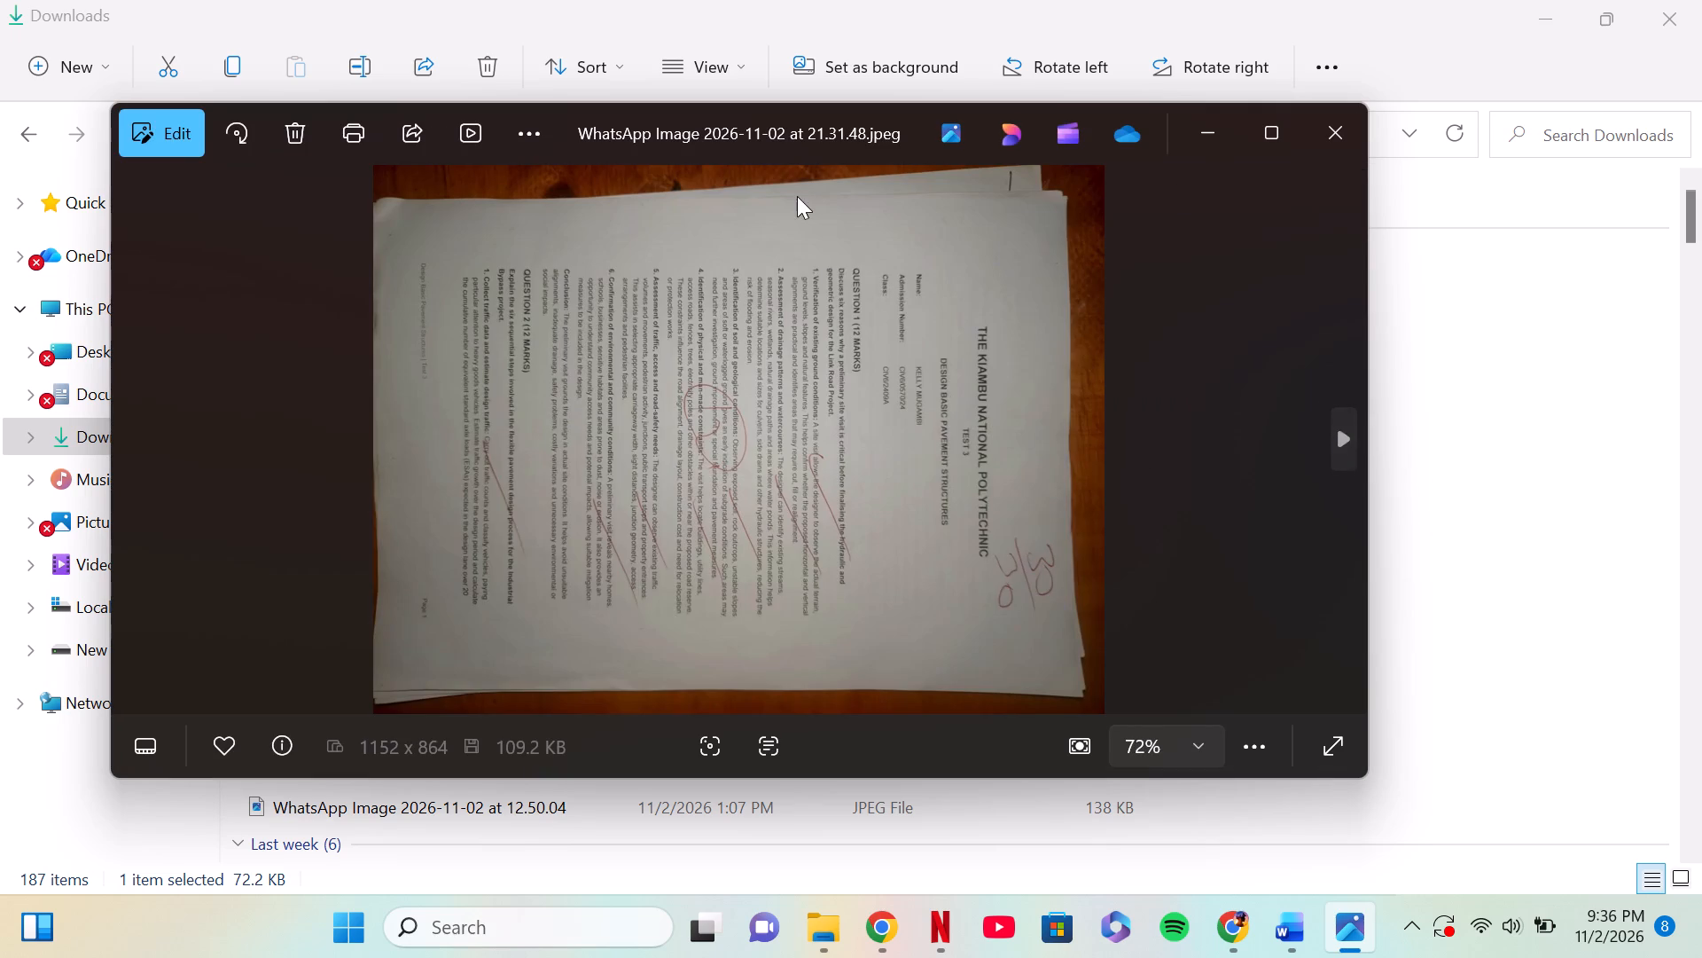
pyautogui.click(223, 125)
pyautogui.click(223, 125)
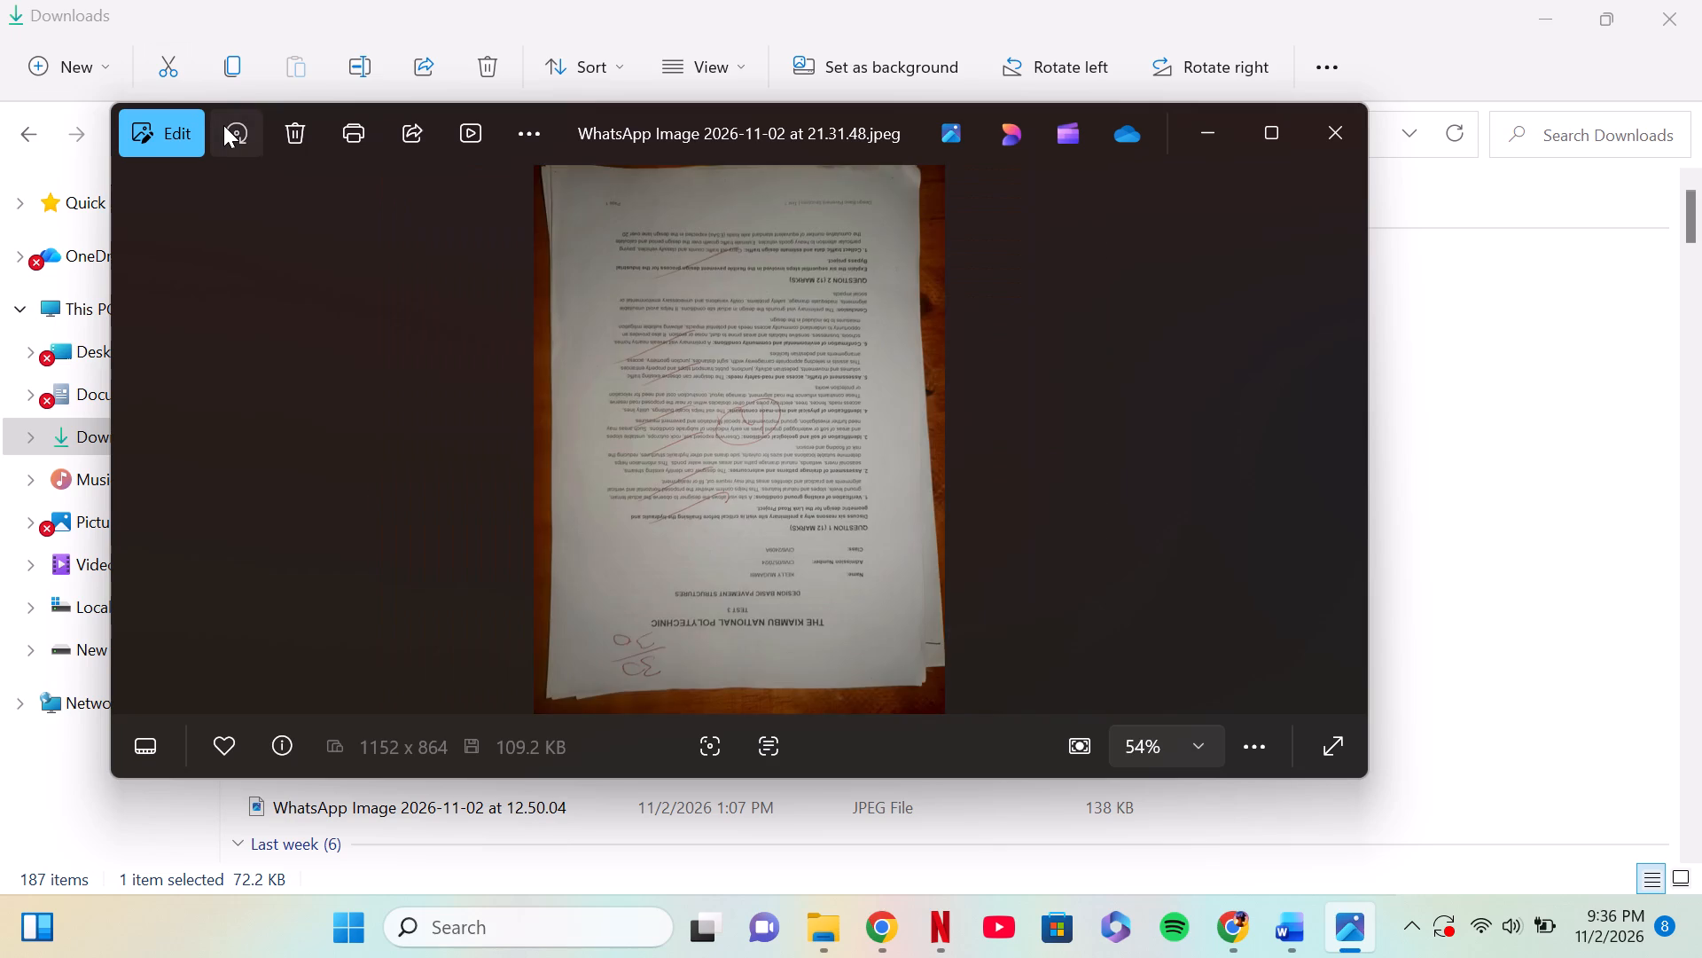
pyautogui.click(223, 125)
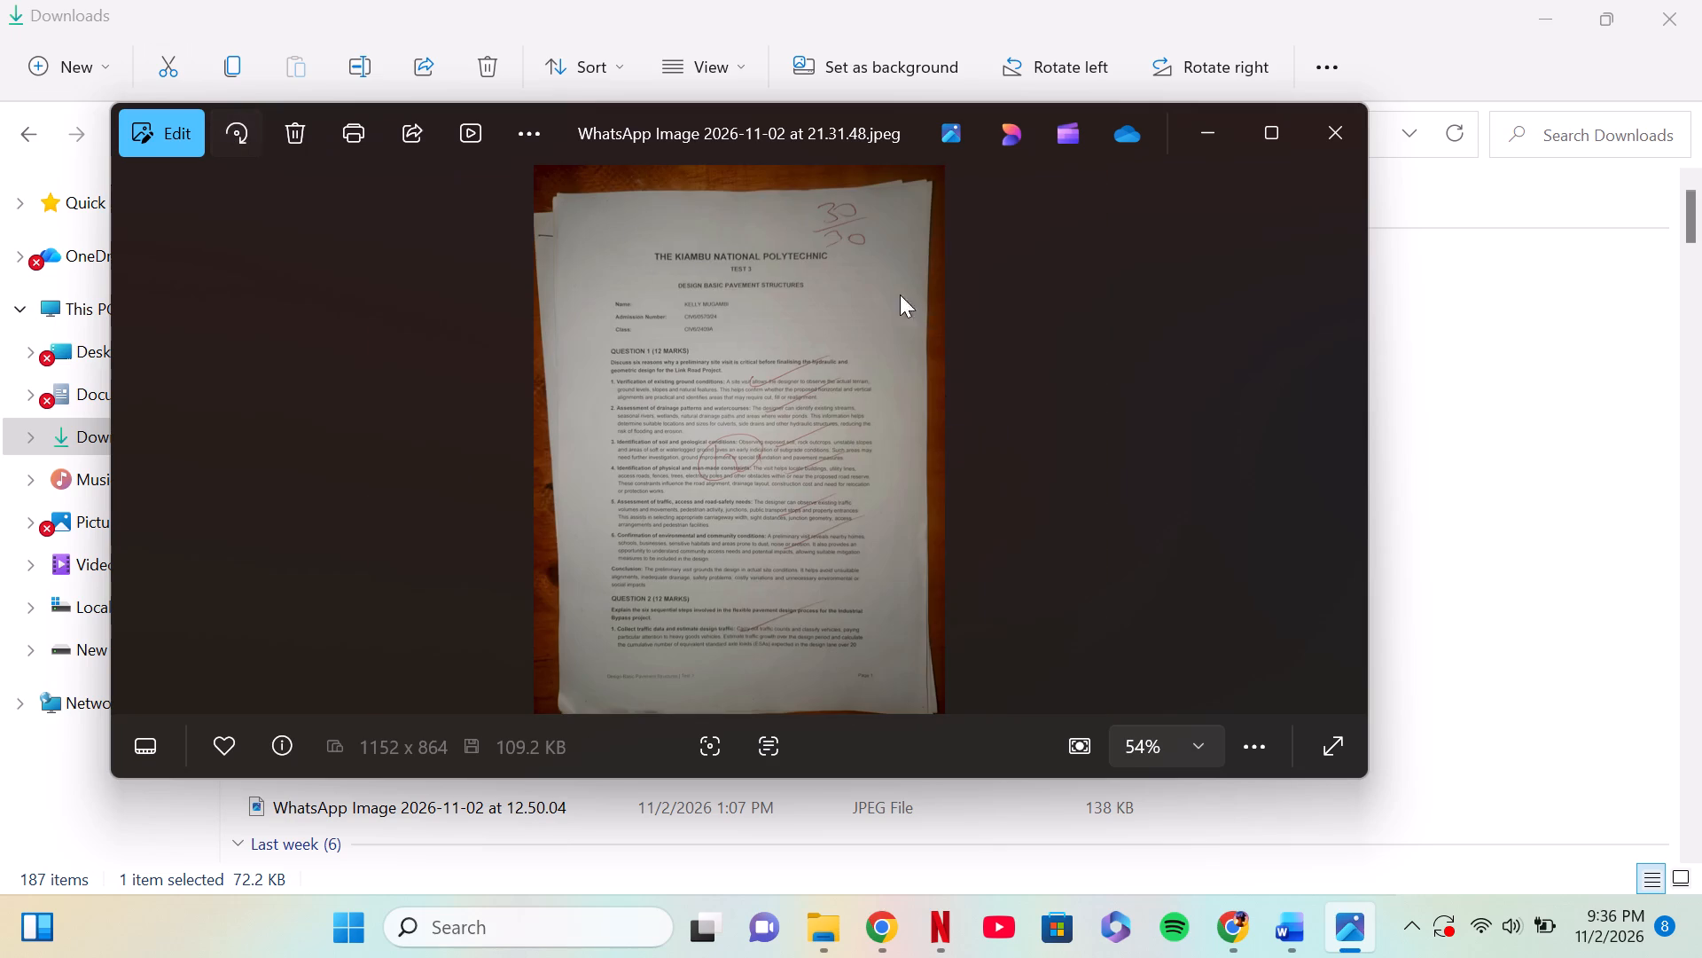
# Crop a thin strip off the top of the 21.31.48 image to about 864 x 1134, and save over the original.
pyautogui.click(175, 118)
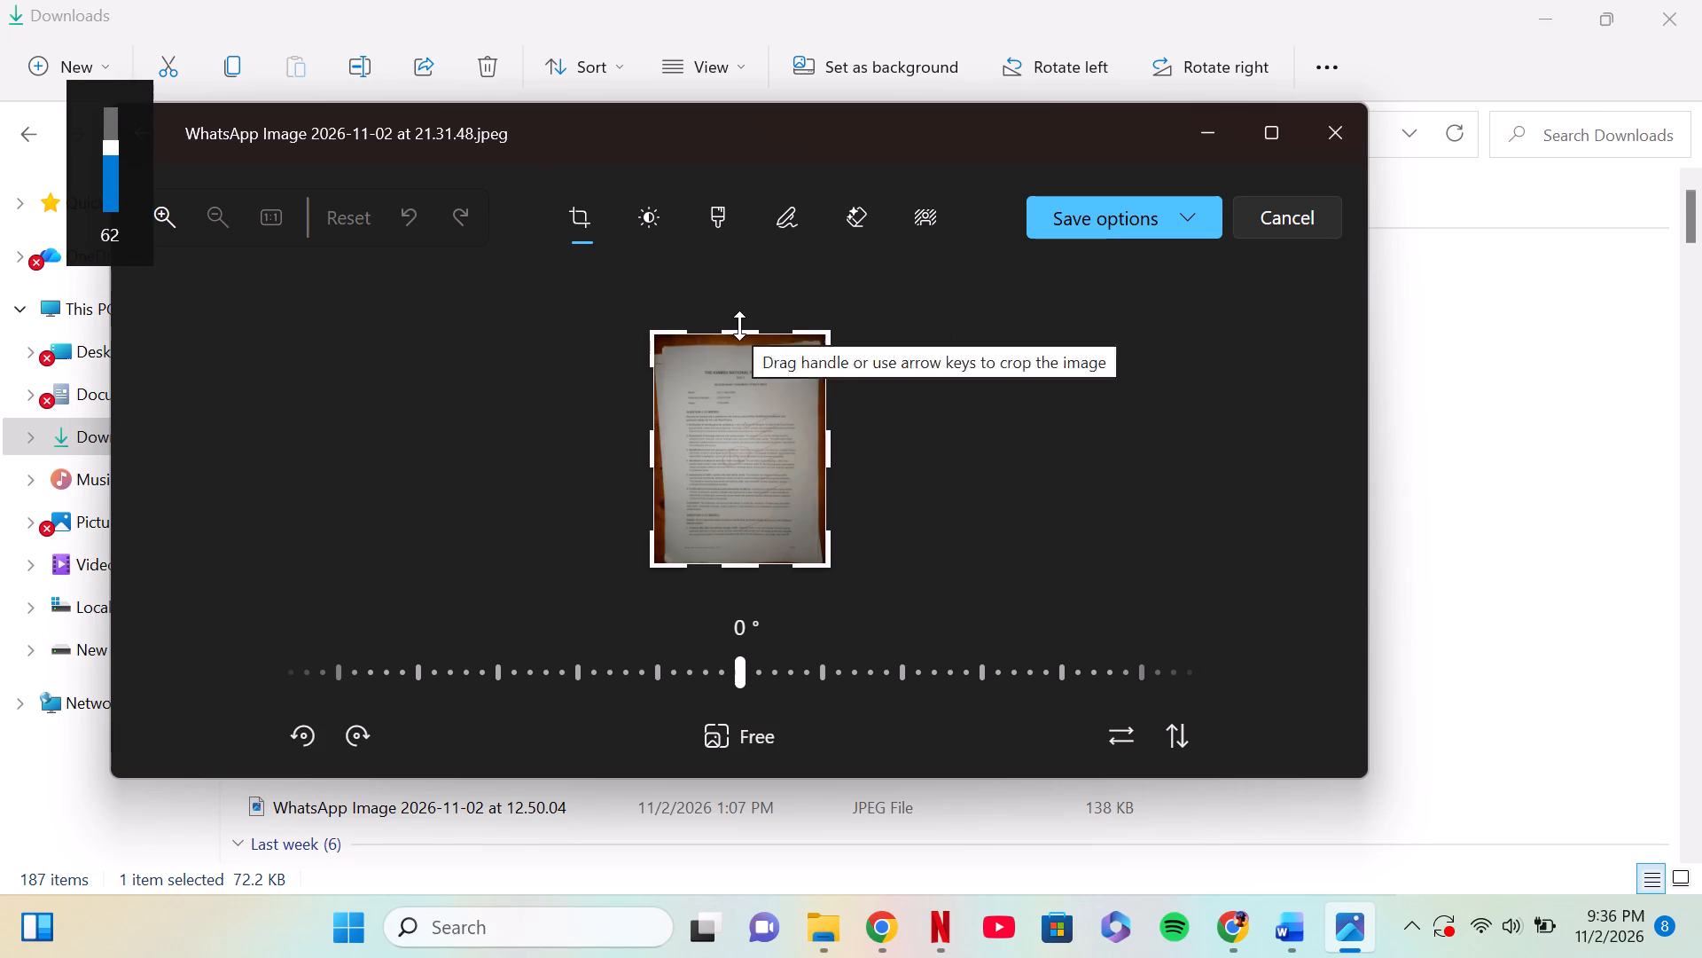
pyautogui.click(739, 326)
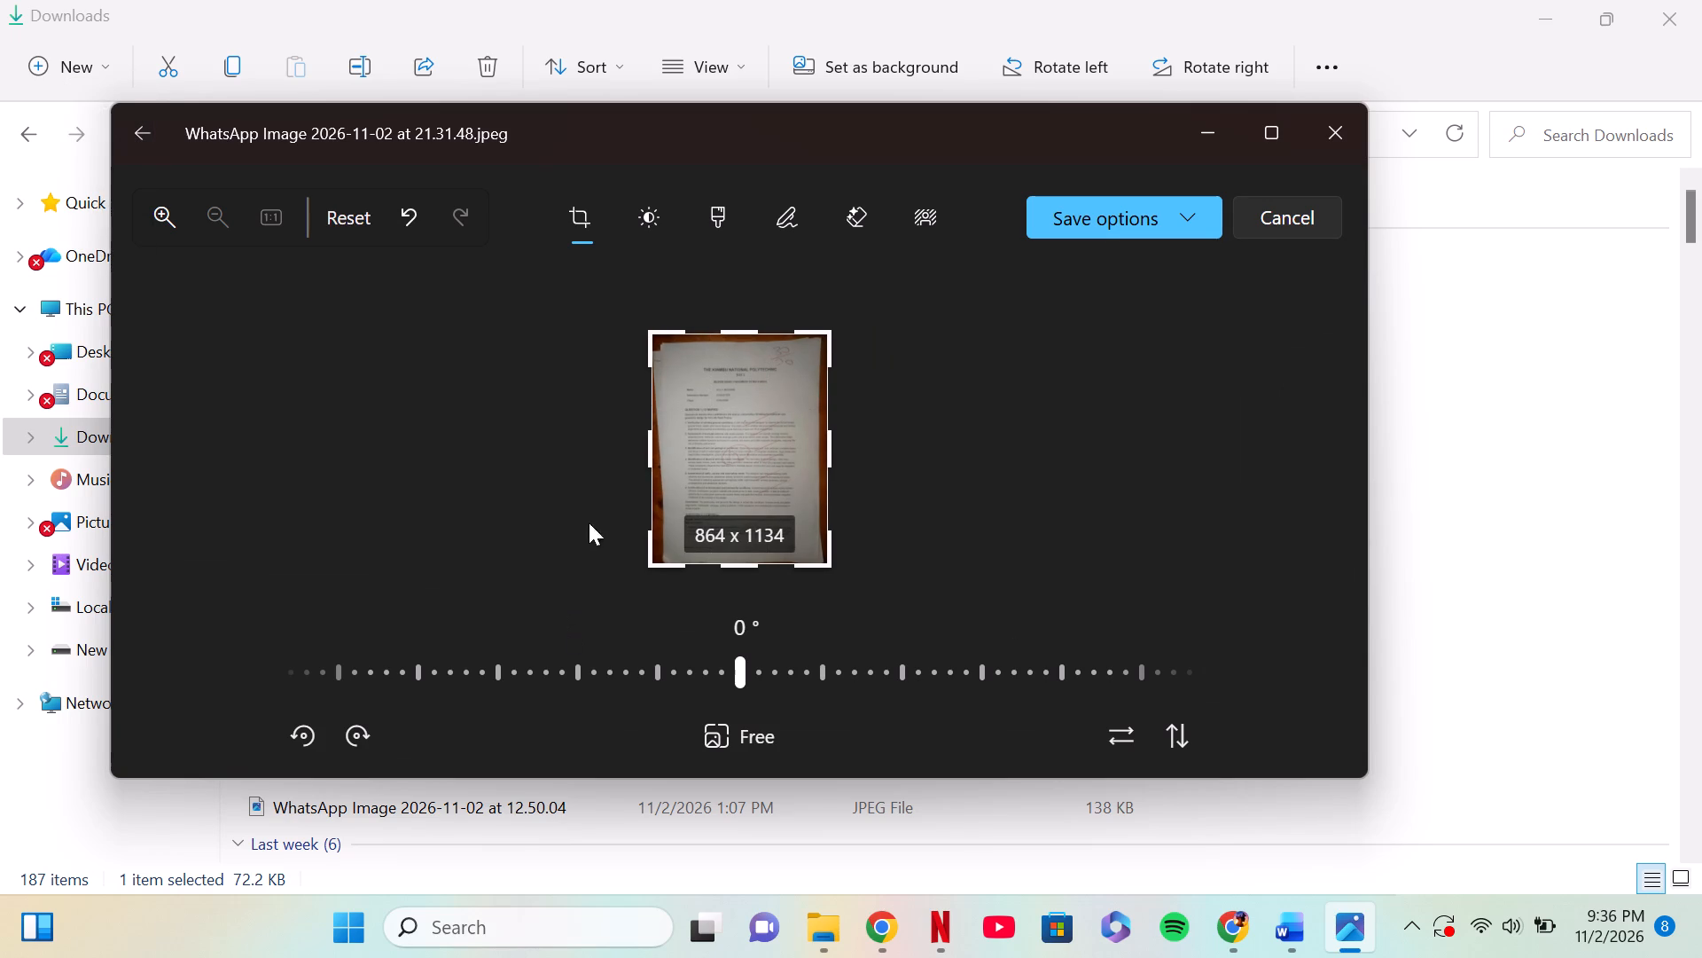
pyautogui.click(1128, 194)
pyautogui.click(1138, 224)
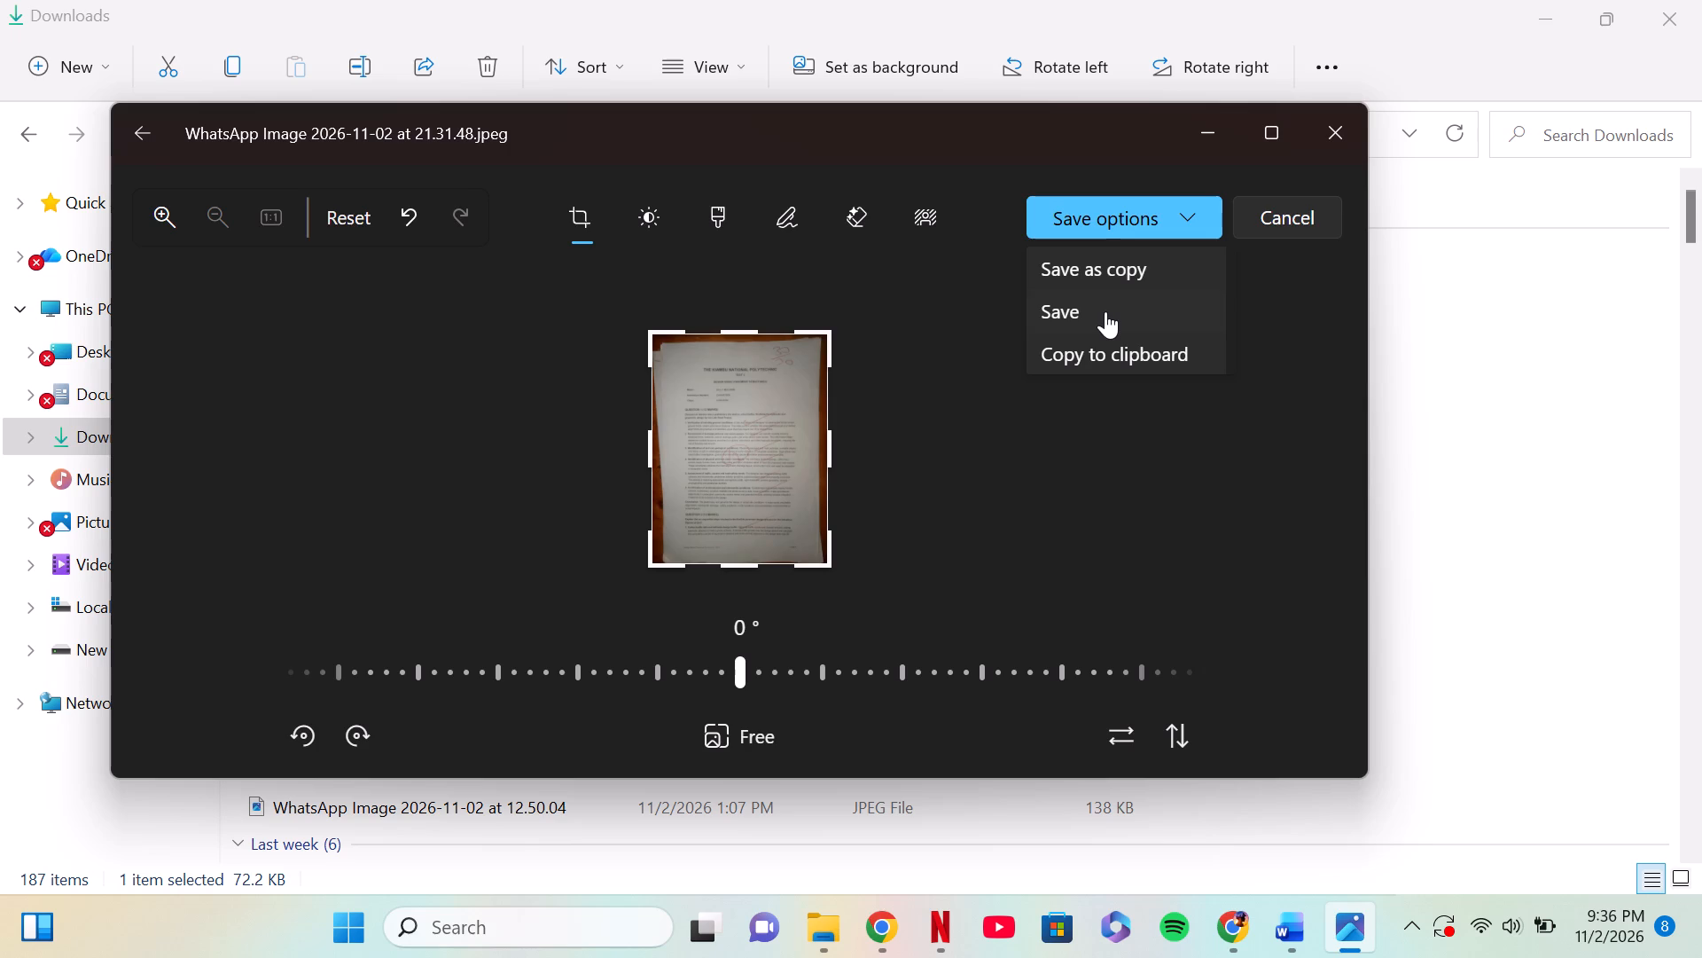
pyautogui.click(1105, 311)
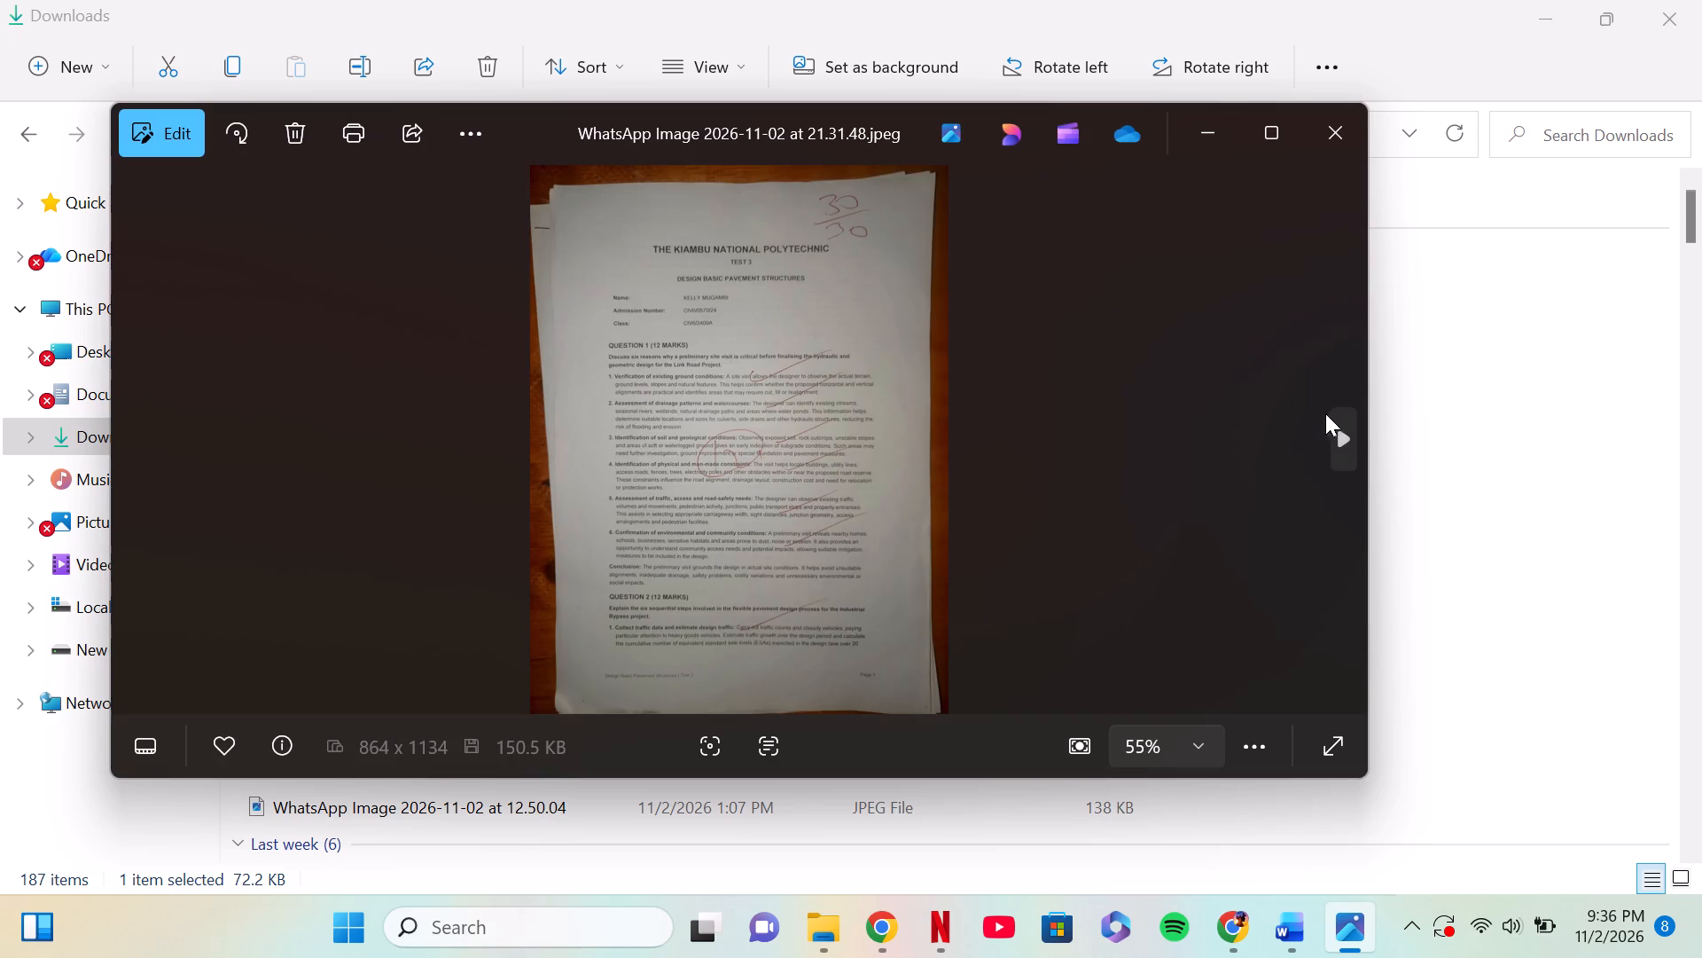
# Bring up the 21.31.47 image and rotate it three quarter turns clockwise so the handwritten page is upright.
pyautogui.click(1339, 436)
pyautogui.click(1339, 436)
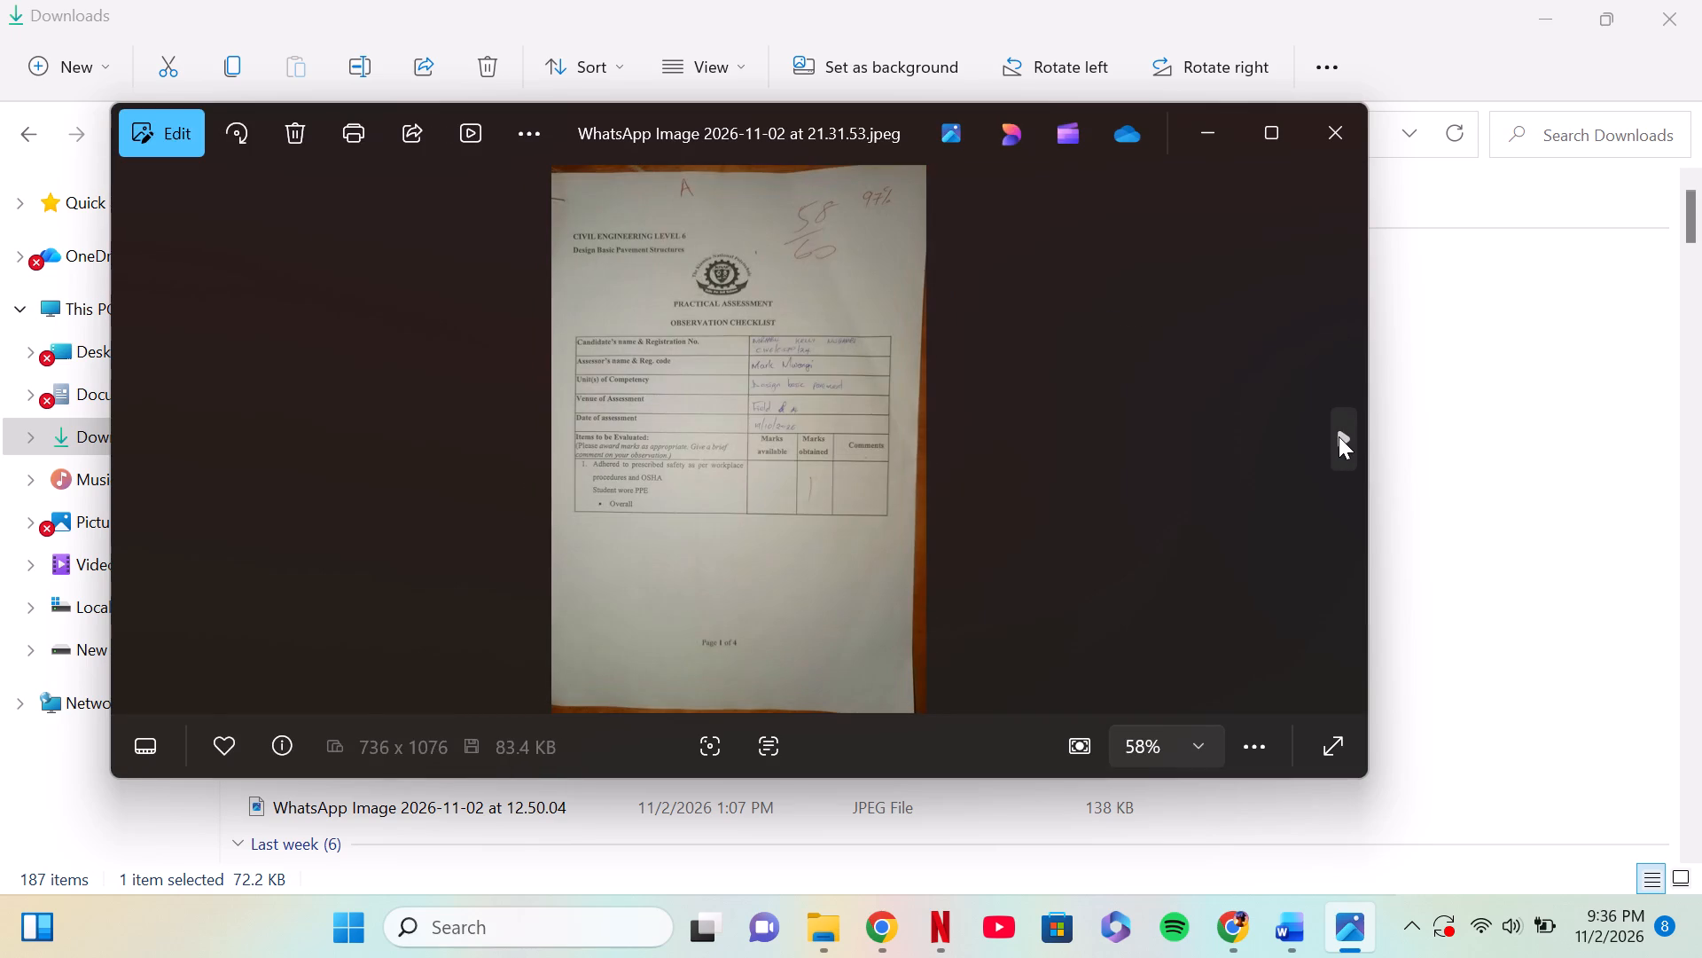
pyautogui.click(1339, 436)
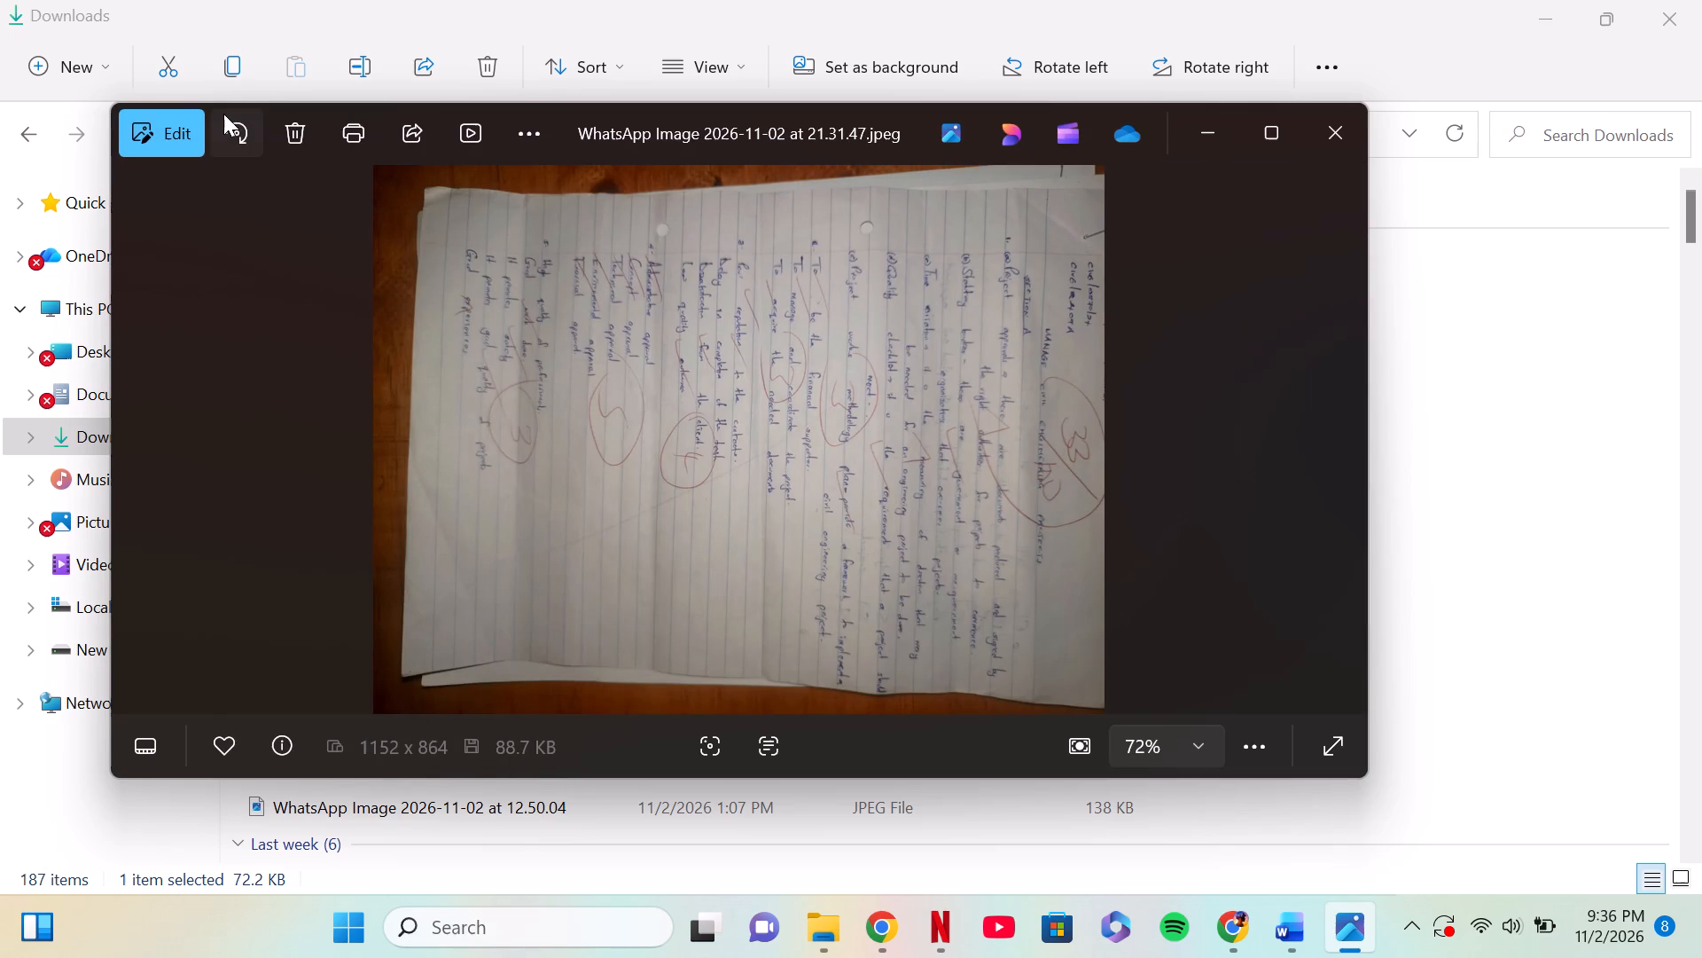
pyautogui.click(223, 114)
pyautogui.click(223, 114)
pyautogui.click(223, 114)
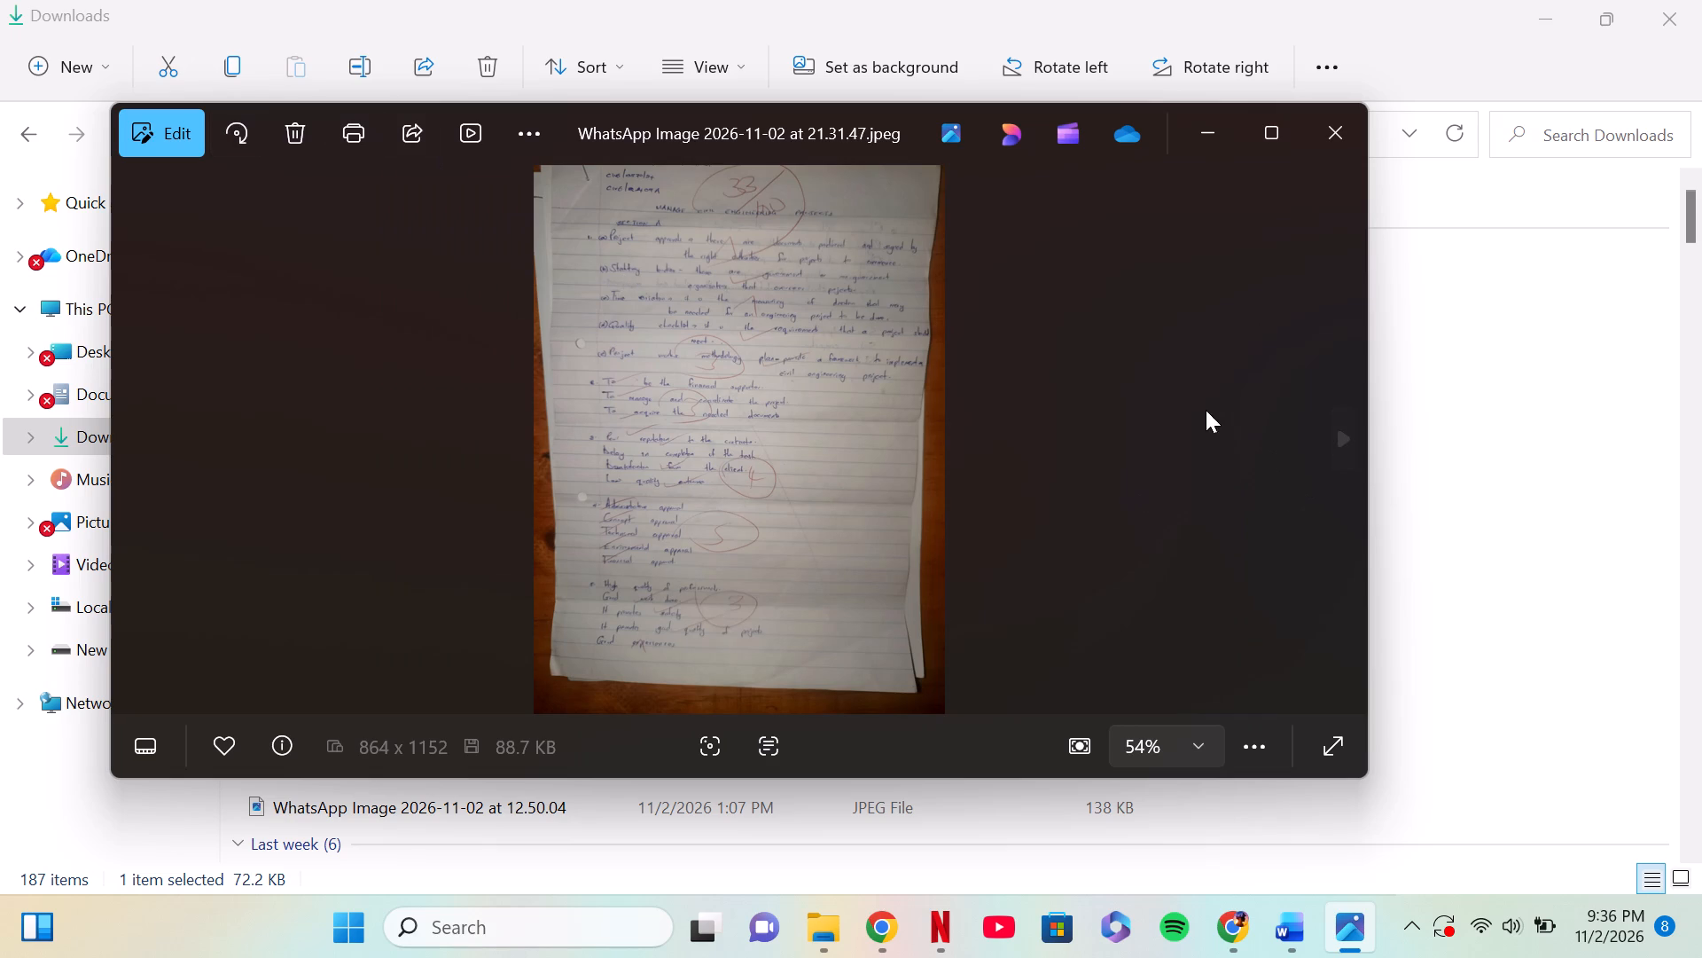
# Bring up the 21.31.46 image and rotate it three quarter turns clockwise so the practical assessment cover page is upright.
pyautogui.click(1343, 437)
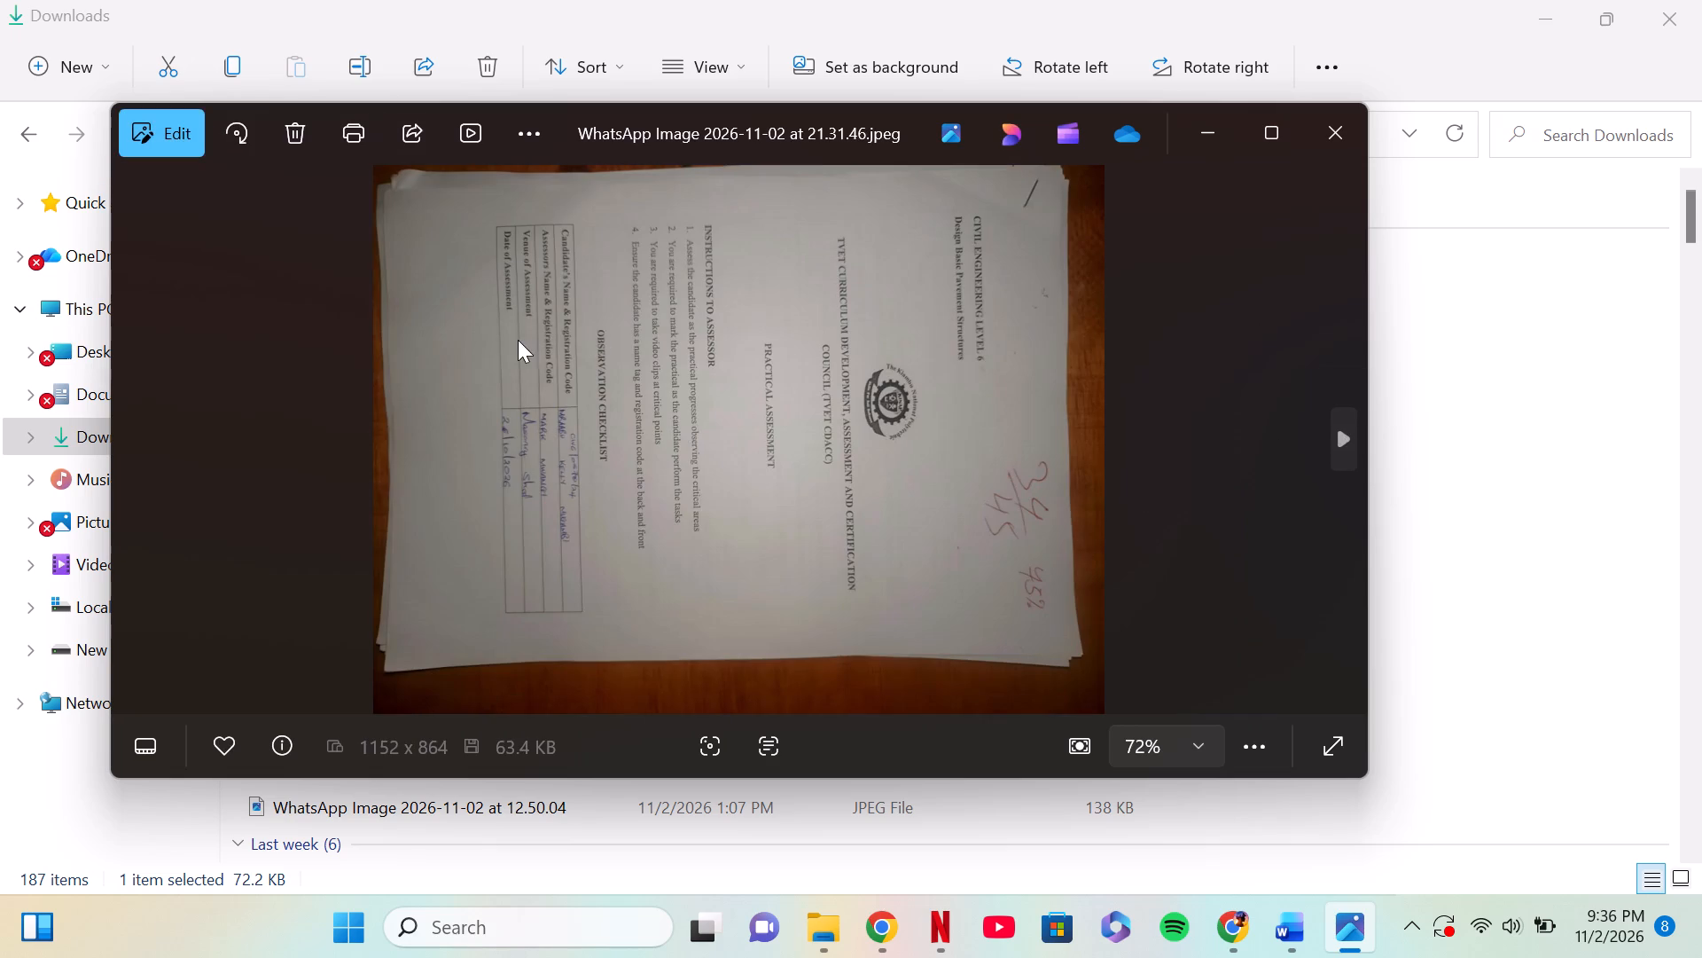
pyautogui.click(245, 130)
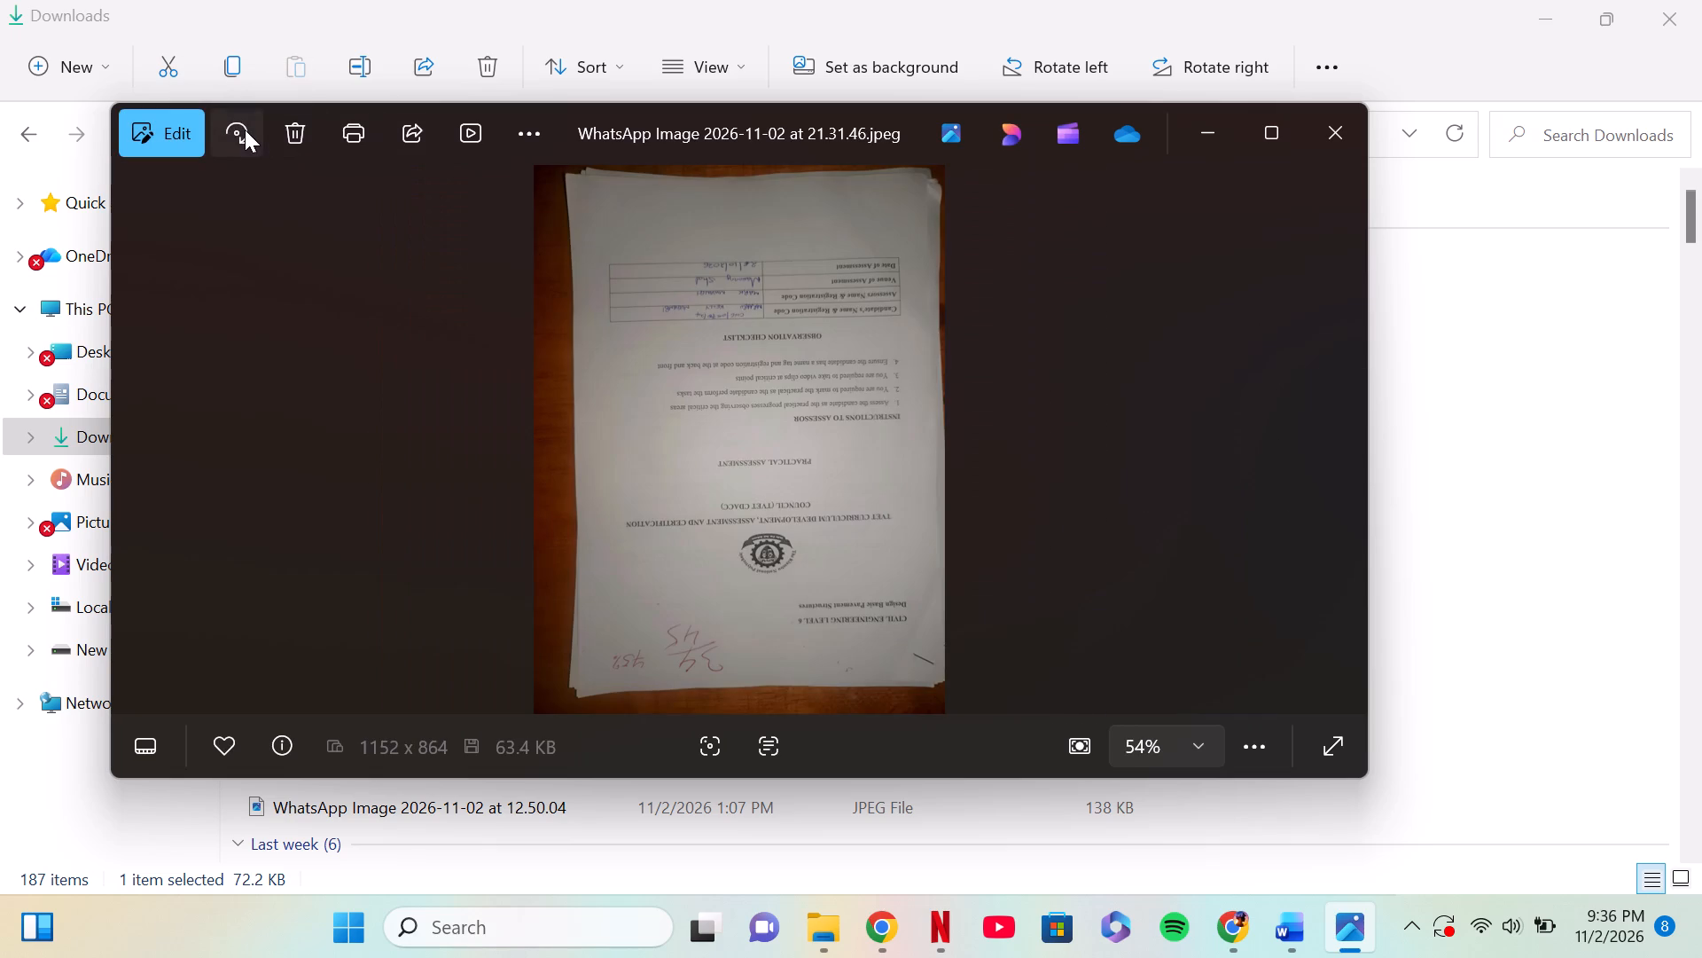
pyautogui.click(245, 130)
pyautogui.click(245, 130)
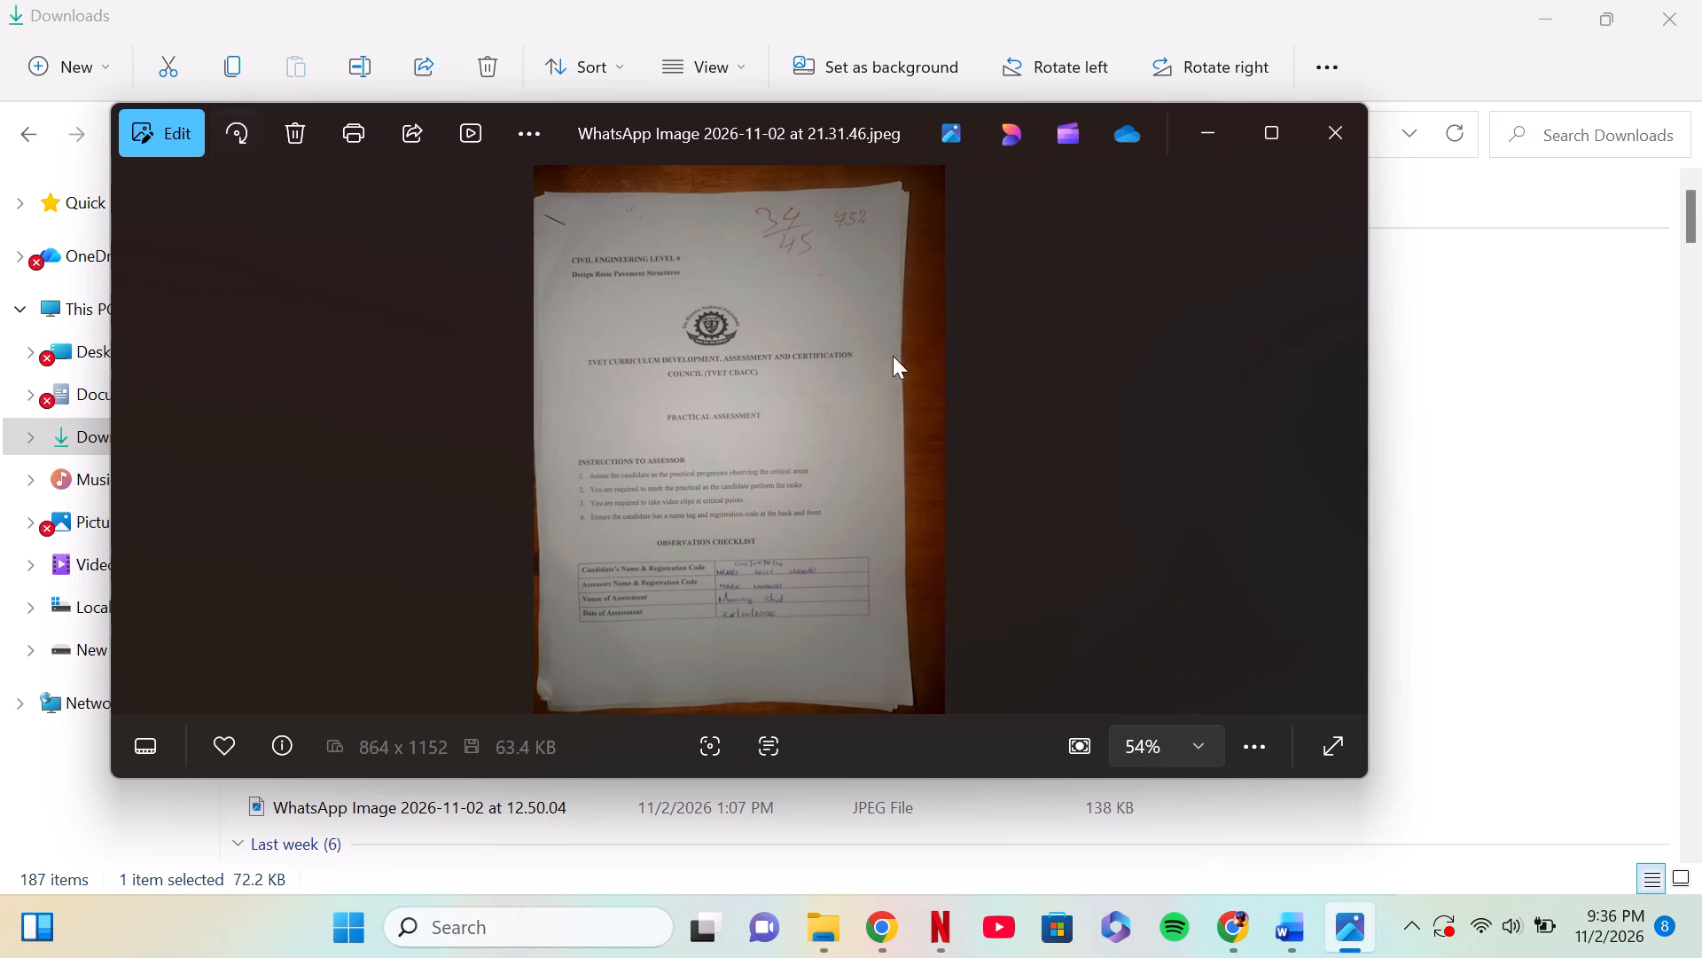
# Crop the table background off the right side of the 21.31.46 image to about 806 x 1152, and save over the original.
pyautogui.click(155, 143)
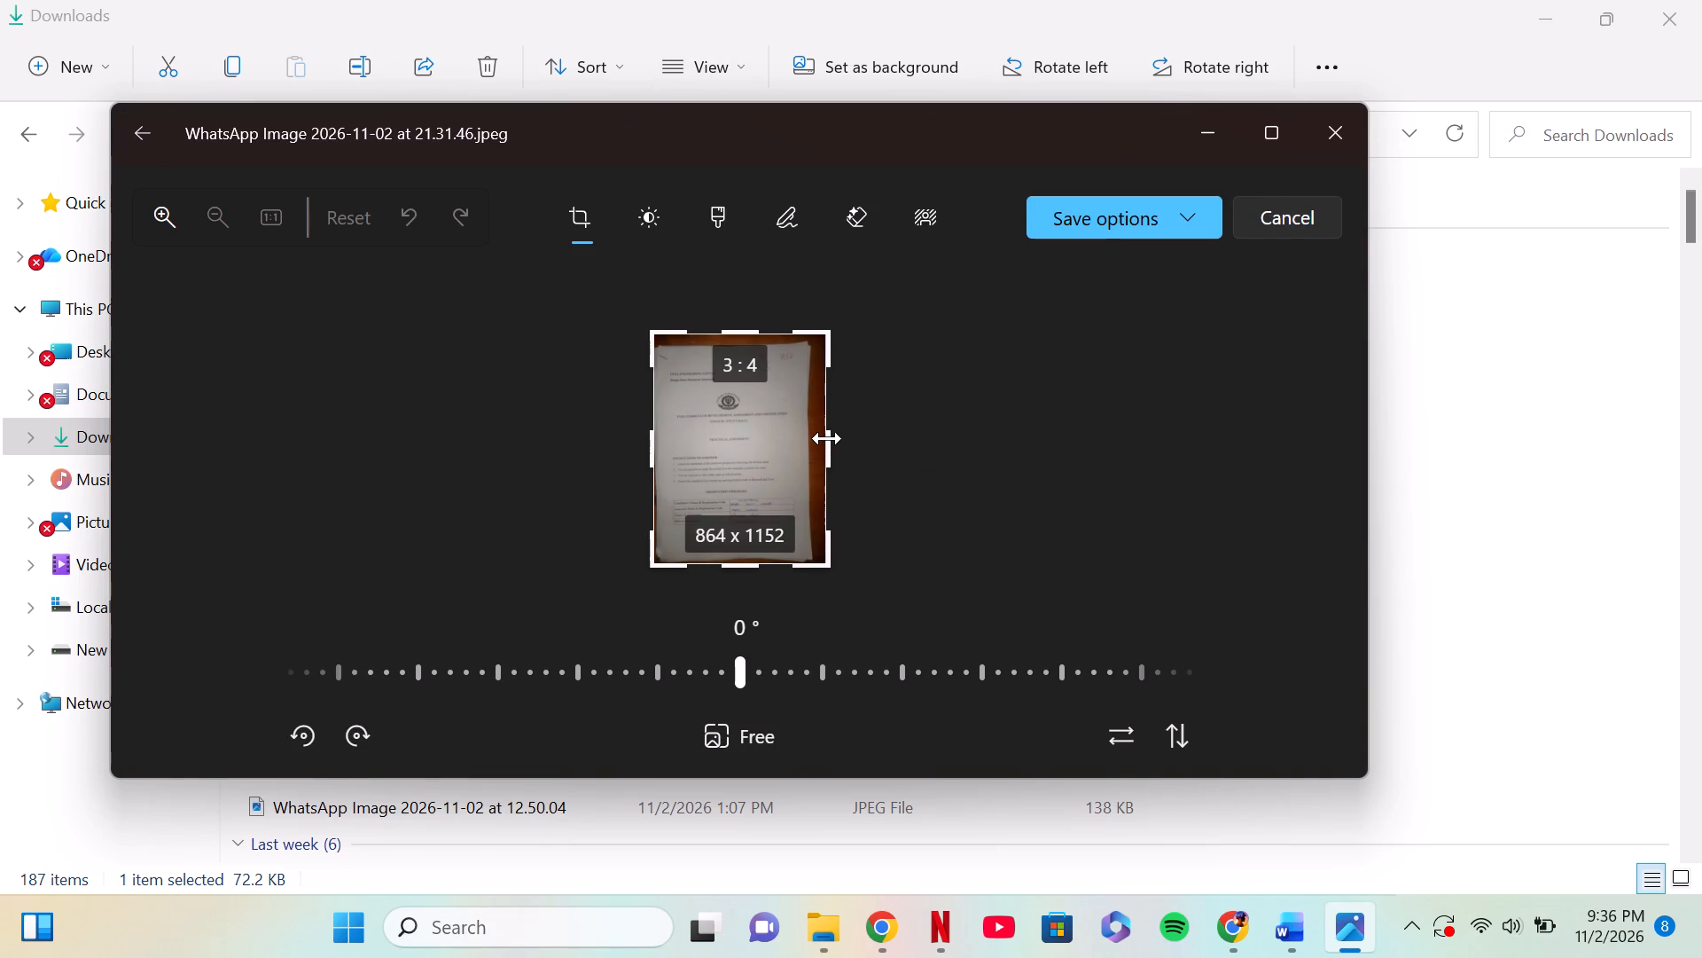
pyautogui.moveTo(827, 444); pyautogui.dragTo(812, 448)
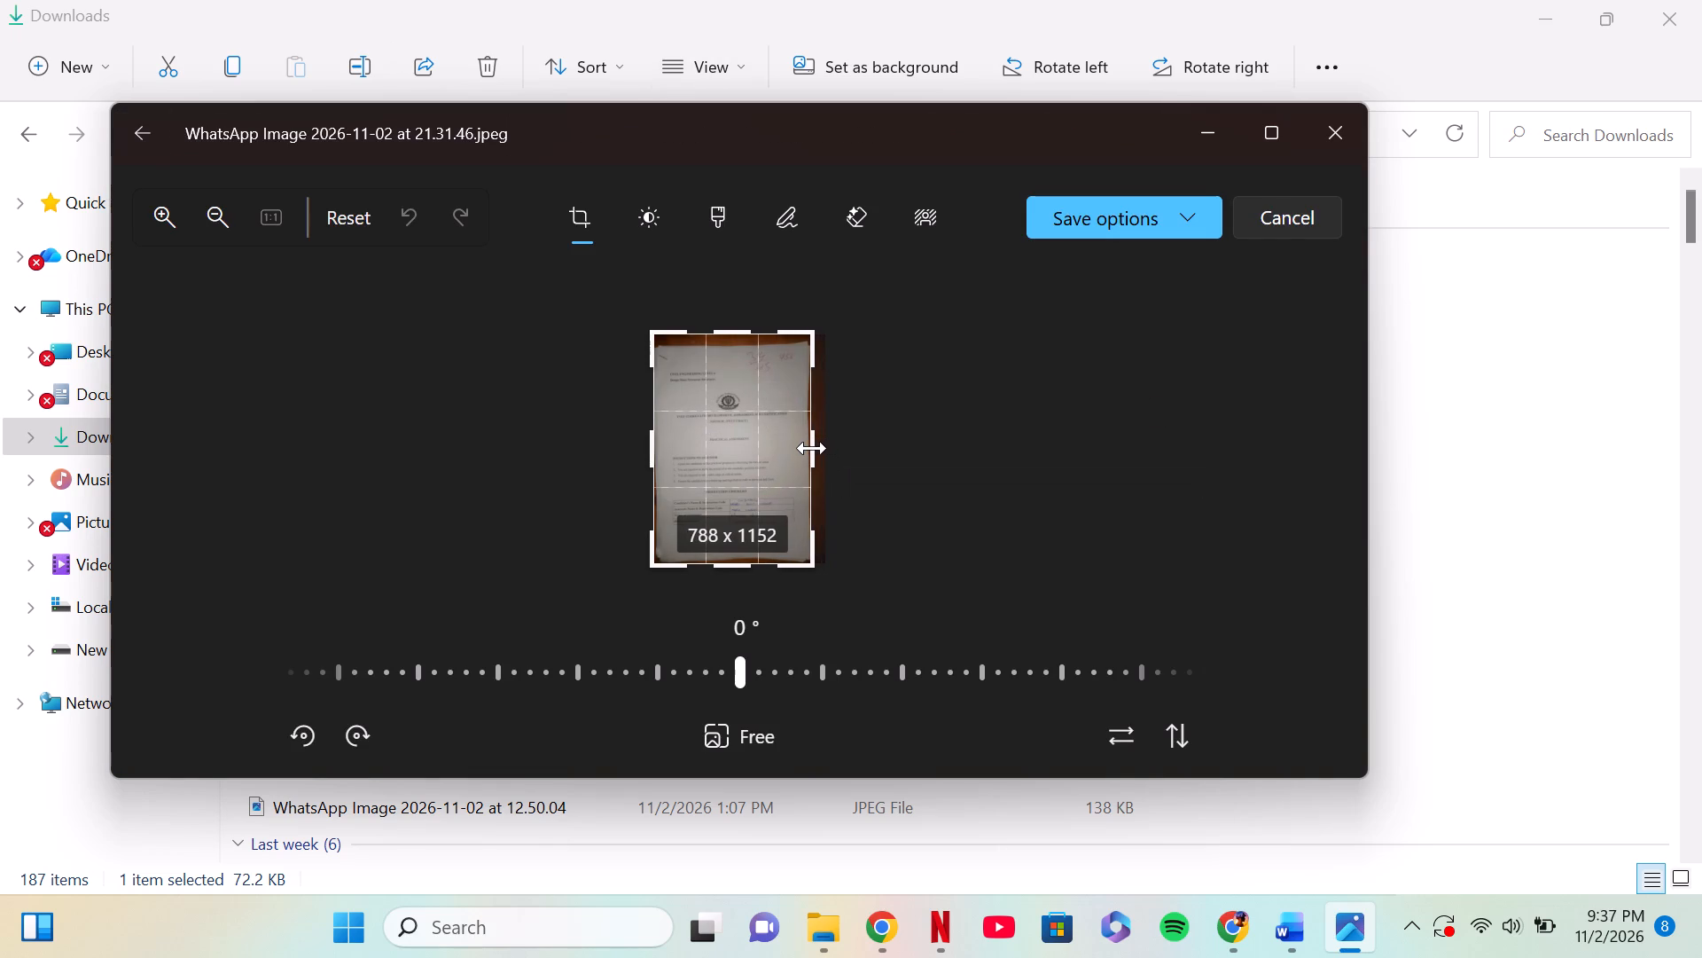
pyautogui.moveTo(812, 448); pyautogui.dragTo(816, 448)
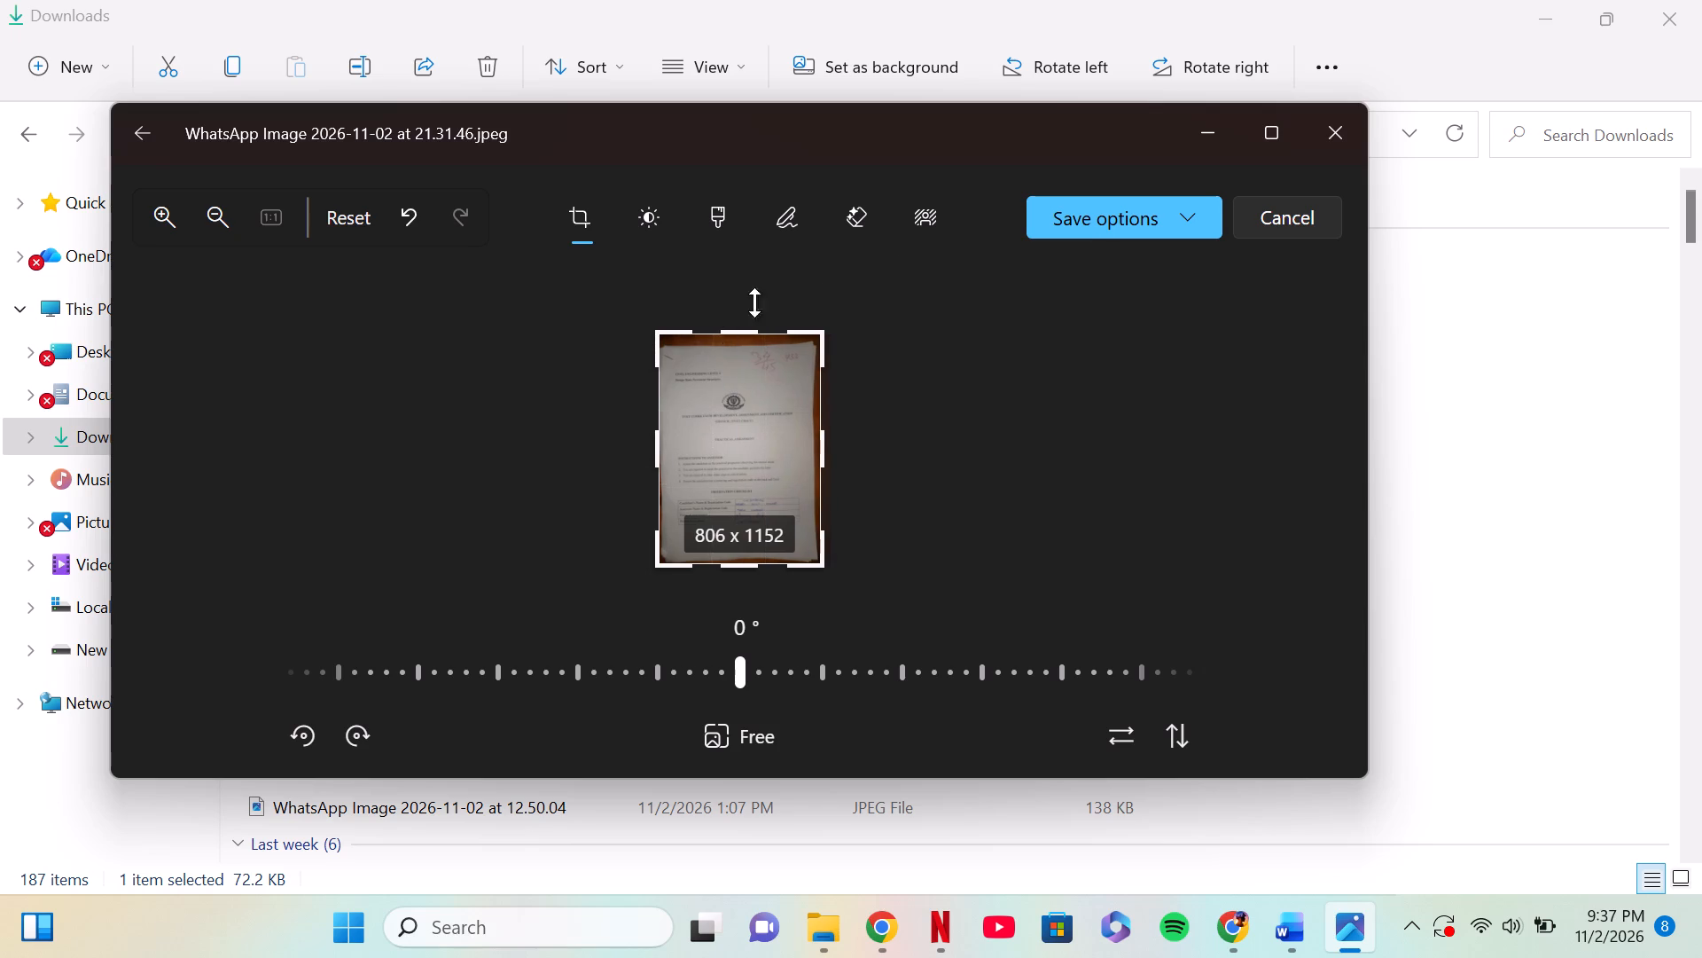
pyautogui.click(1109, 240)
pyautogui.click(1128, 213)
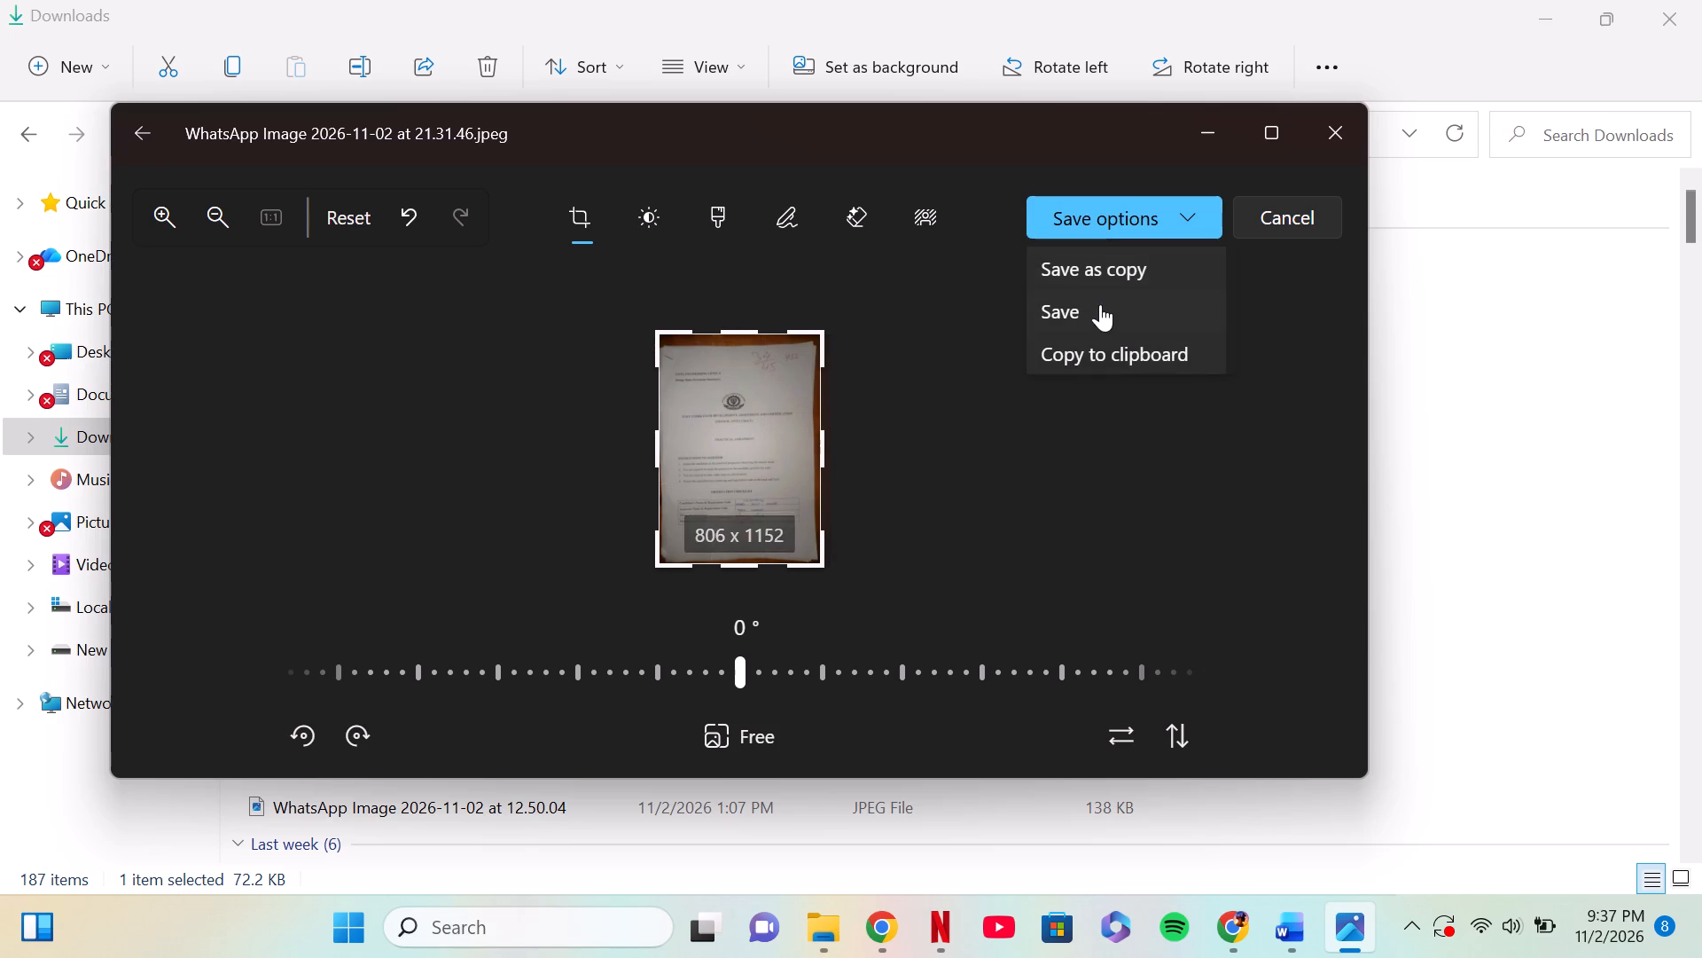
pyautogui.click(1099, 304)
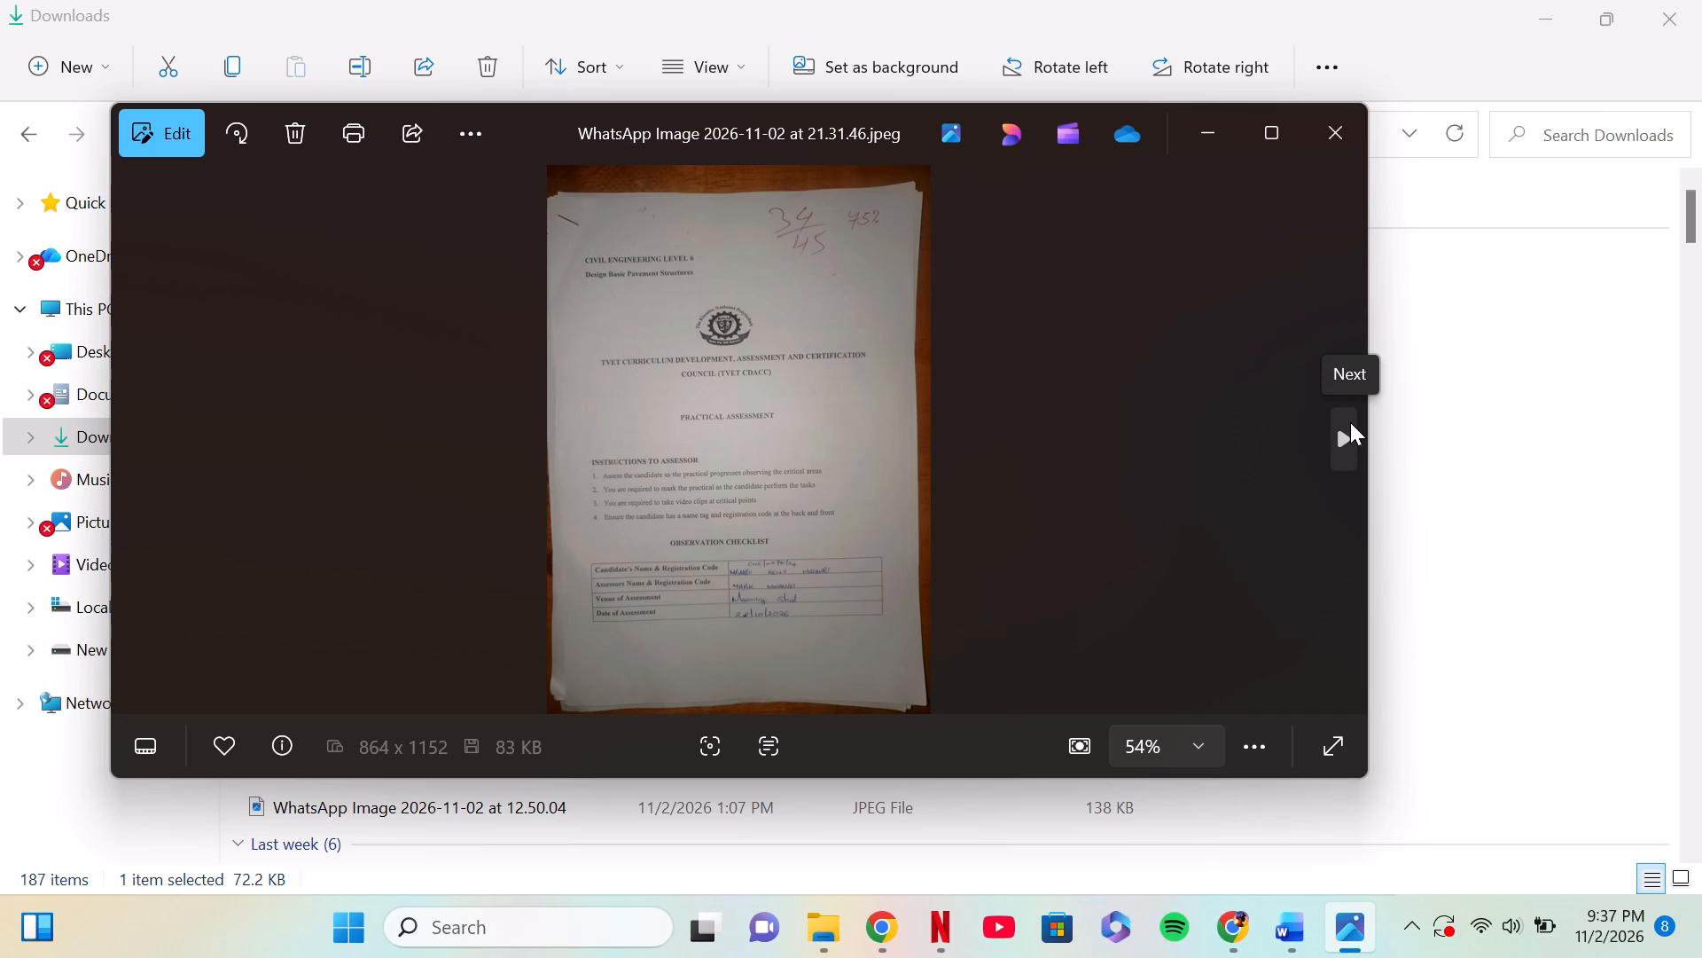
# Return to the 21.31.47 image, crop its bottom edge to about 864 x 1094, and save over the original.
pyautogui.click(1349, 432)
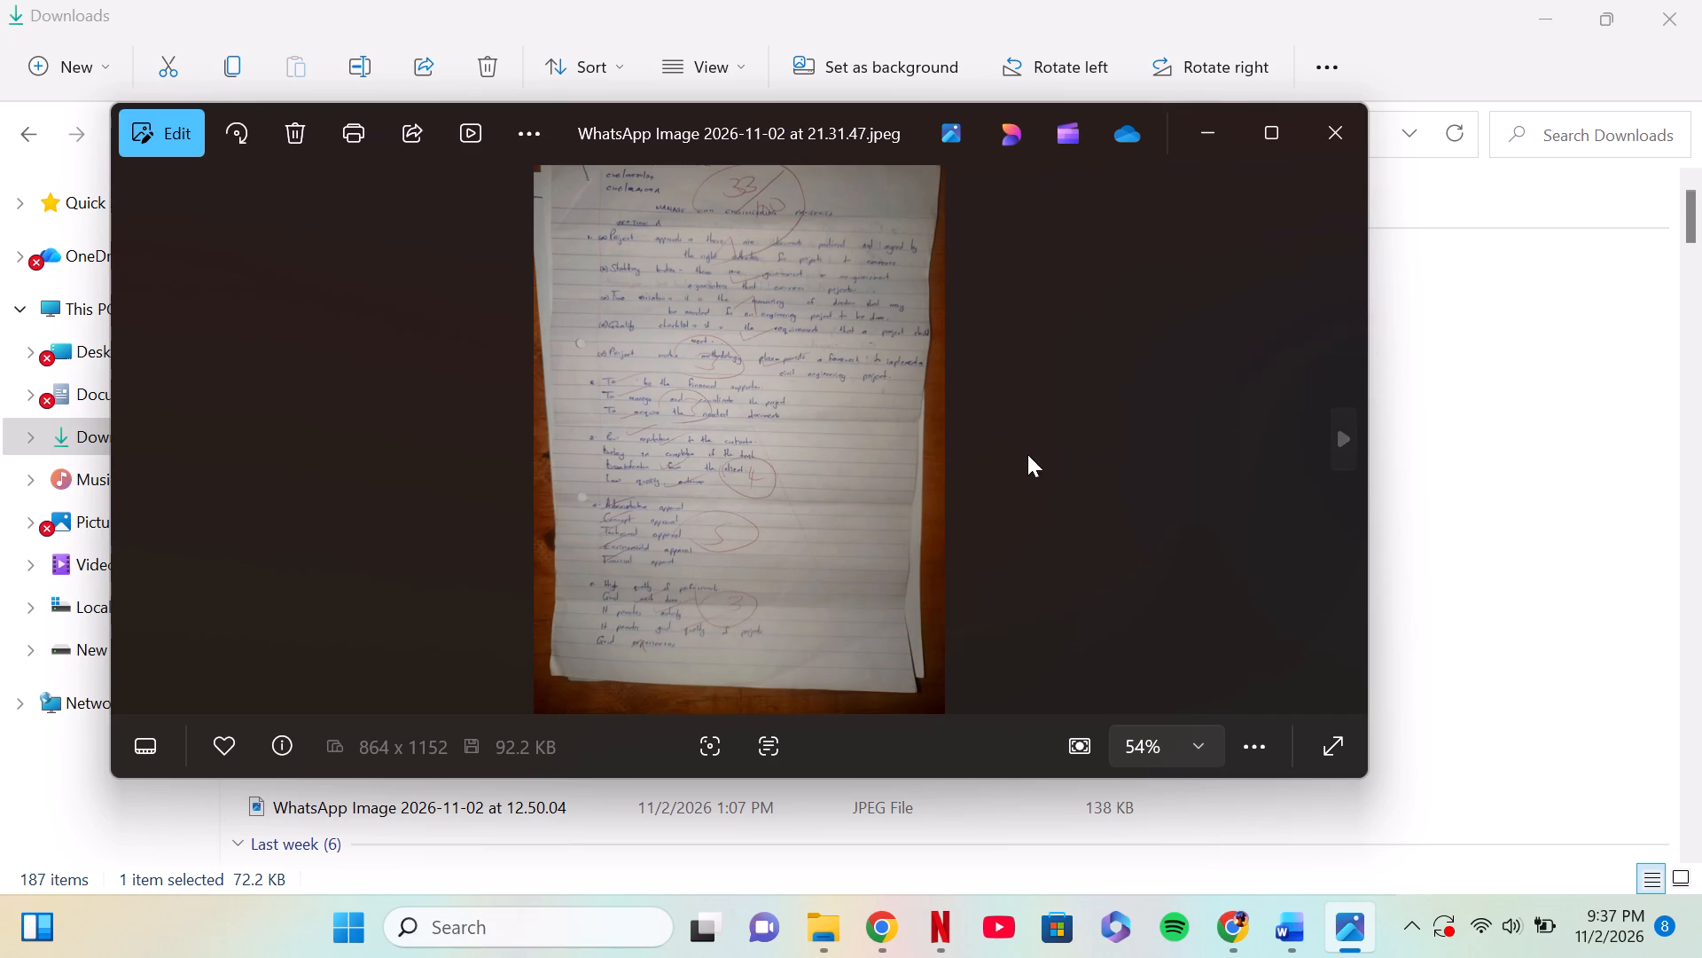
pyautogui.click(158, 127)
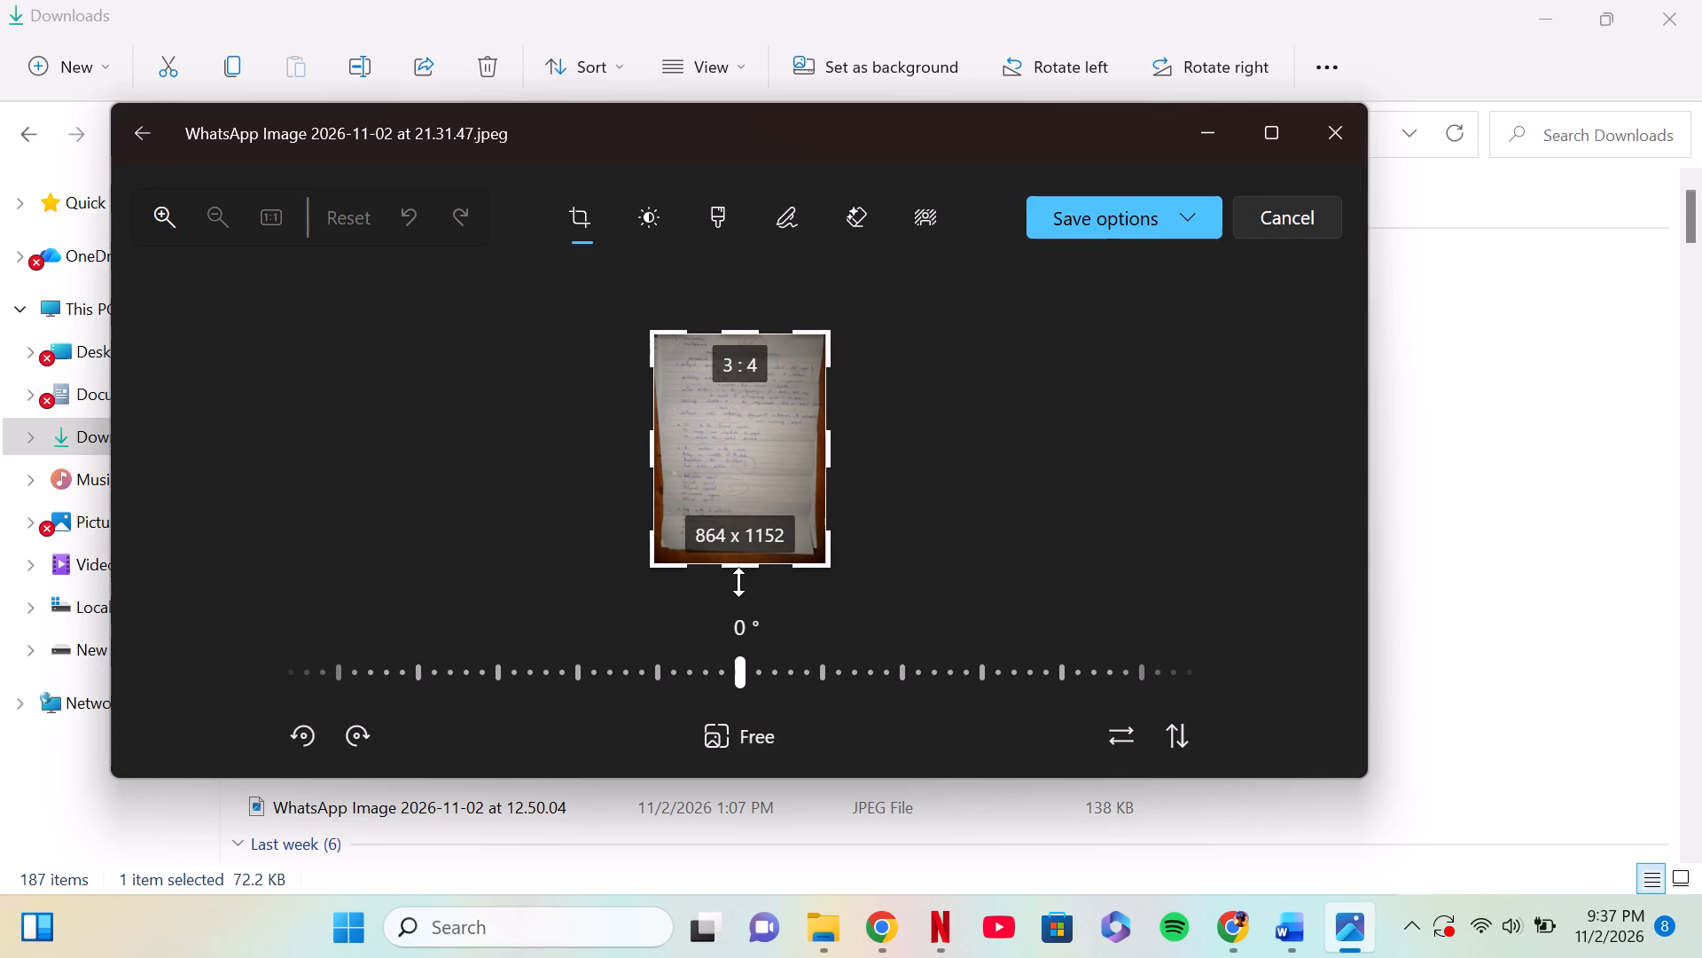
pyautogui.moveTo(738, 567); pyautogui.dragTo(738, 555)
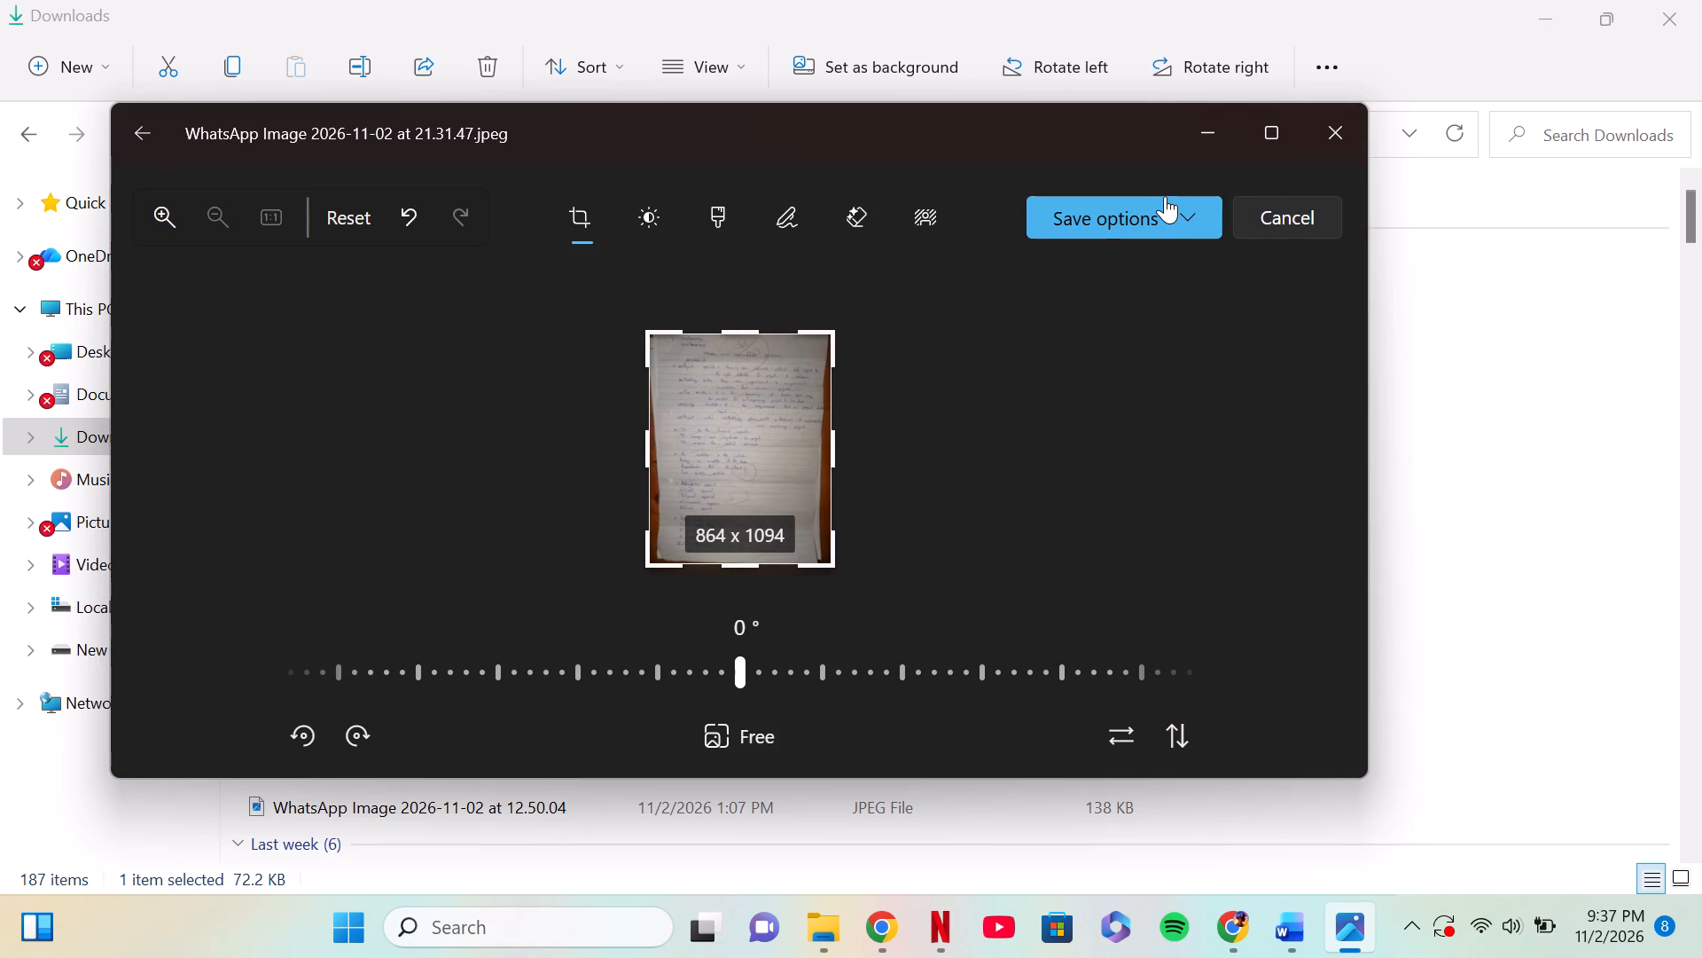
pyautogui.click(1171, 200)
pyautogui.click(1087, 315)
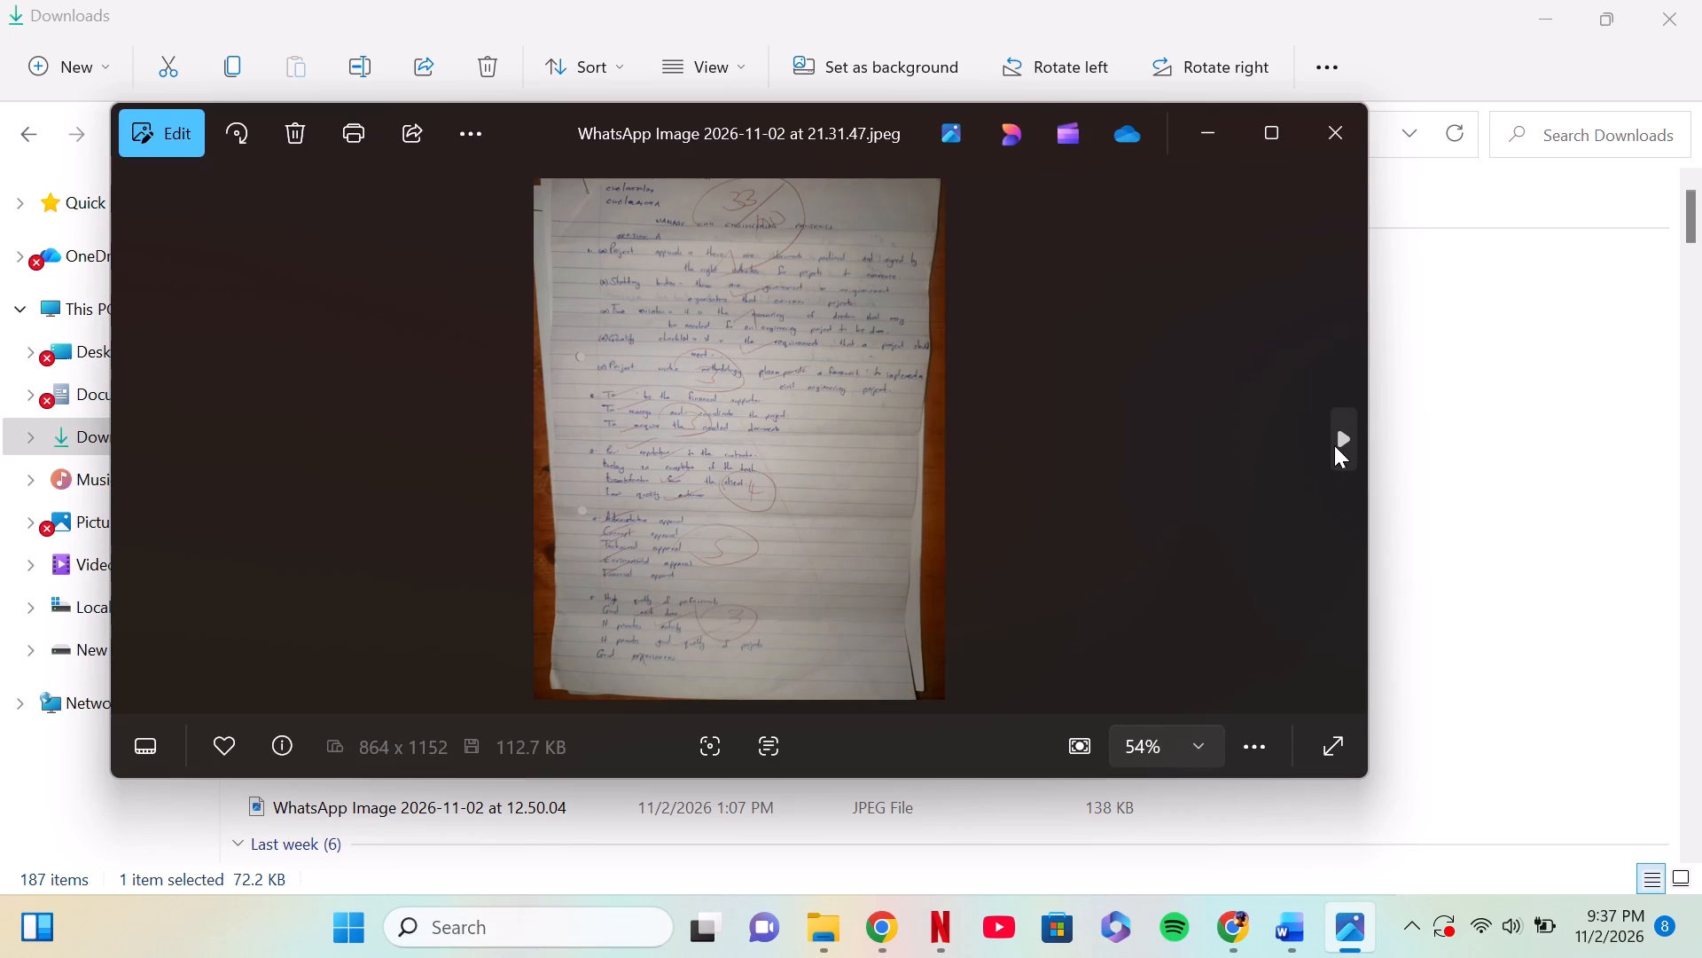
# Bring up the 21.31.45 (2) image, rotate it three quarter turns clockwise so the test page is upright, and close the photo viewer.
pyautogui.click(1334, 445)
pyautogui.click(1334, 445)
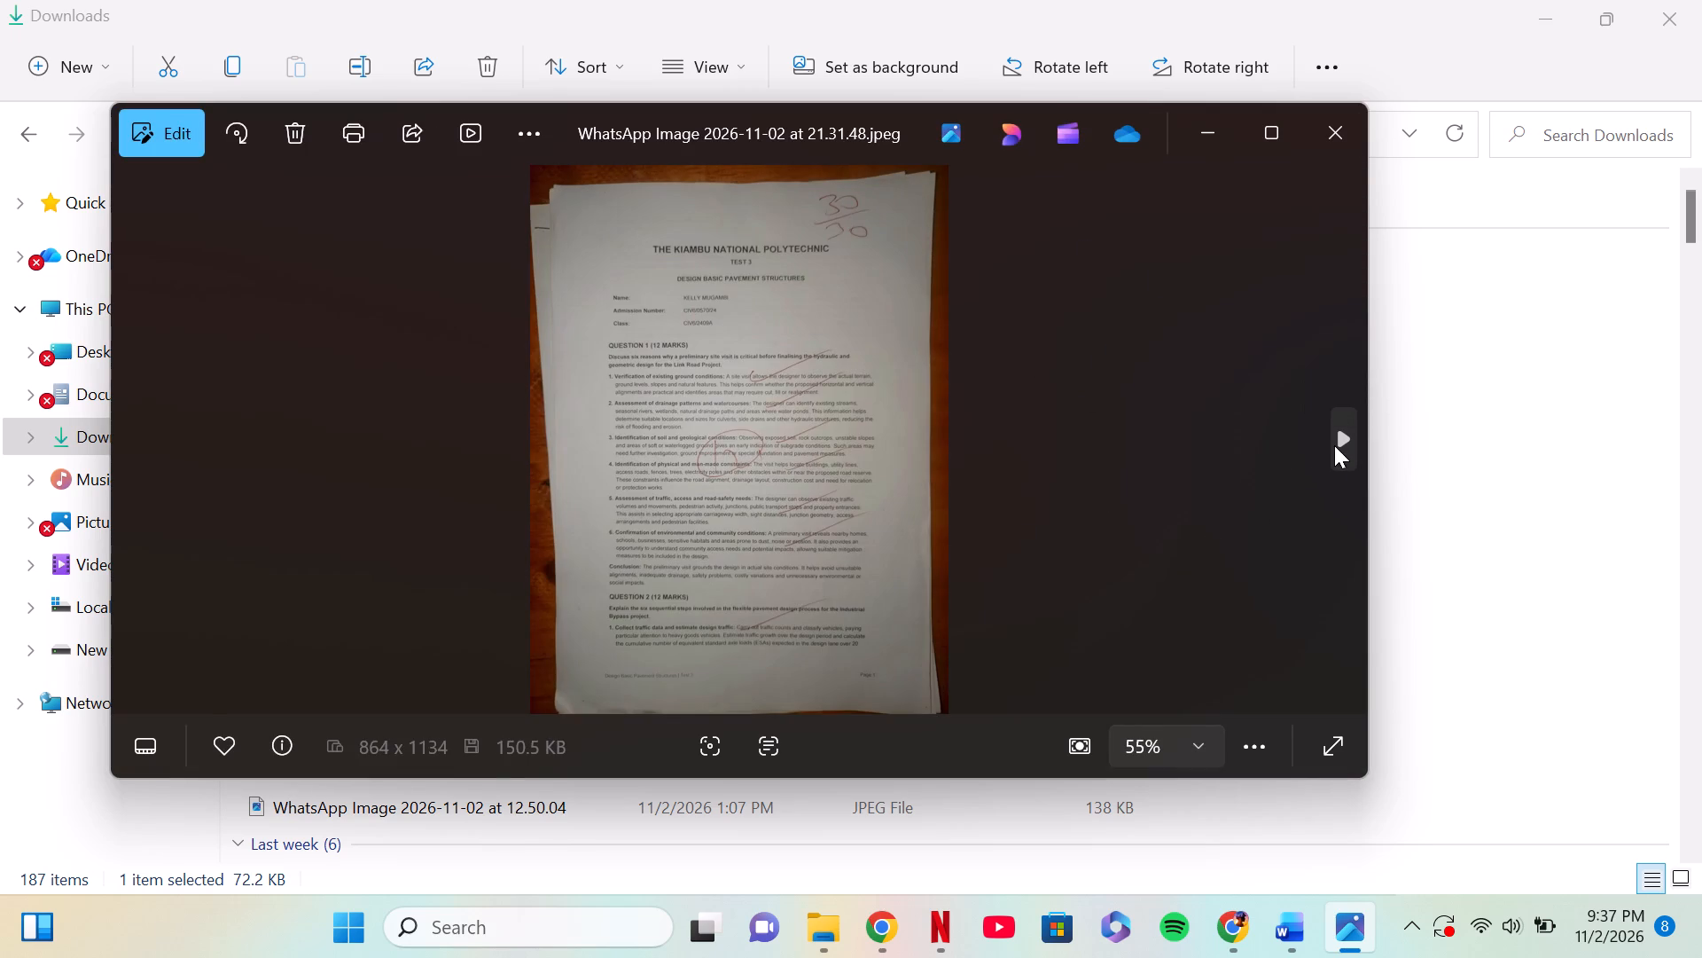
pyautogui.click(1334, 445)
pyautogui.click(1334, 445)
pyautogui.click(1334, 445)
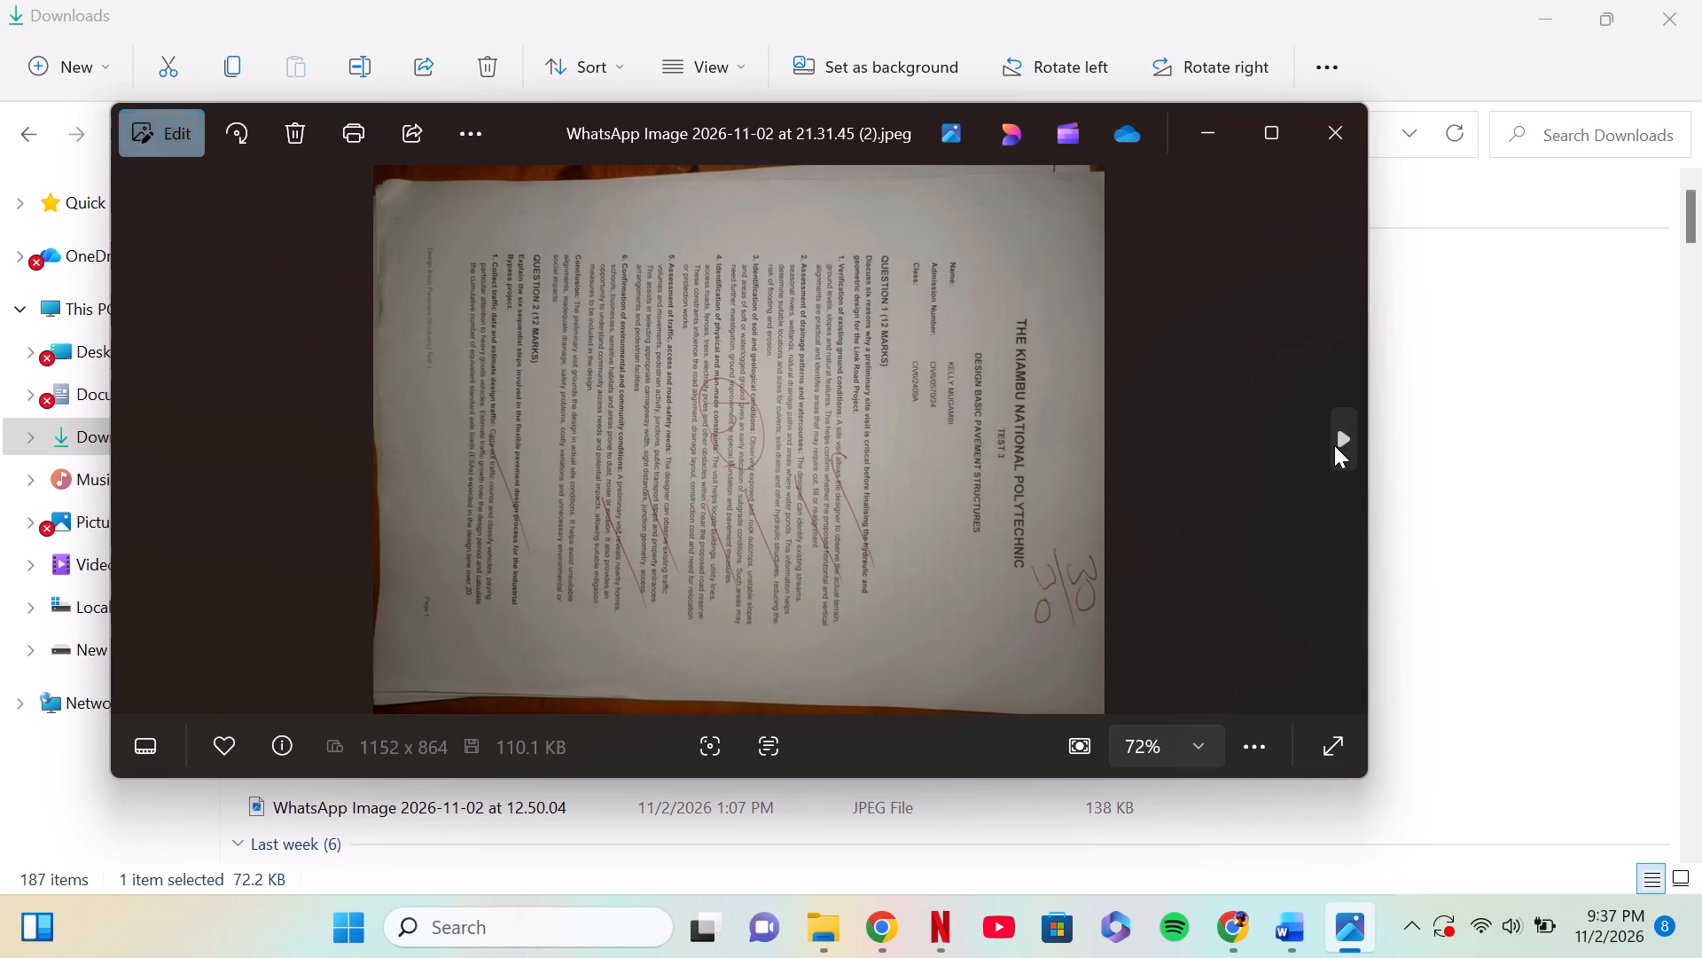
pyautogui.click(247, 144)
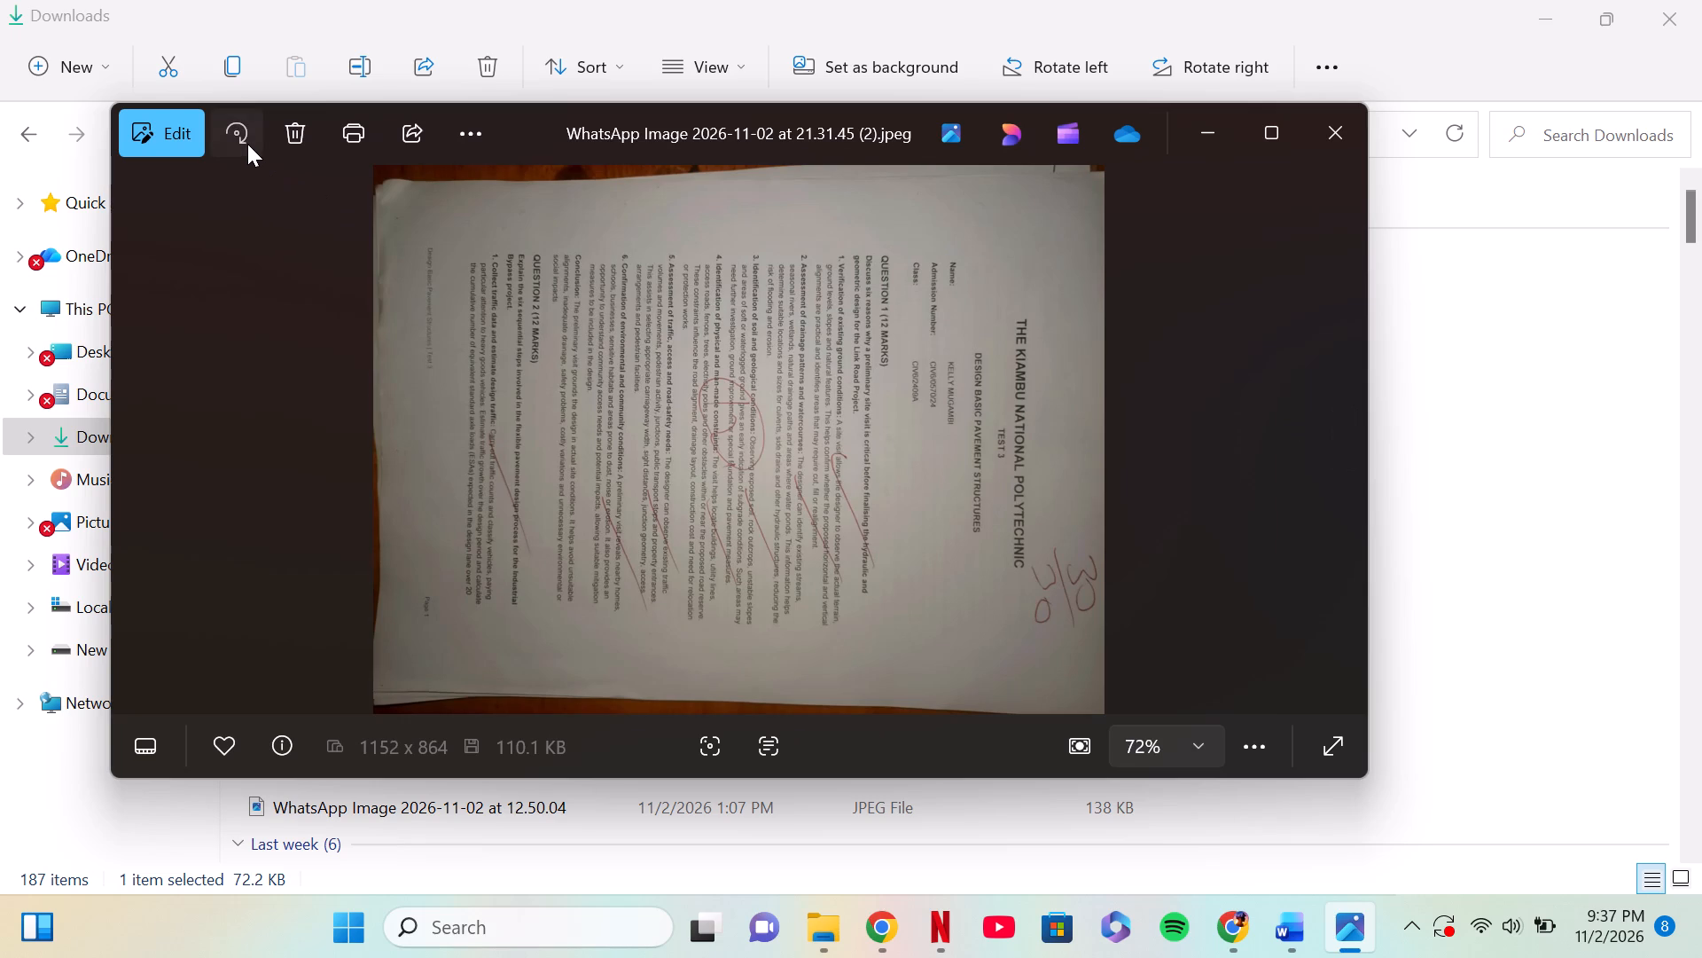
pyautogui.click(247, 144)
pyautogui.click(247, 144)
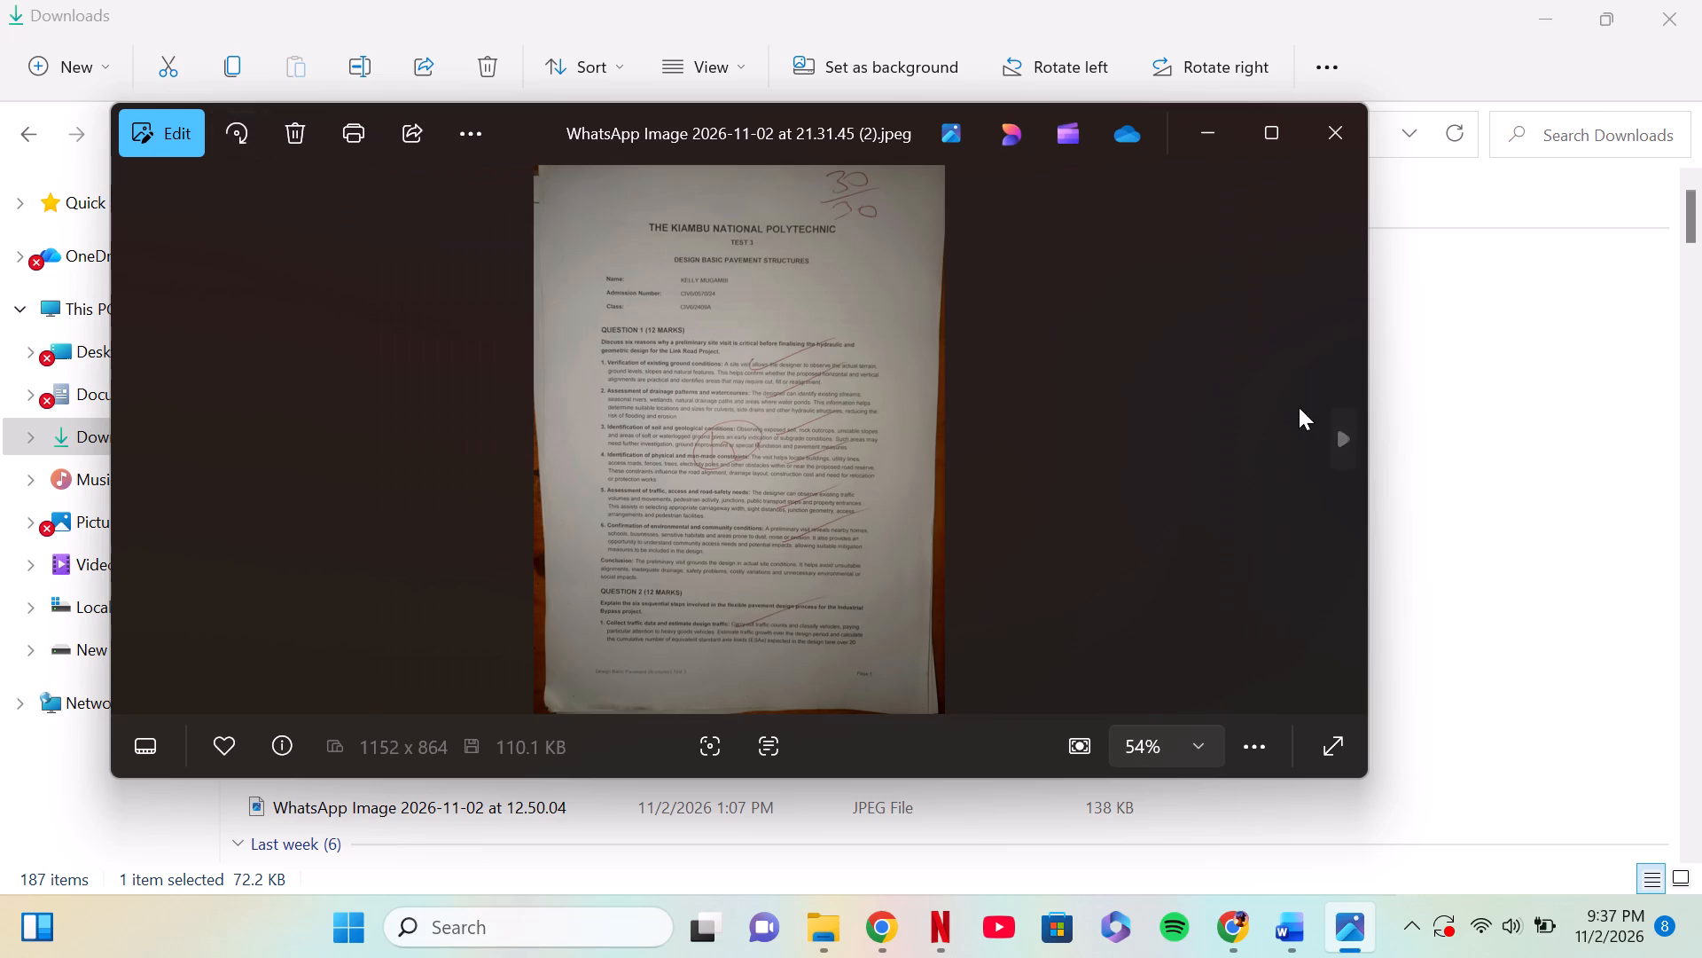
pyautogui.click(1349, 438)
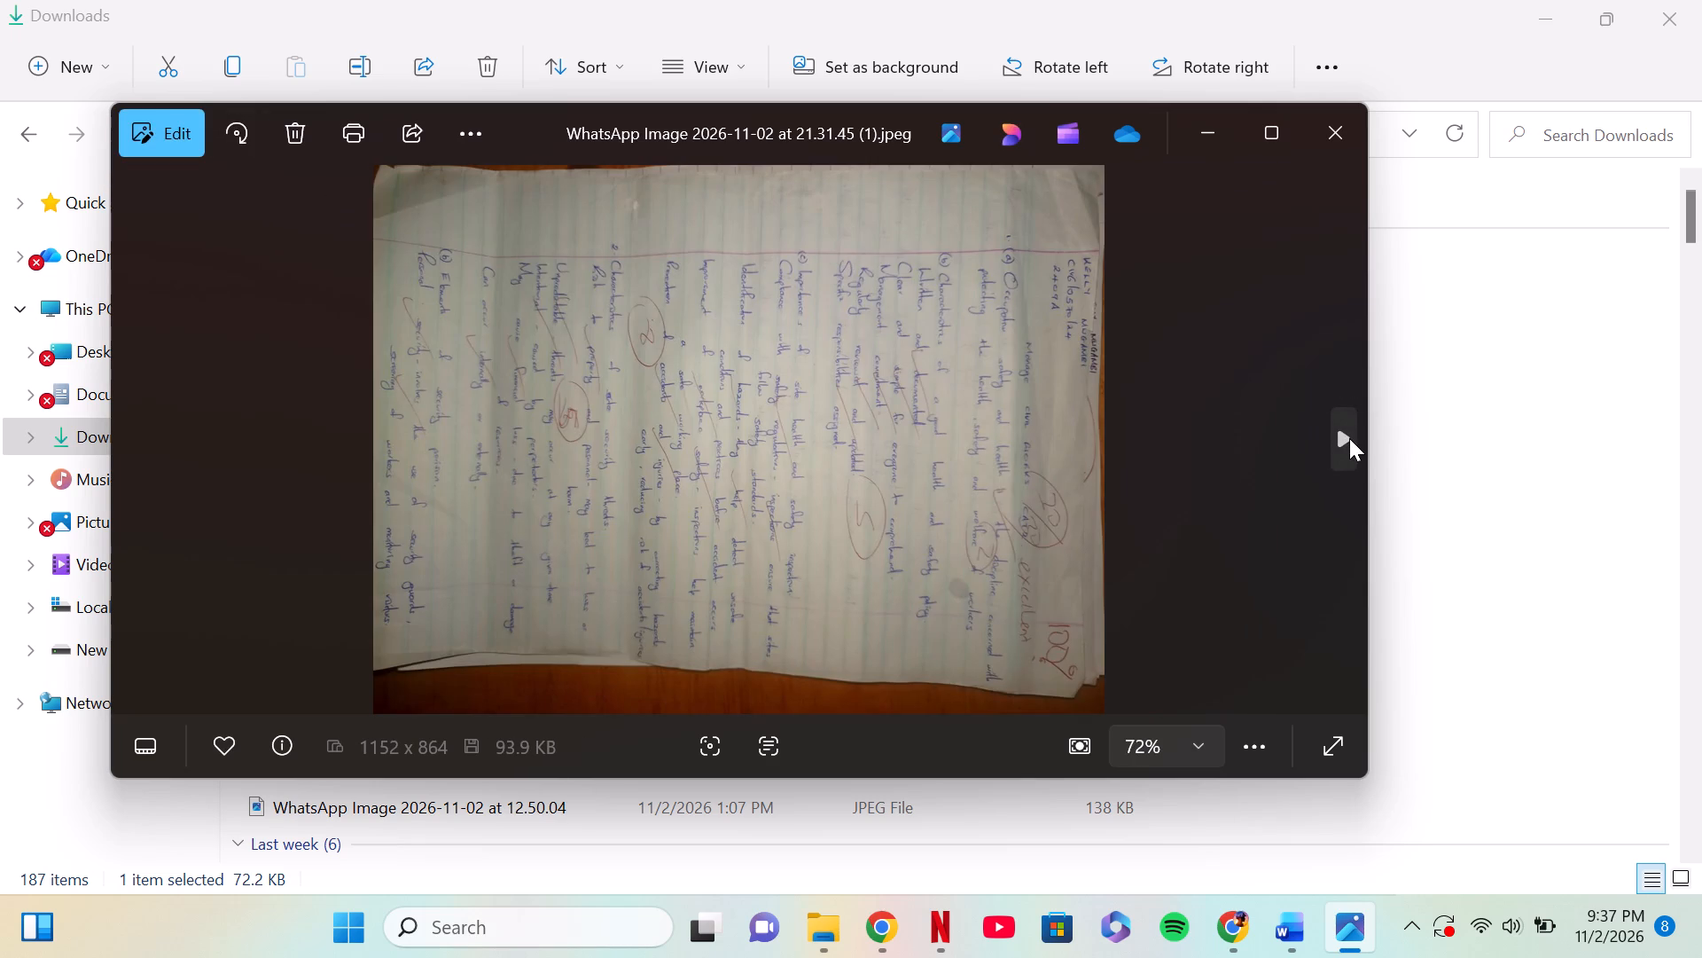
pyautogui.click(1334, 140)
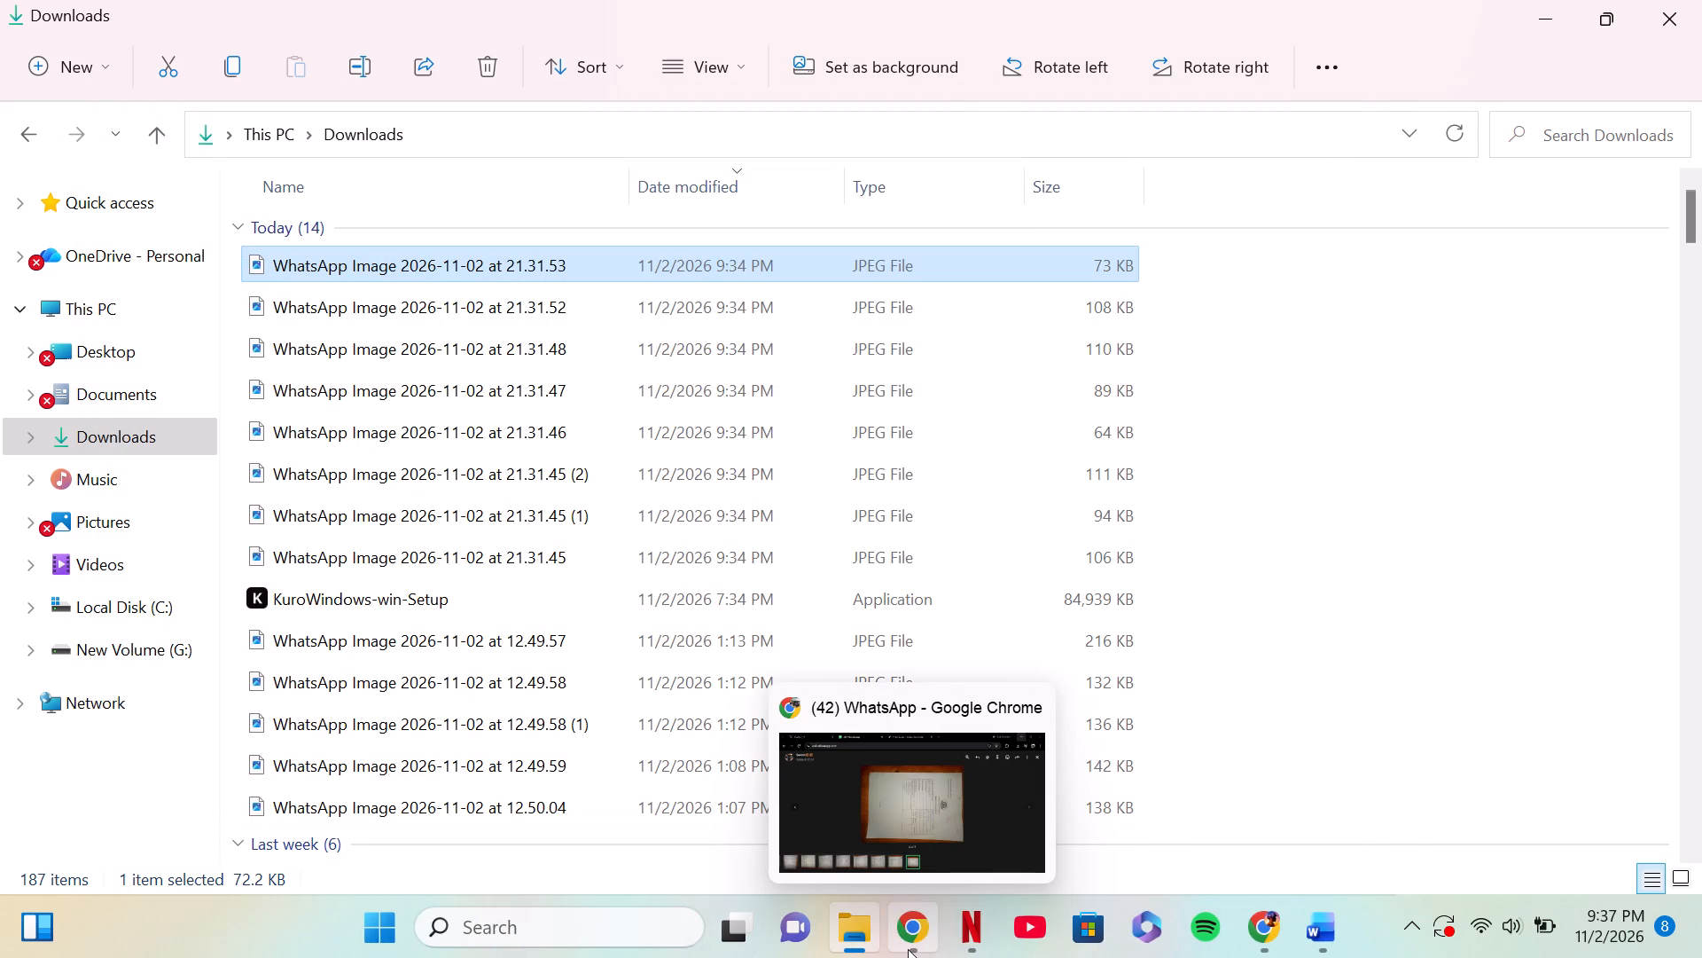
# Switch to the 2025 perfomance page in Chrome and start an image upload for the CAT section, browsing Downloads to the 21.31 WhatsApp images.
pyautogui.click(1248, 917)
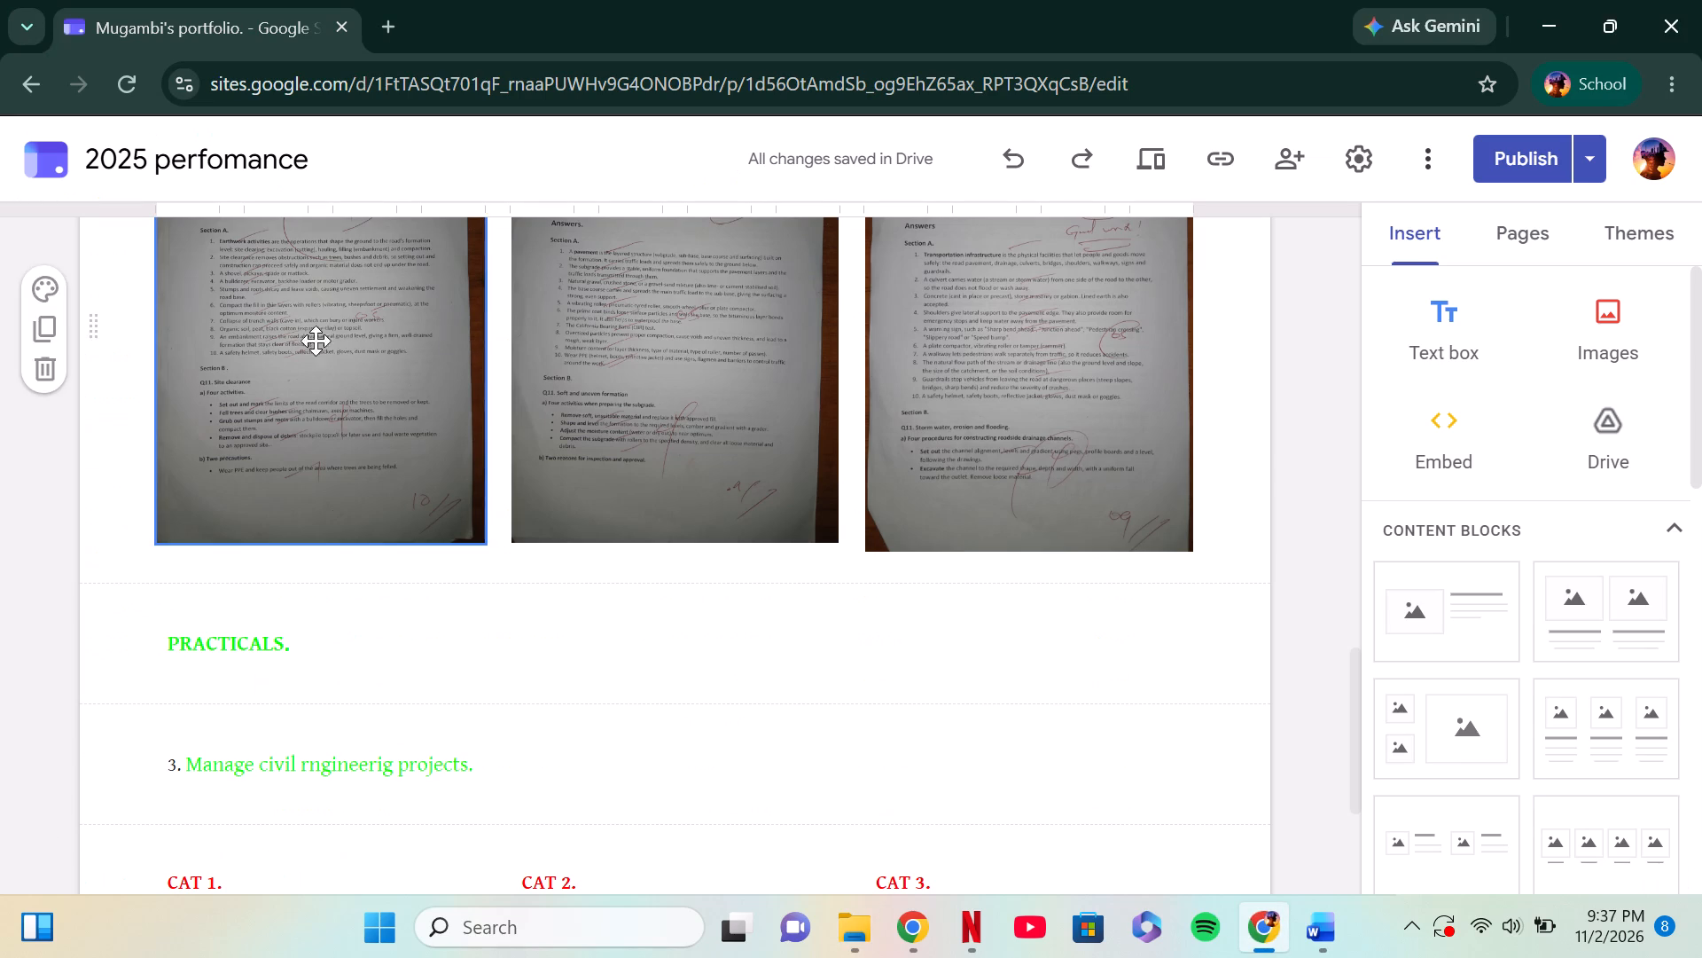
pyautogui.moveTo(1361, 671); pyautogui.dragTo(1366, 723)
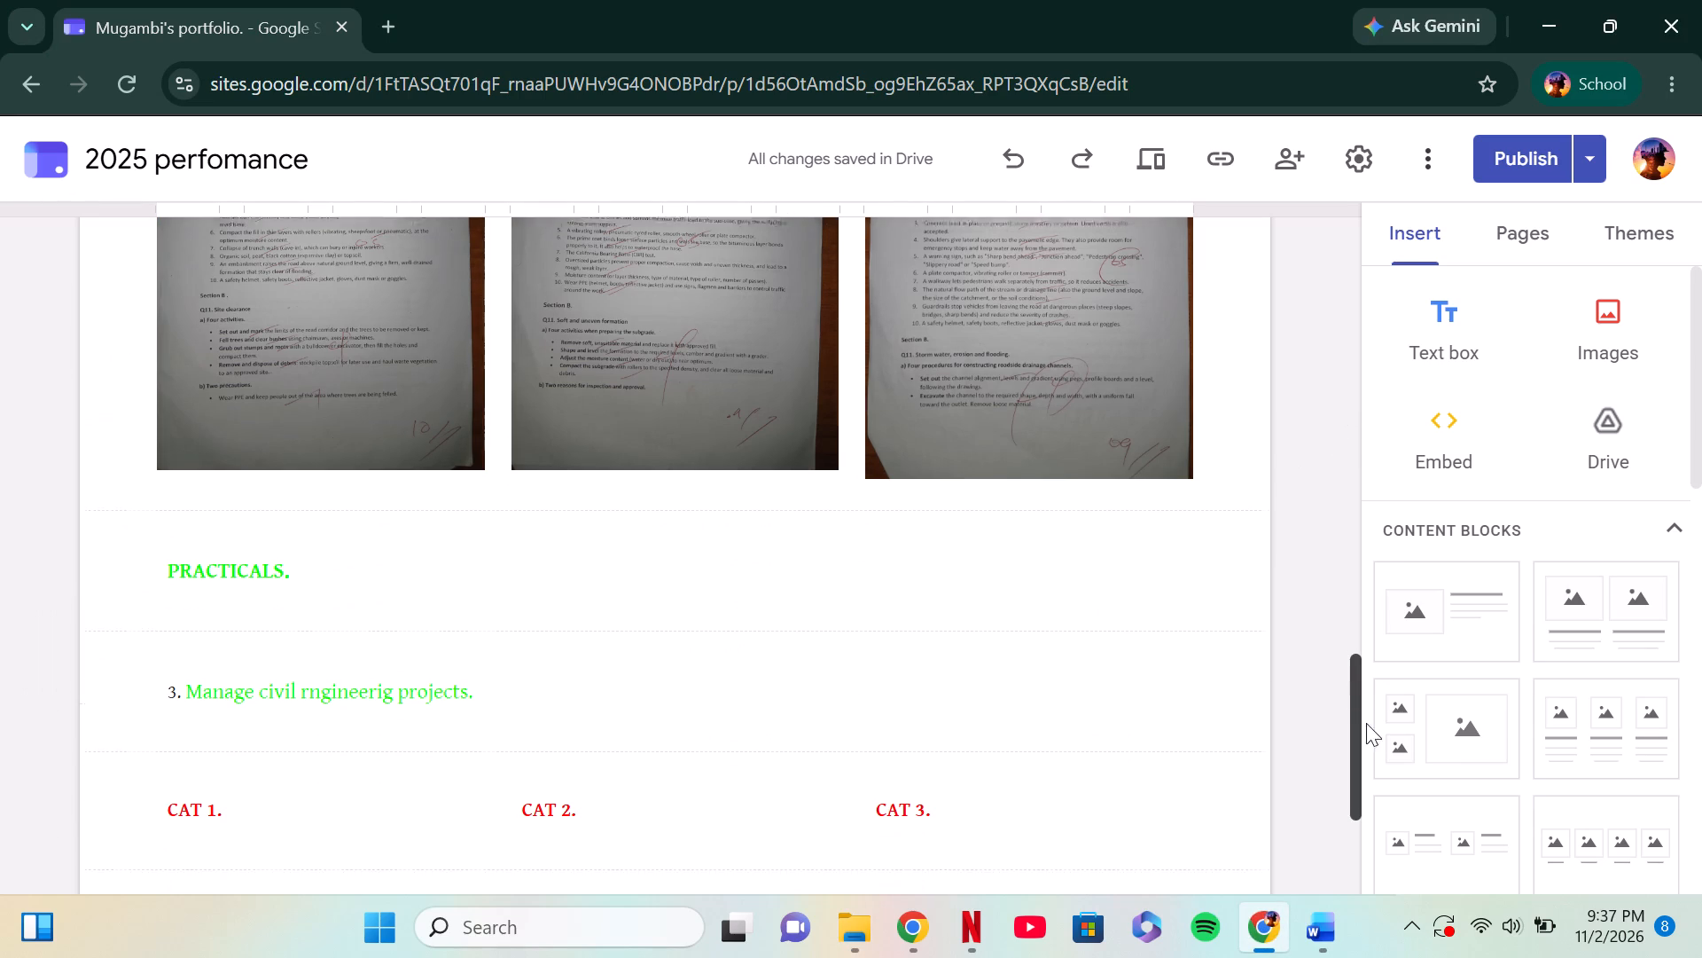
pyautogui.moveTo(1366, 723); pyautogui.dragTo(1367, 738)
pyautogui.click(1143, 569)
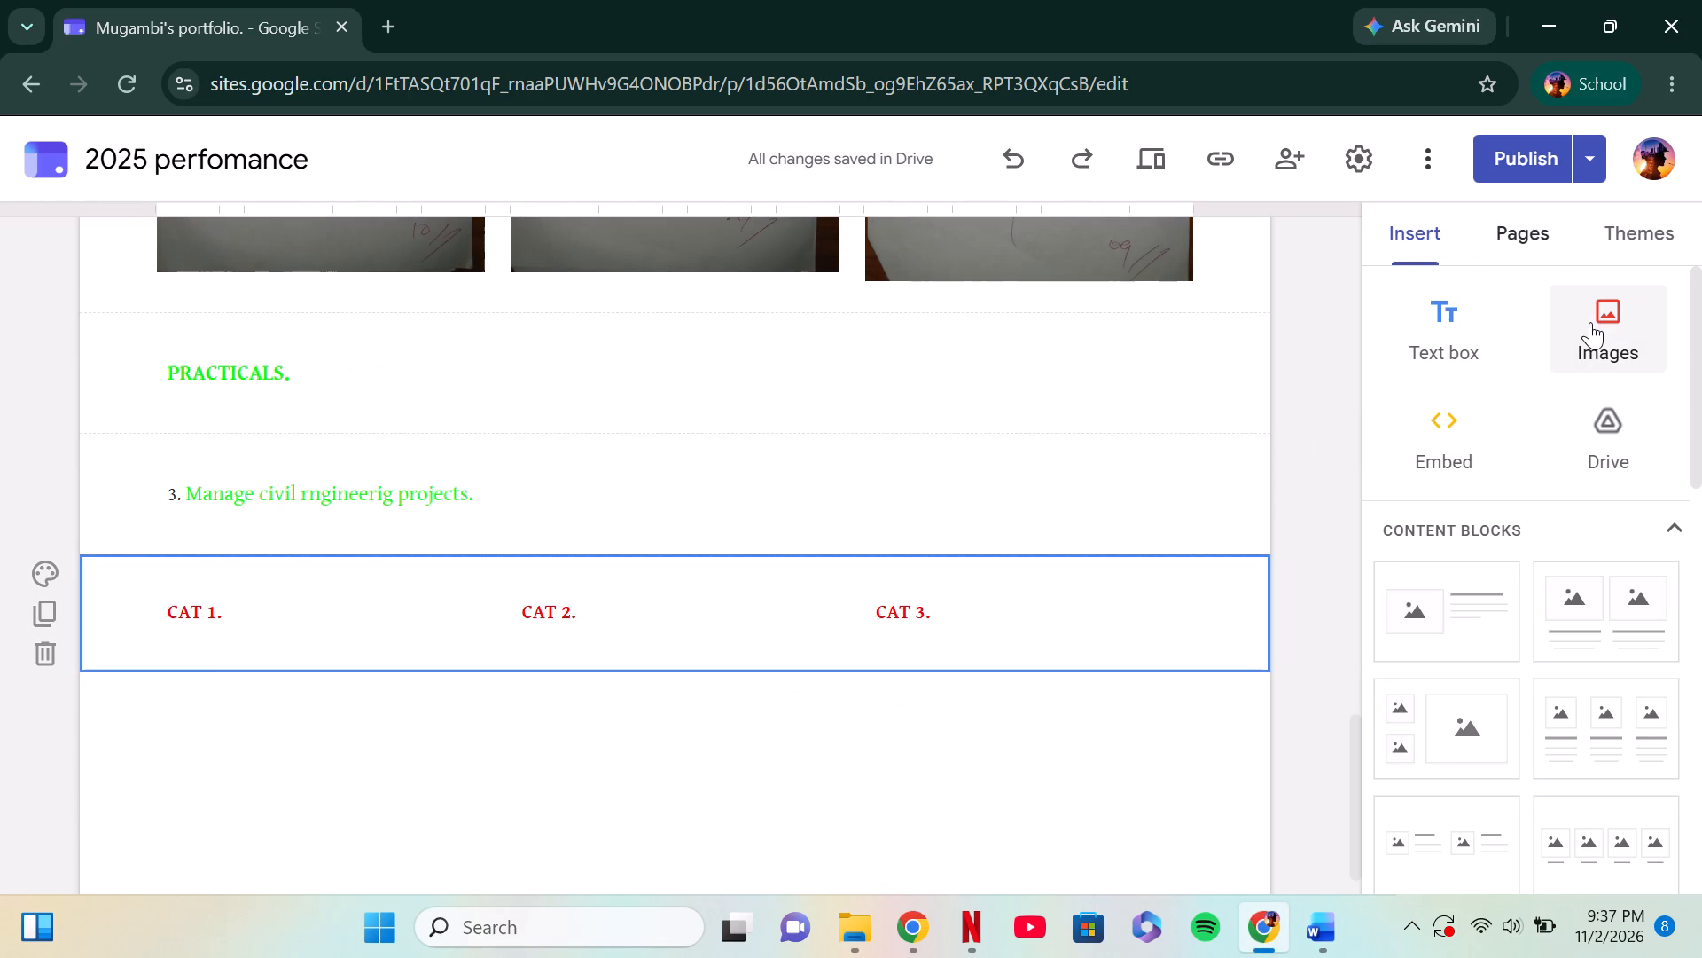
pyautogui.click(1590, 322)
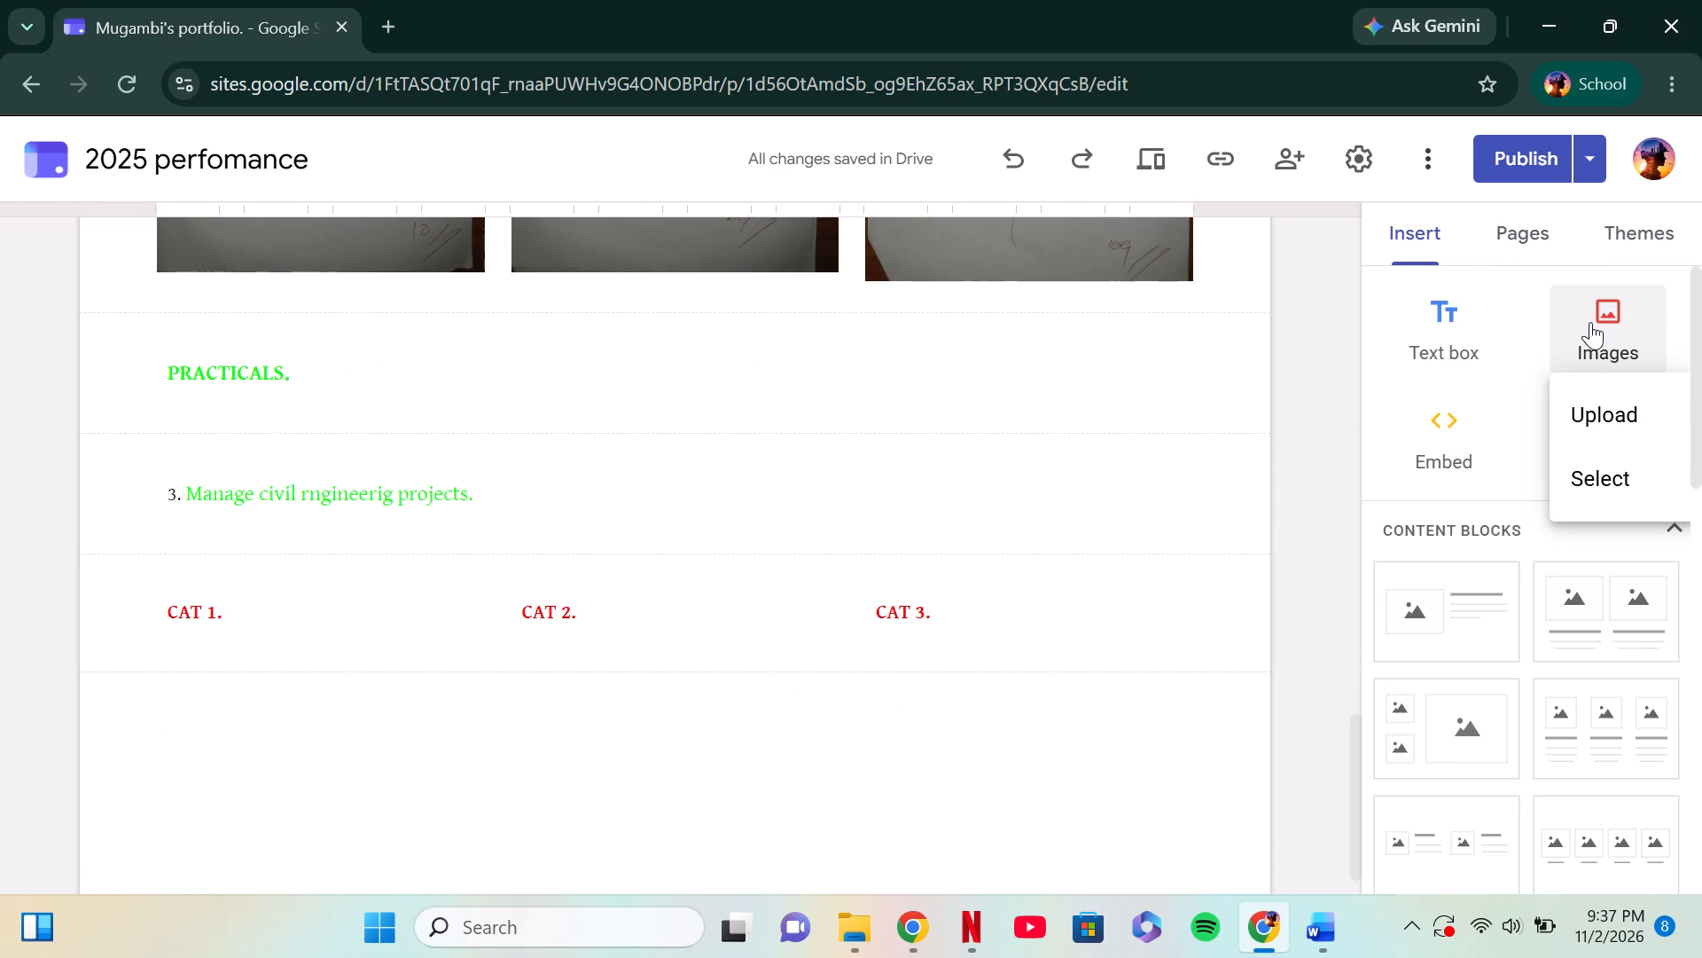
pyautogui.click(1602, 413)
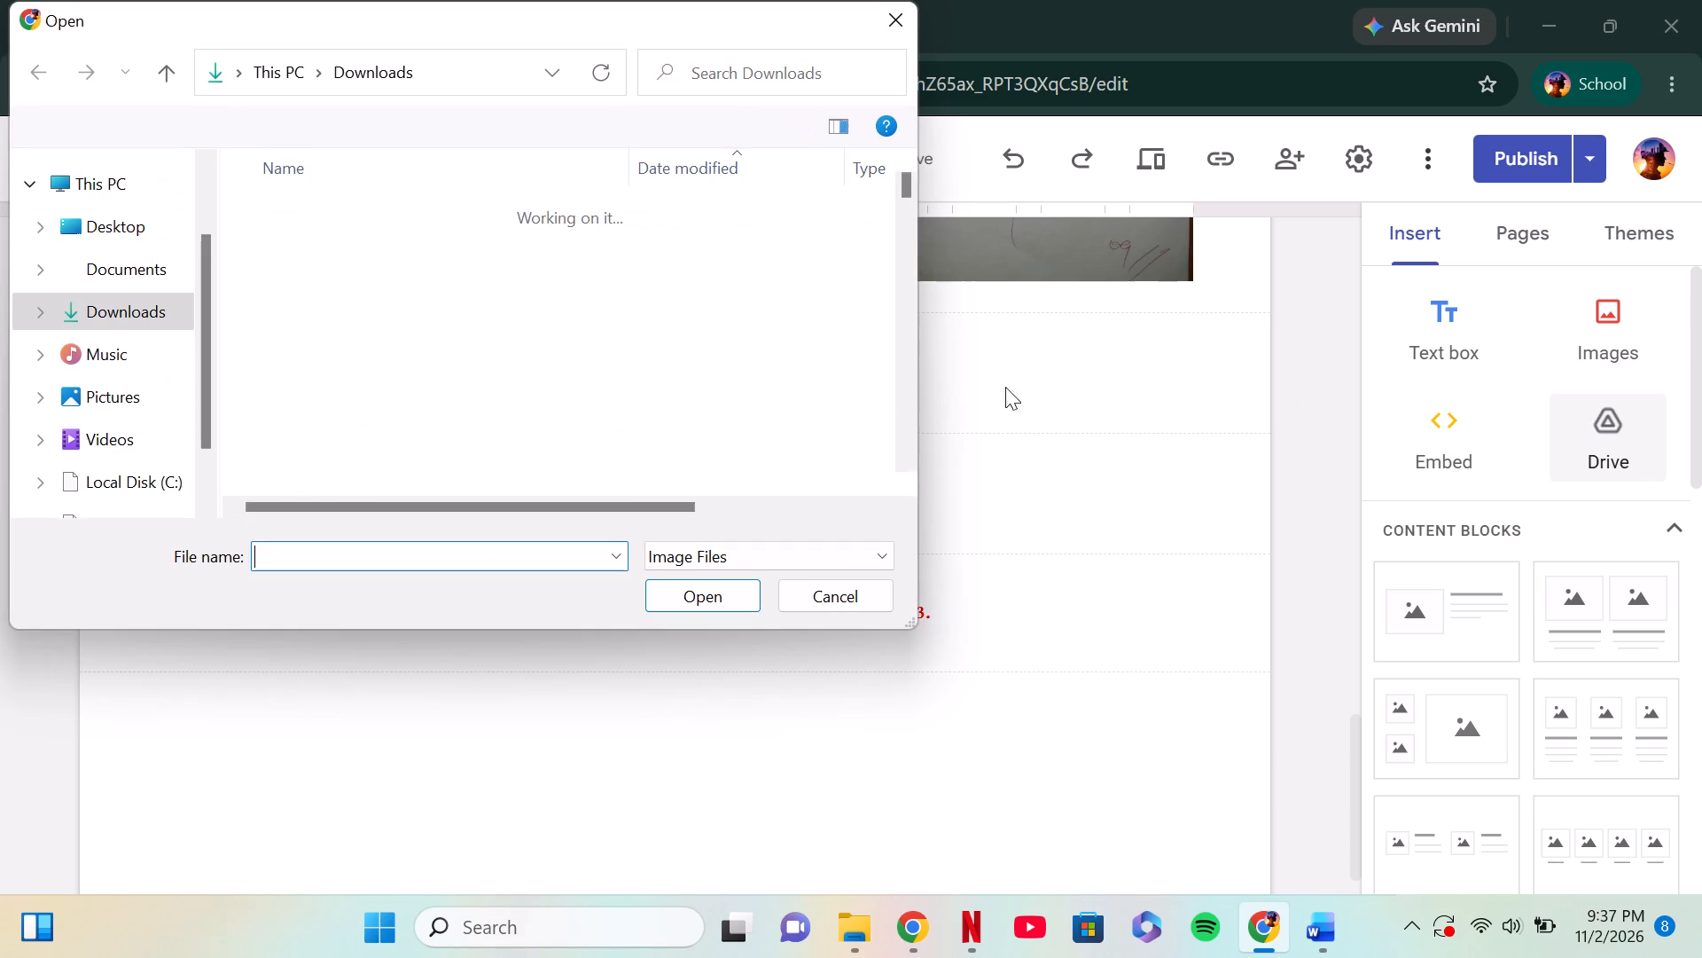
pyautogui.moveTo(907, 181); pyautogui.dragTo(912, 457)
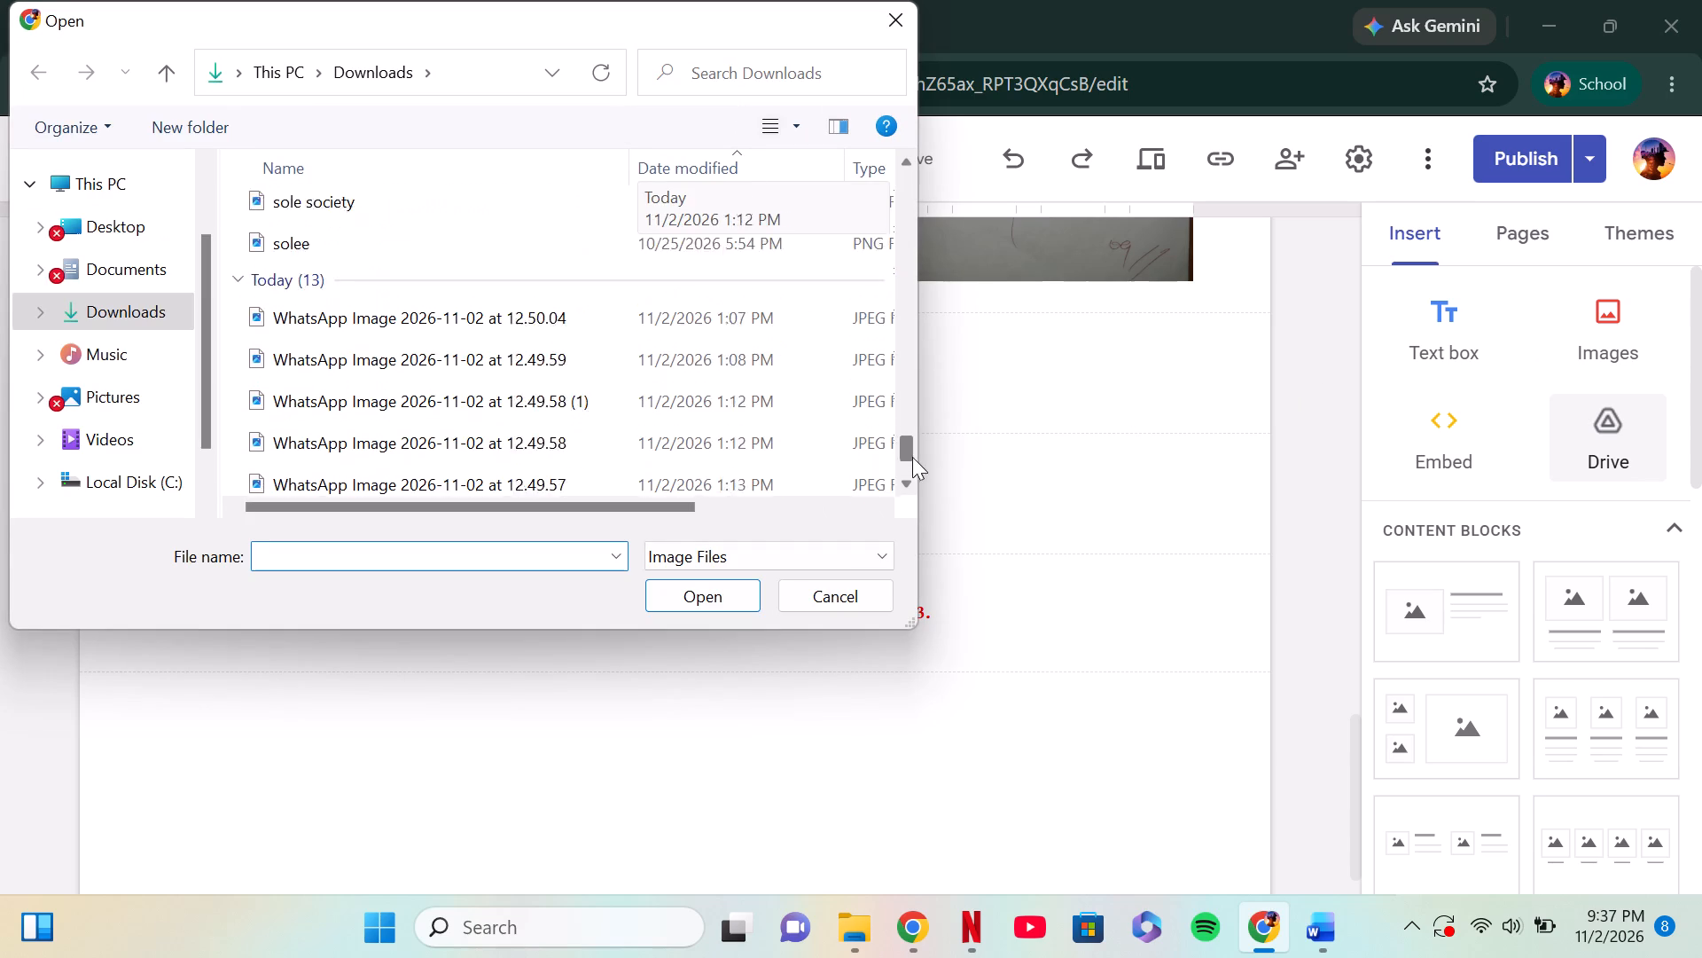
pyautogui.moveTo(912, 457); pyautogui.dragTo(910, 483)
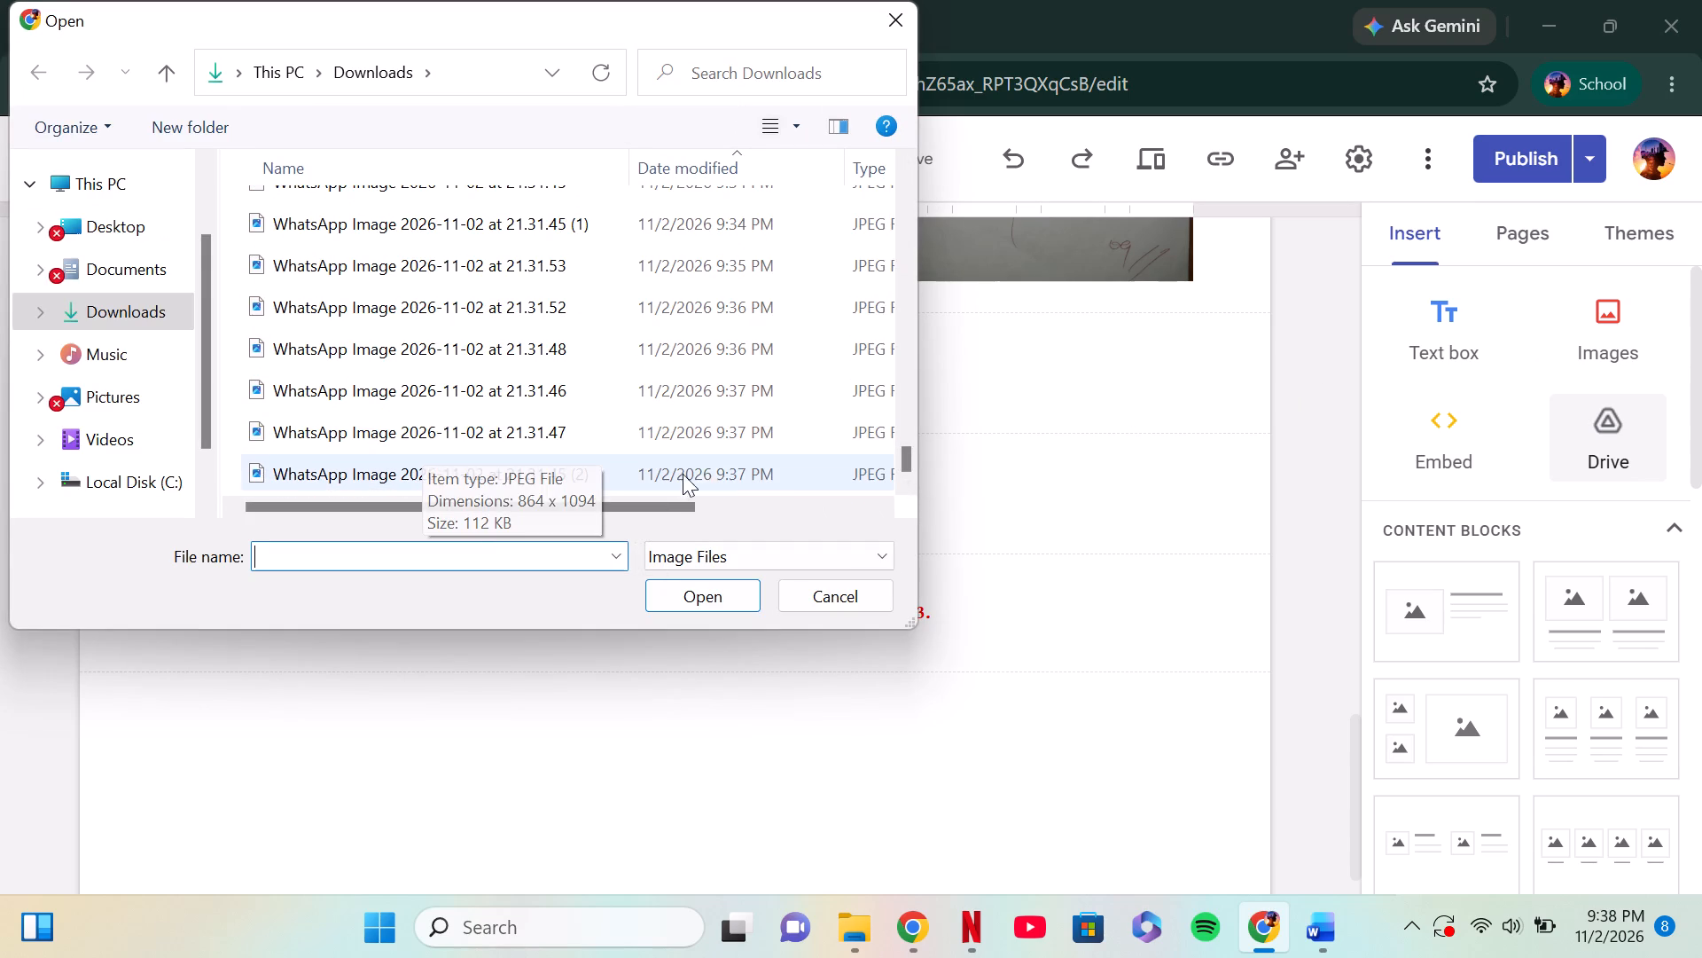
pyautogui.moveTo(909, 457); pyautogui.dragTo(910, 457)
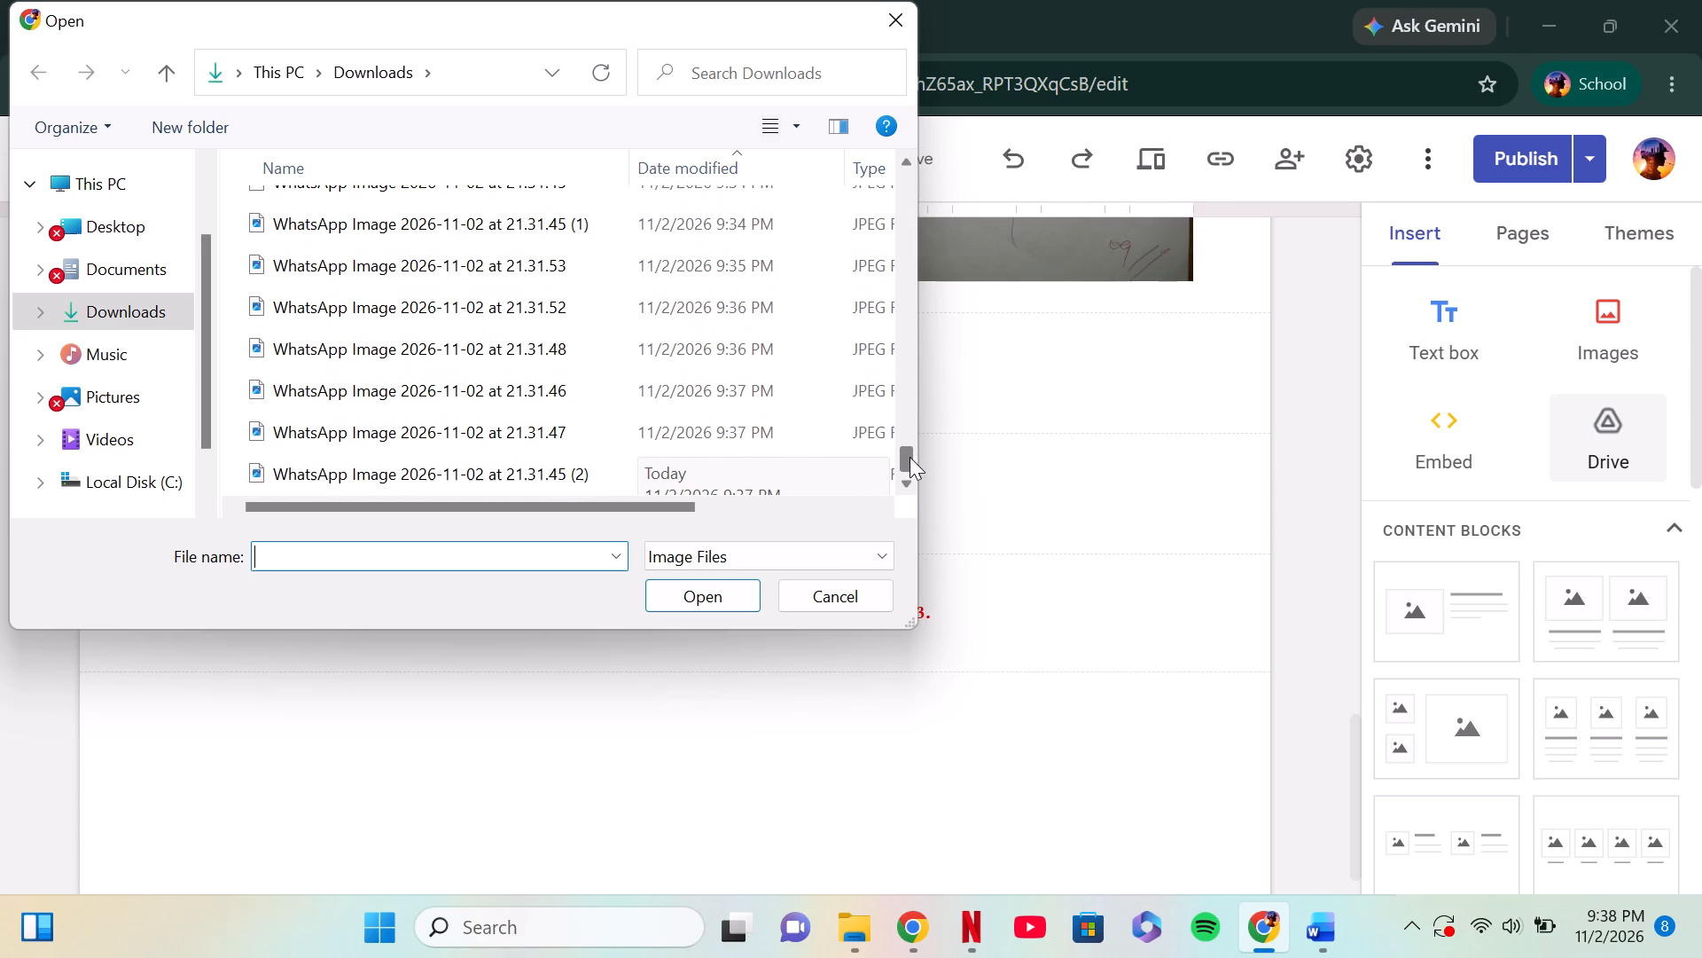
pyautogui.moveTo(910, 457); pyautogui.dragTo(910, 470)
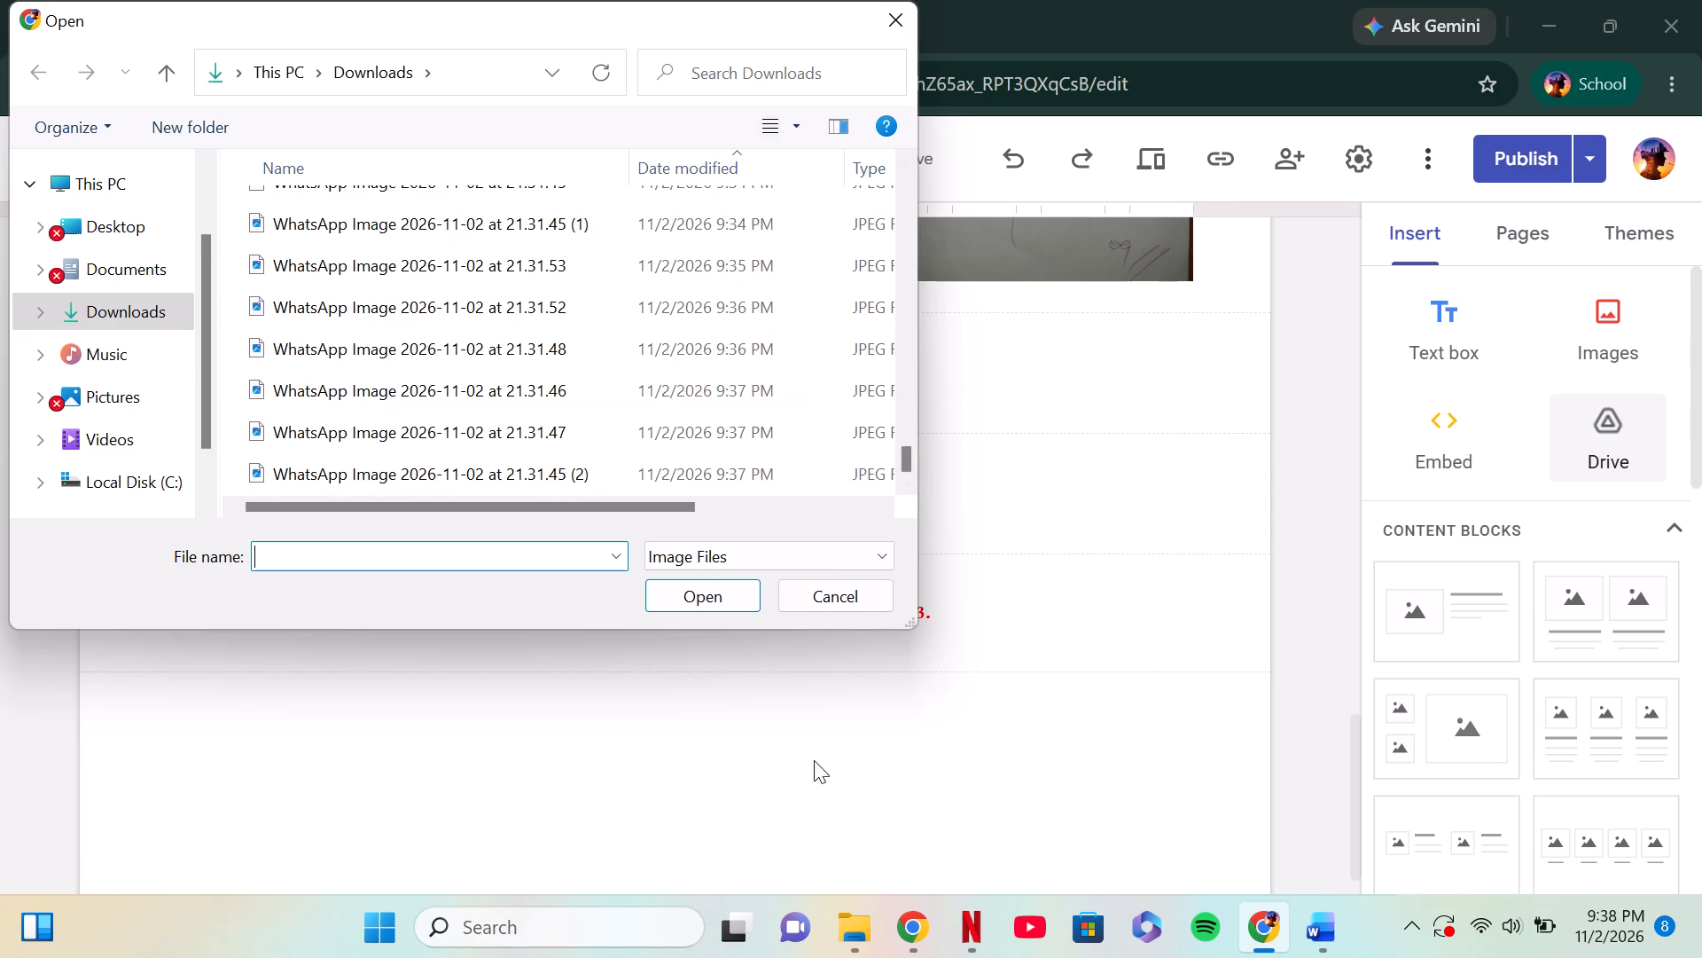
# Switch to the Downloads folder in File Explorer and look through the 21.31 WhatsApp photos to identify which paper each one shows.
pyautogui.click(872, 928)
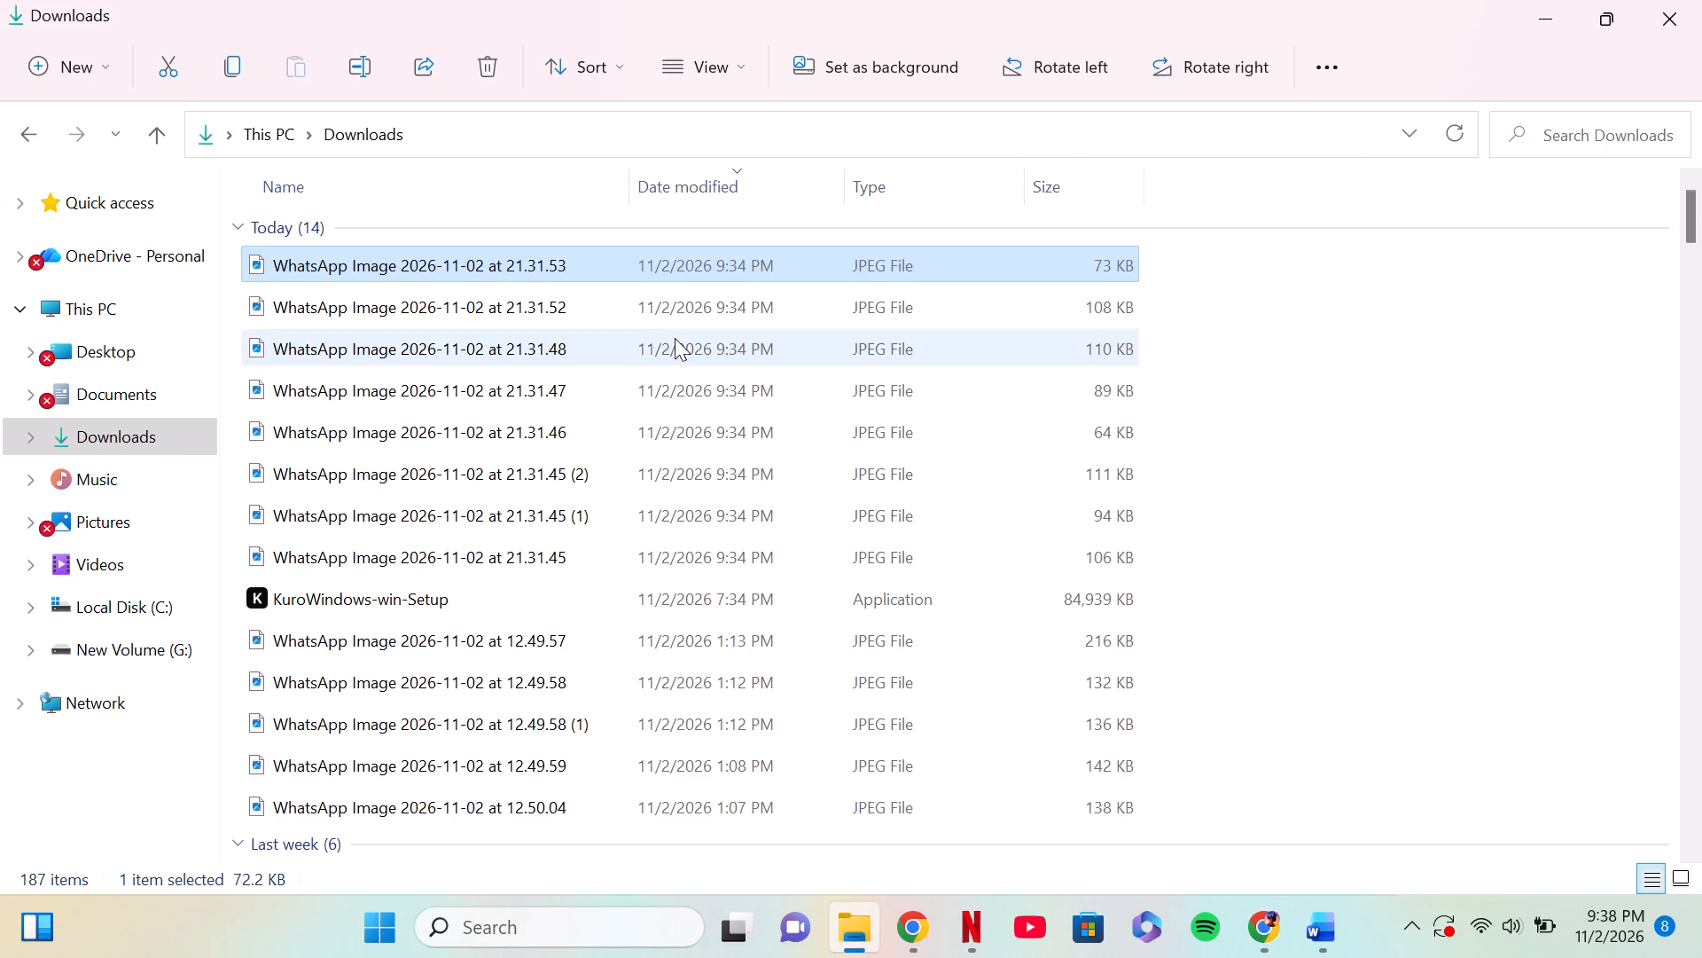
pyautogui.doubleClick(482, 266)
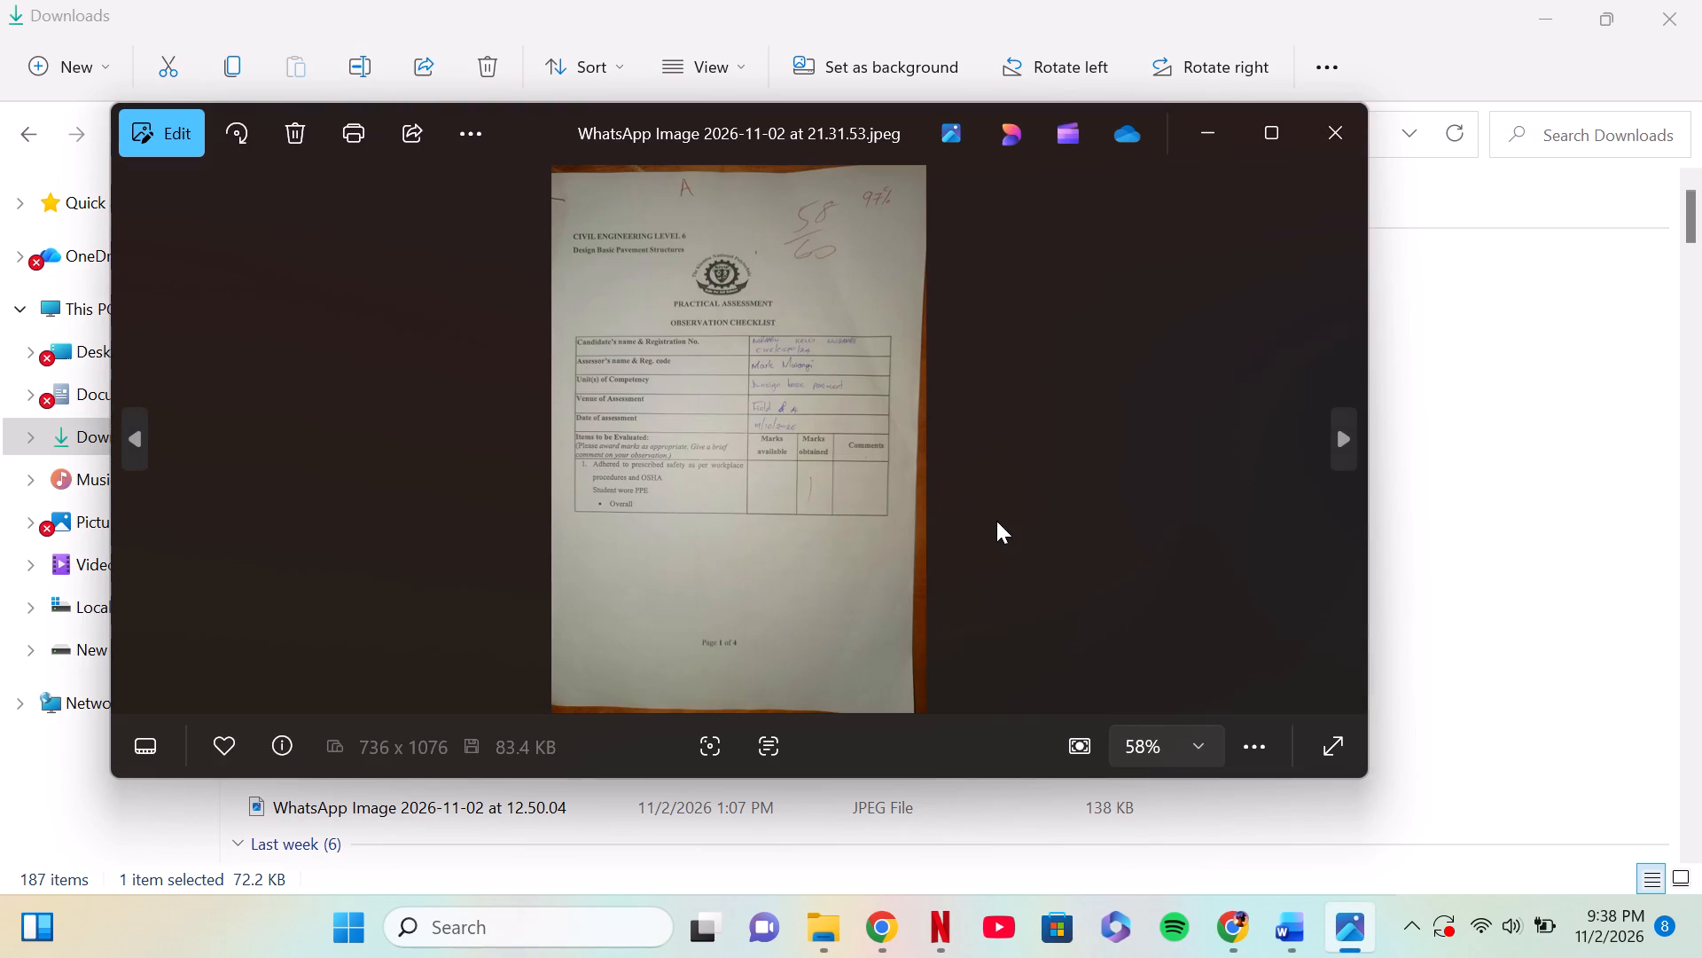
pyautogui.click(1346, 436)
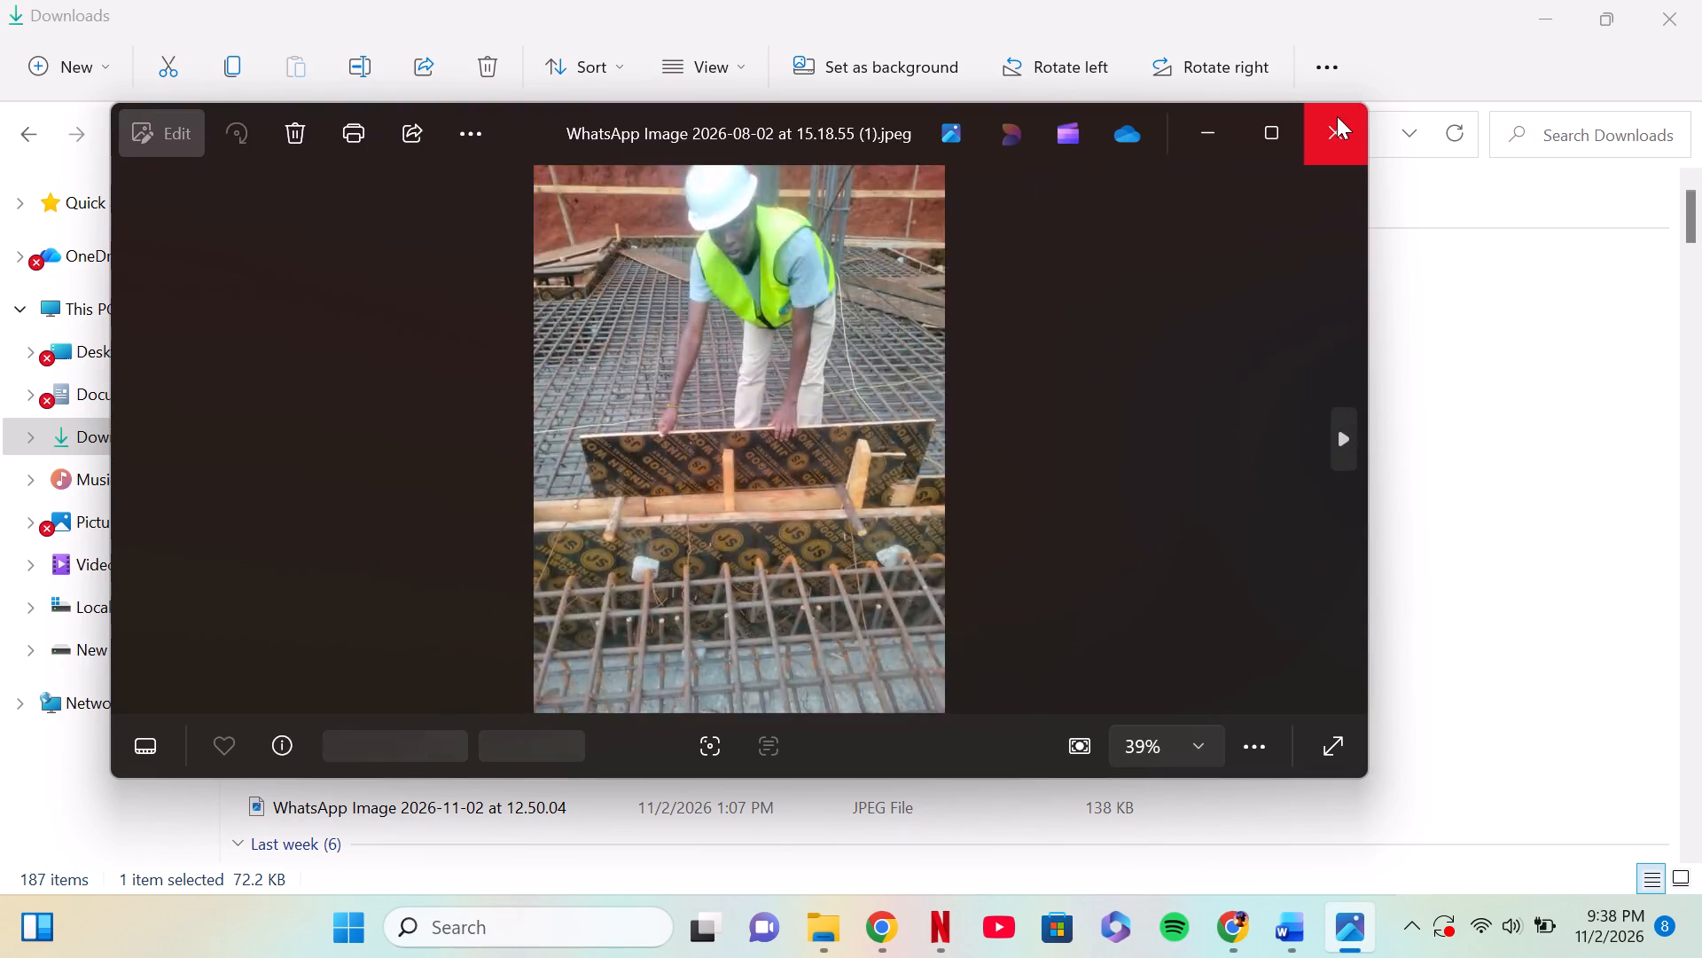
pyautogui.click(1337, 116)
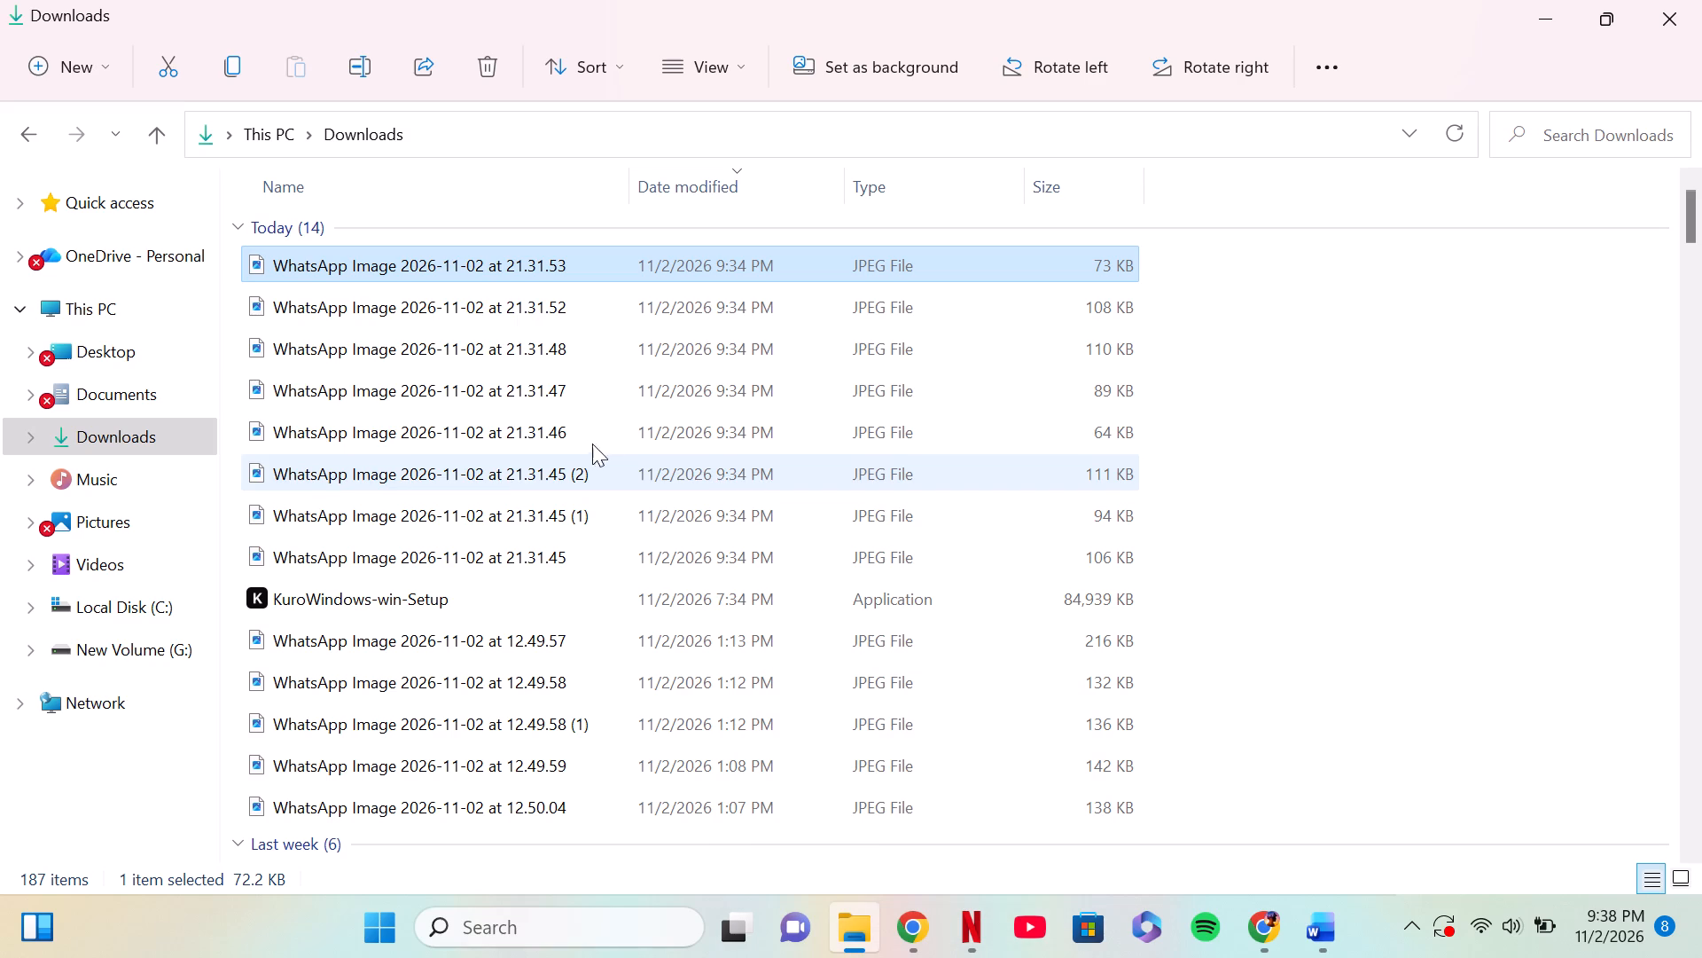
pyautogui.doubleClick(391, 299)
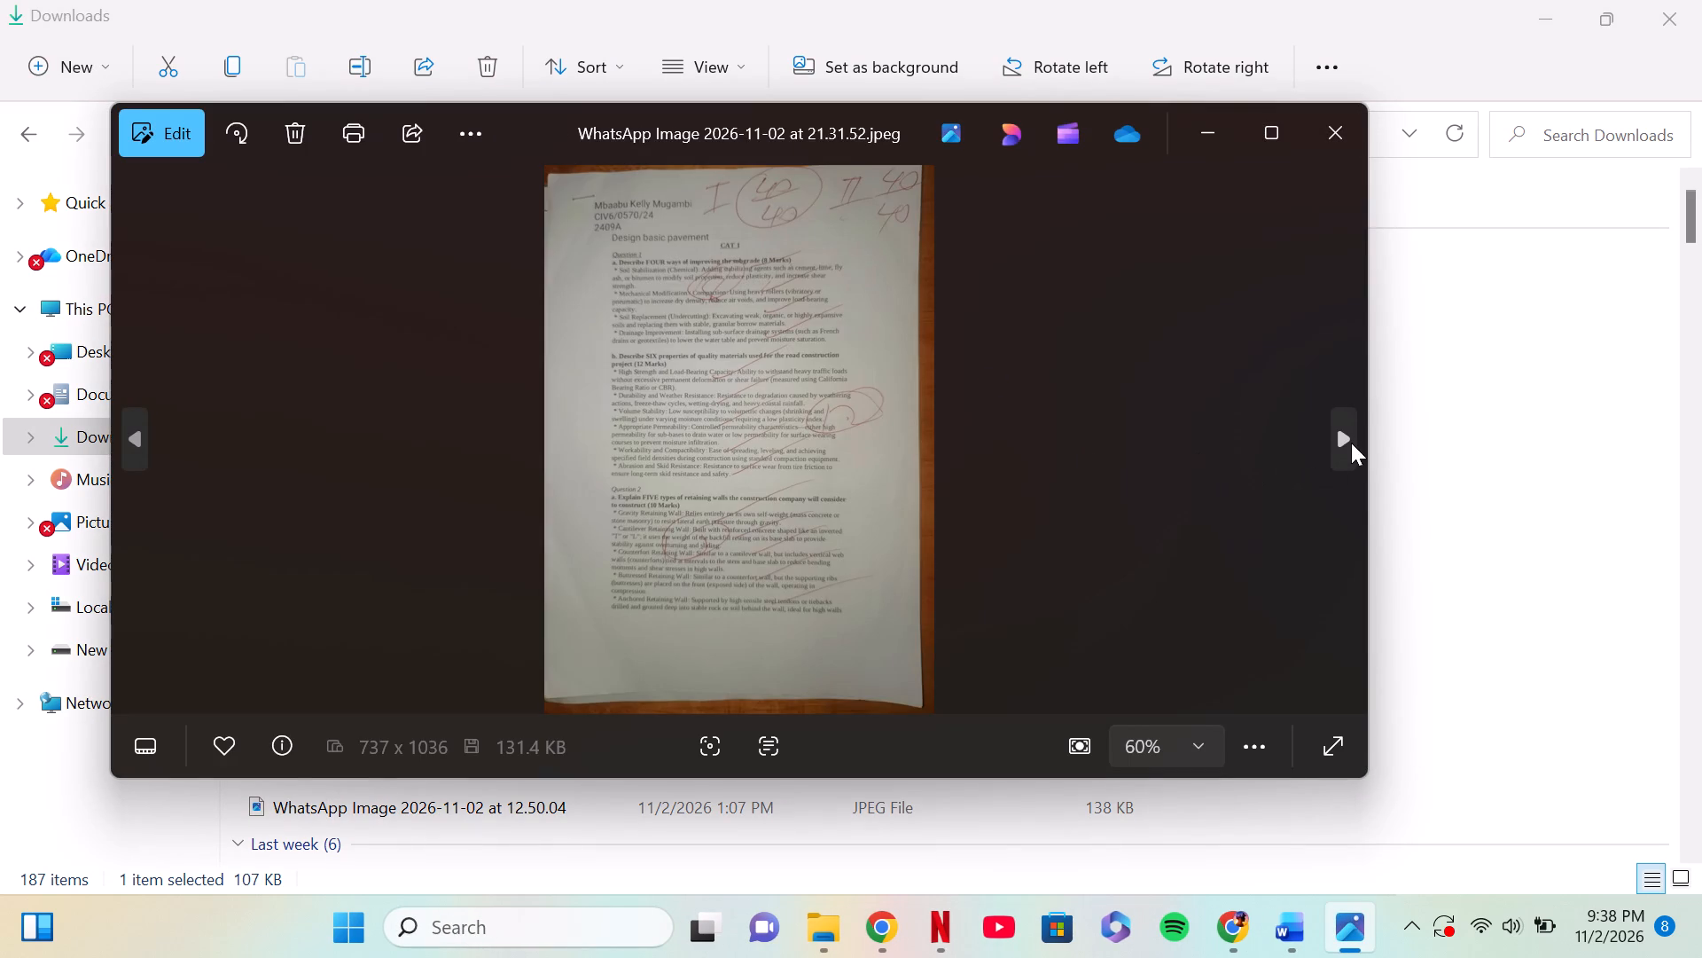
pyautogui.click(1351, 443)
pyautogui.click(1351, 443)
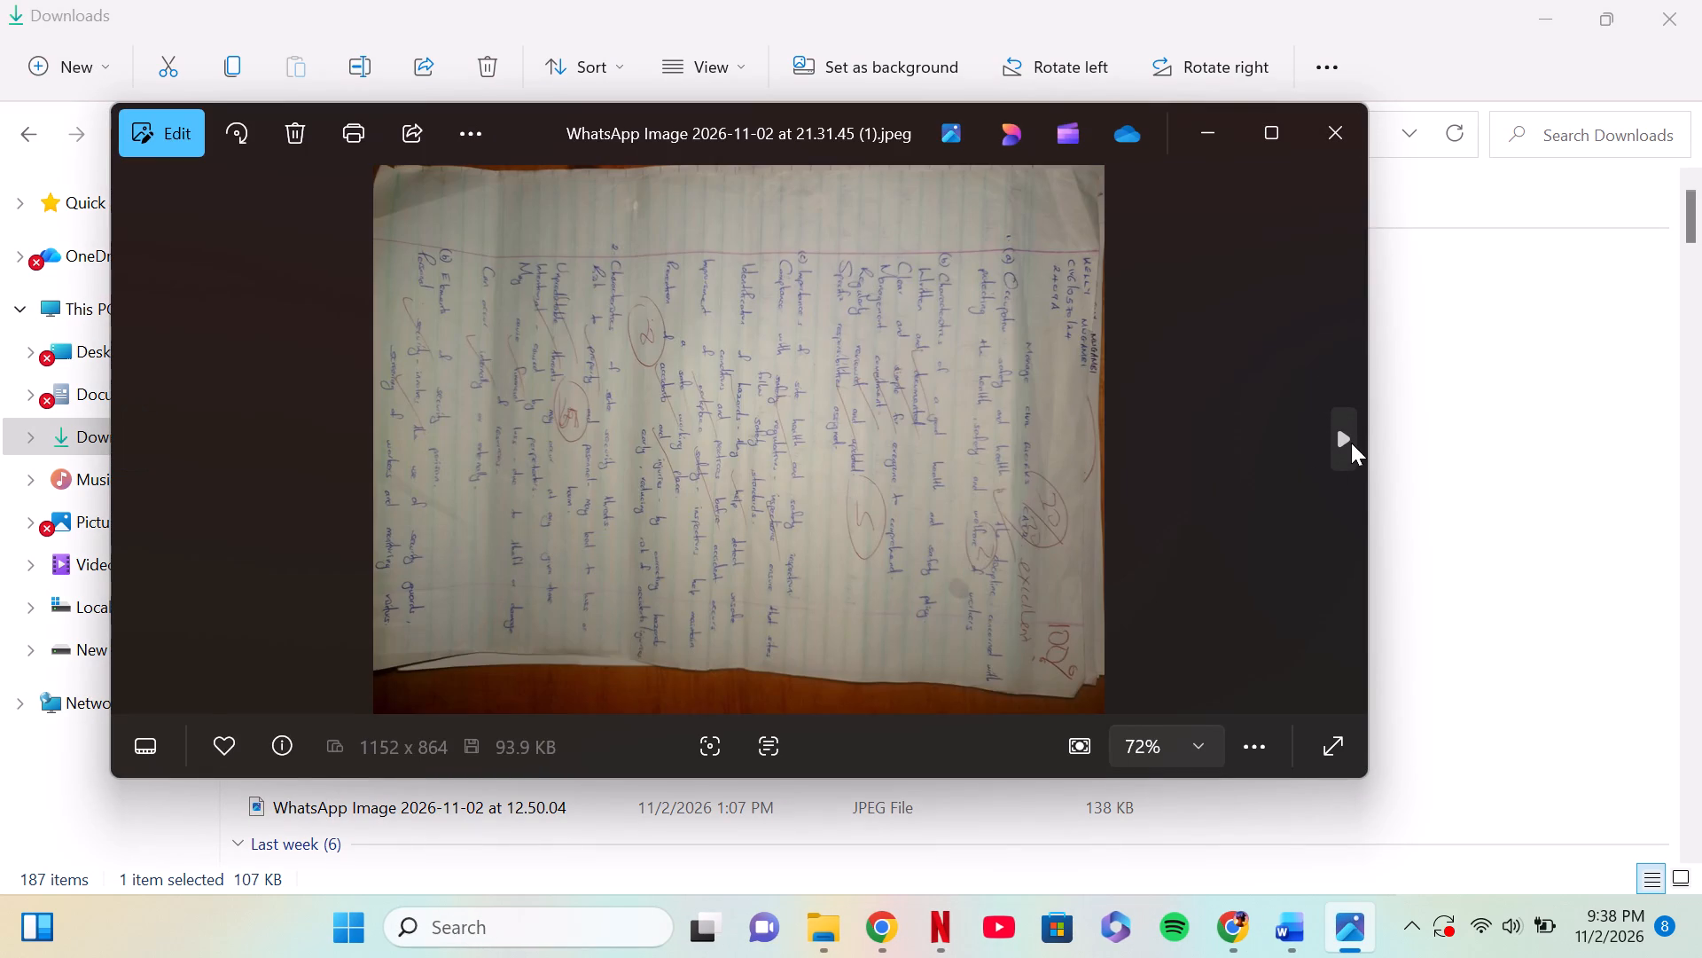
pyautogui.click(1351, 443)
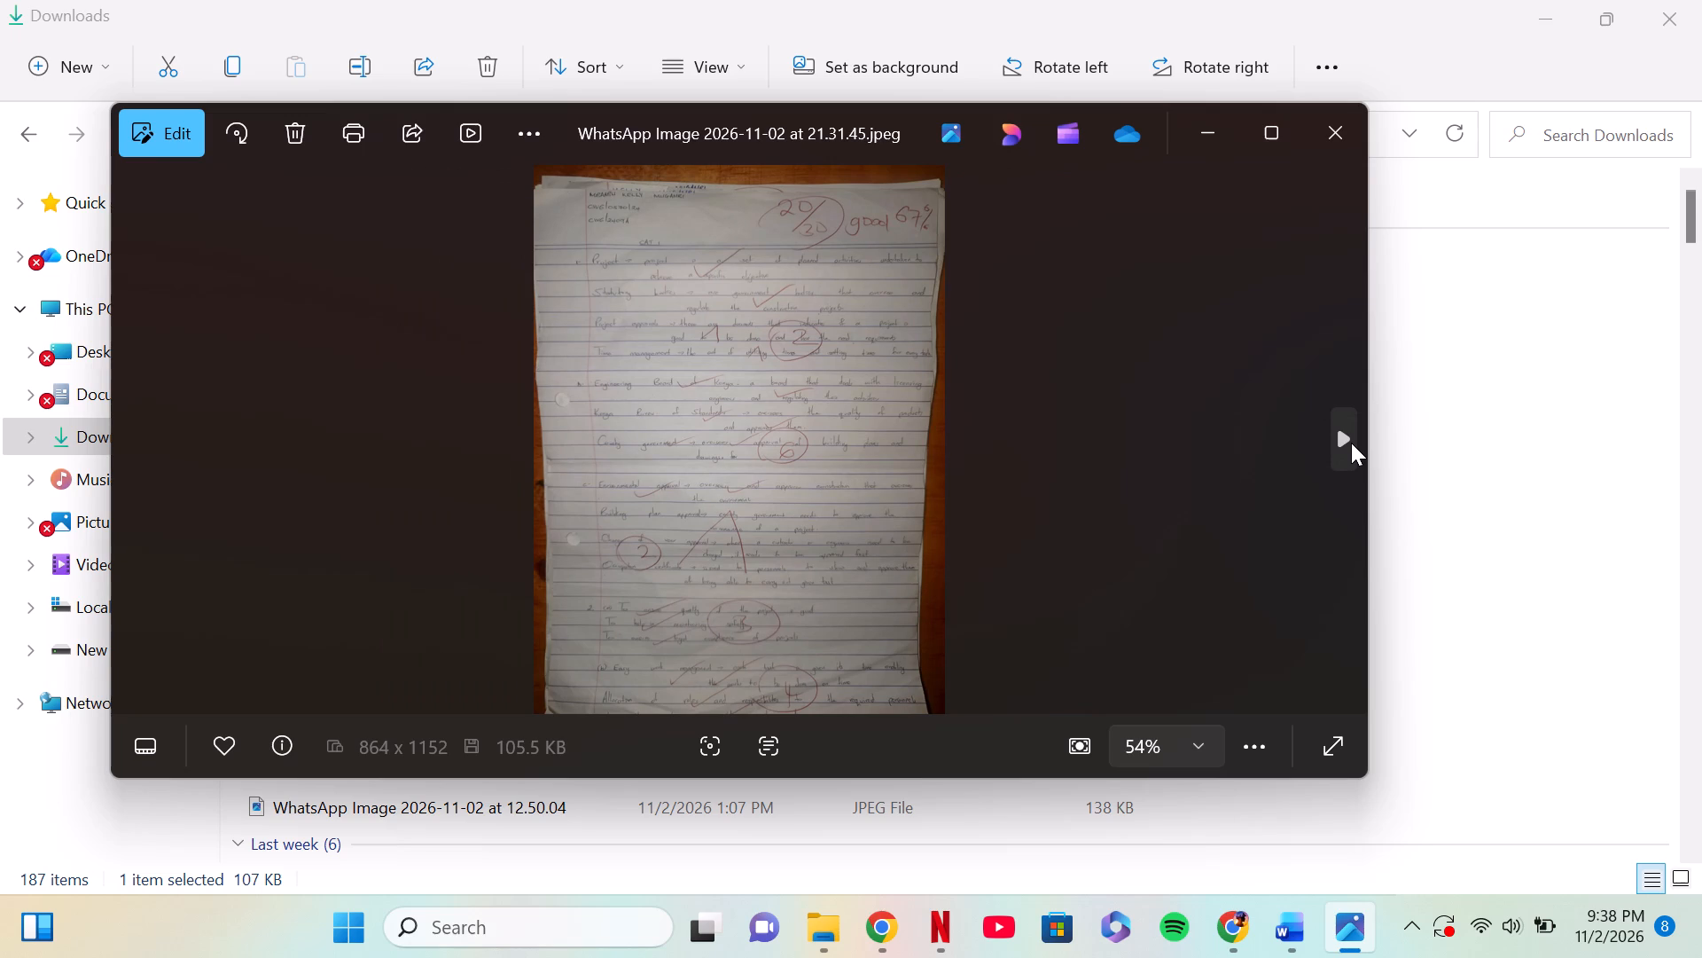
pyautogui.click(1333, 155)
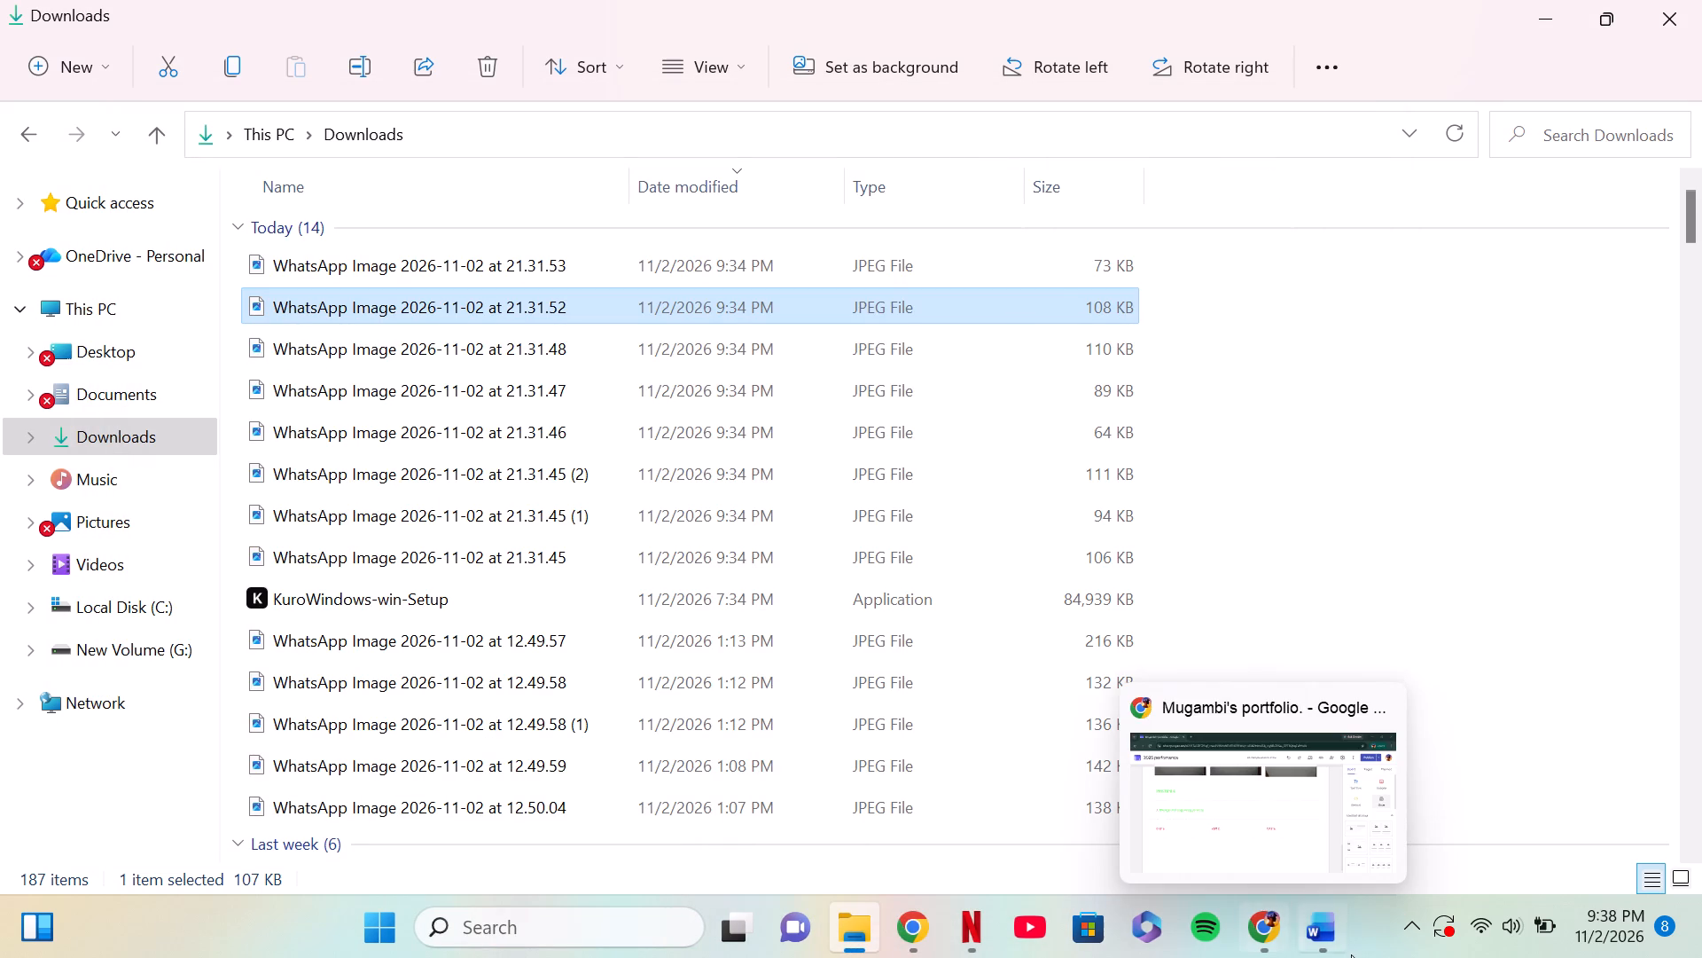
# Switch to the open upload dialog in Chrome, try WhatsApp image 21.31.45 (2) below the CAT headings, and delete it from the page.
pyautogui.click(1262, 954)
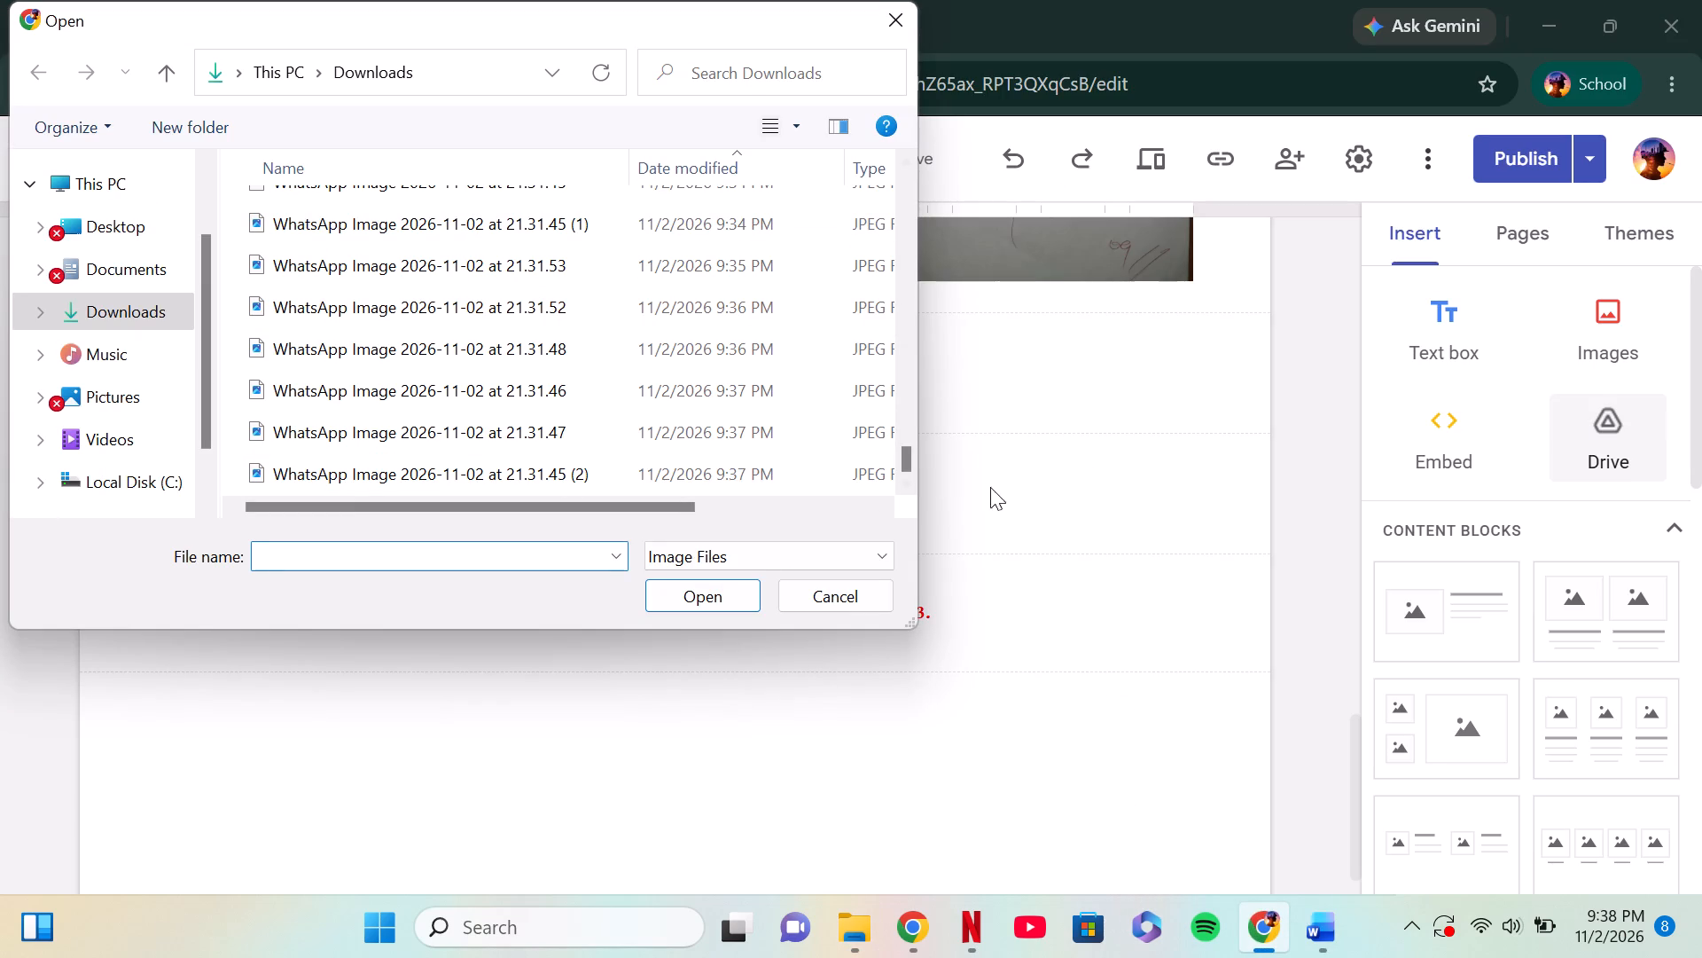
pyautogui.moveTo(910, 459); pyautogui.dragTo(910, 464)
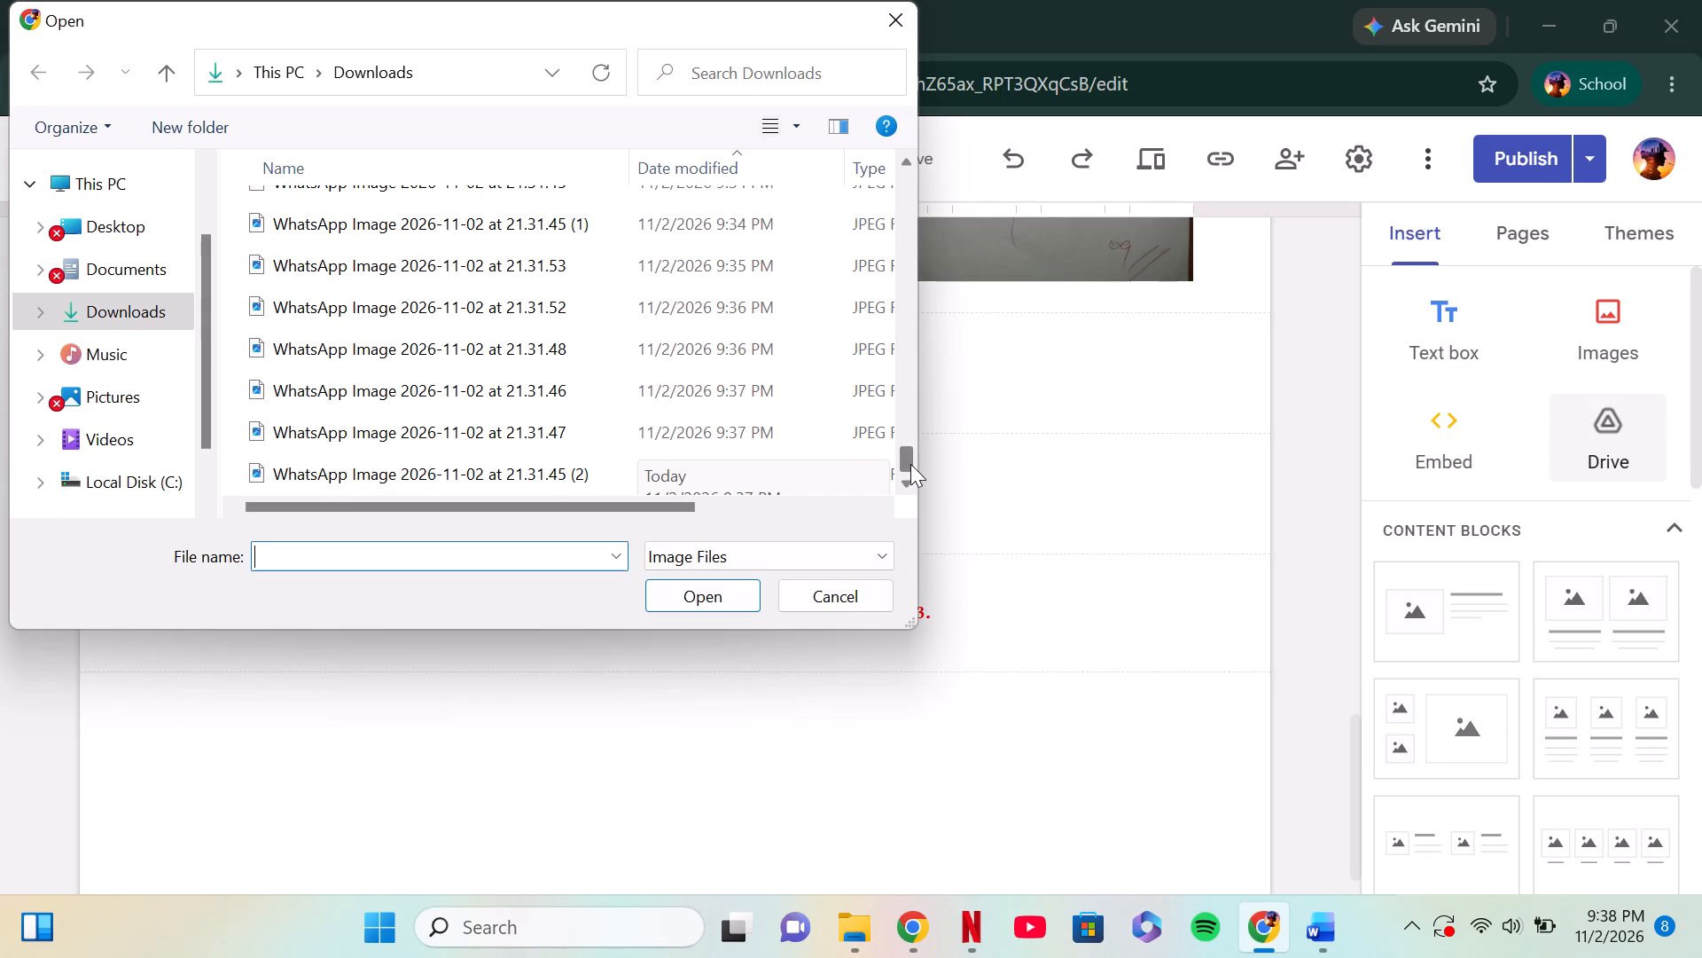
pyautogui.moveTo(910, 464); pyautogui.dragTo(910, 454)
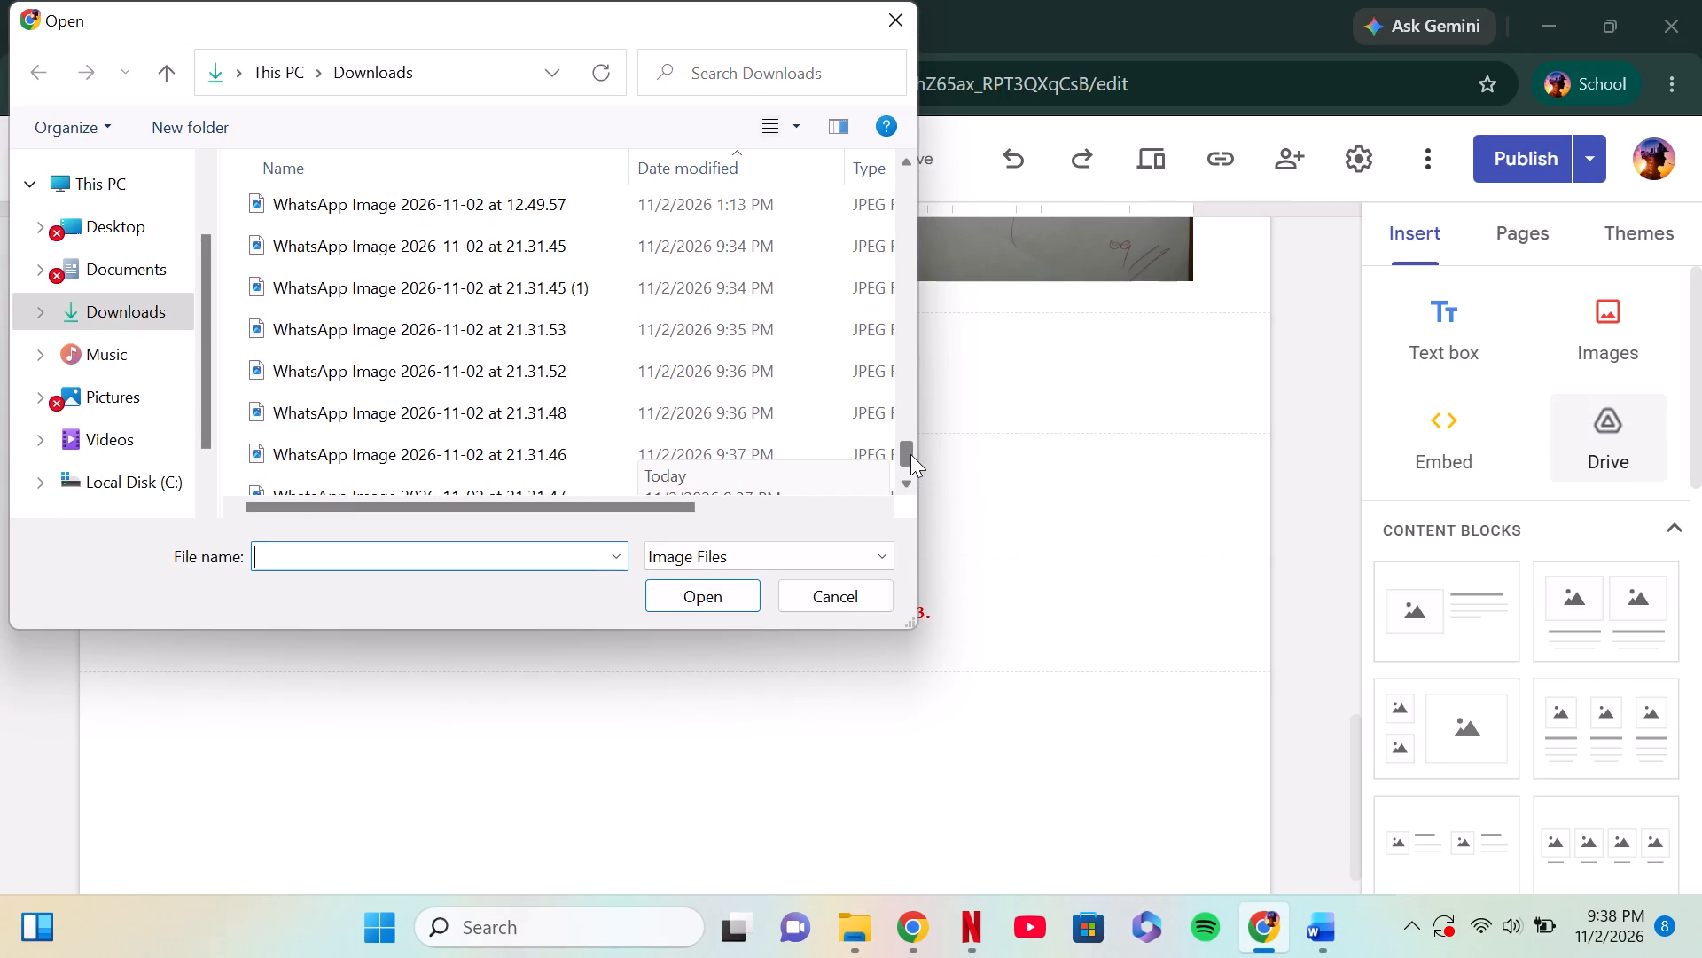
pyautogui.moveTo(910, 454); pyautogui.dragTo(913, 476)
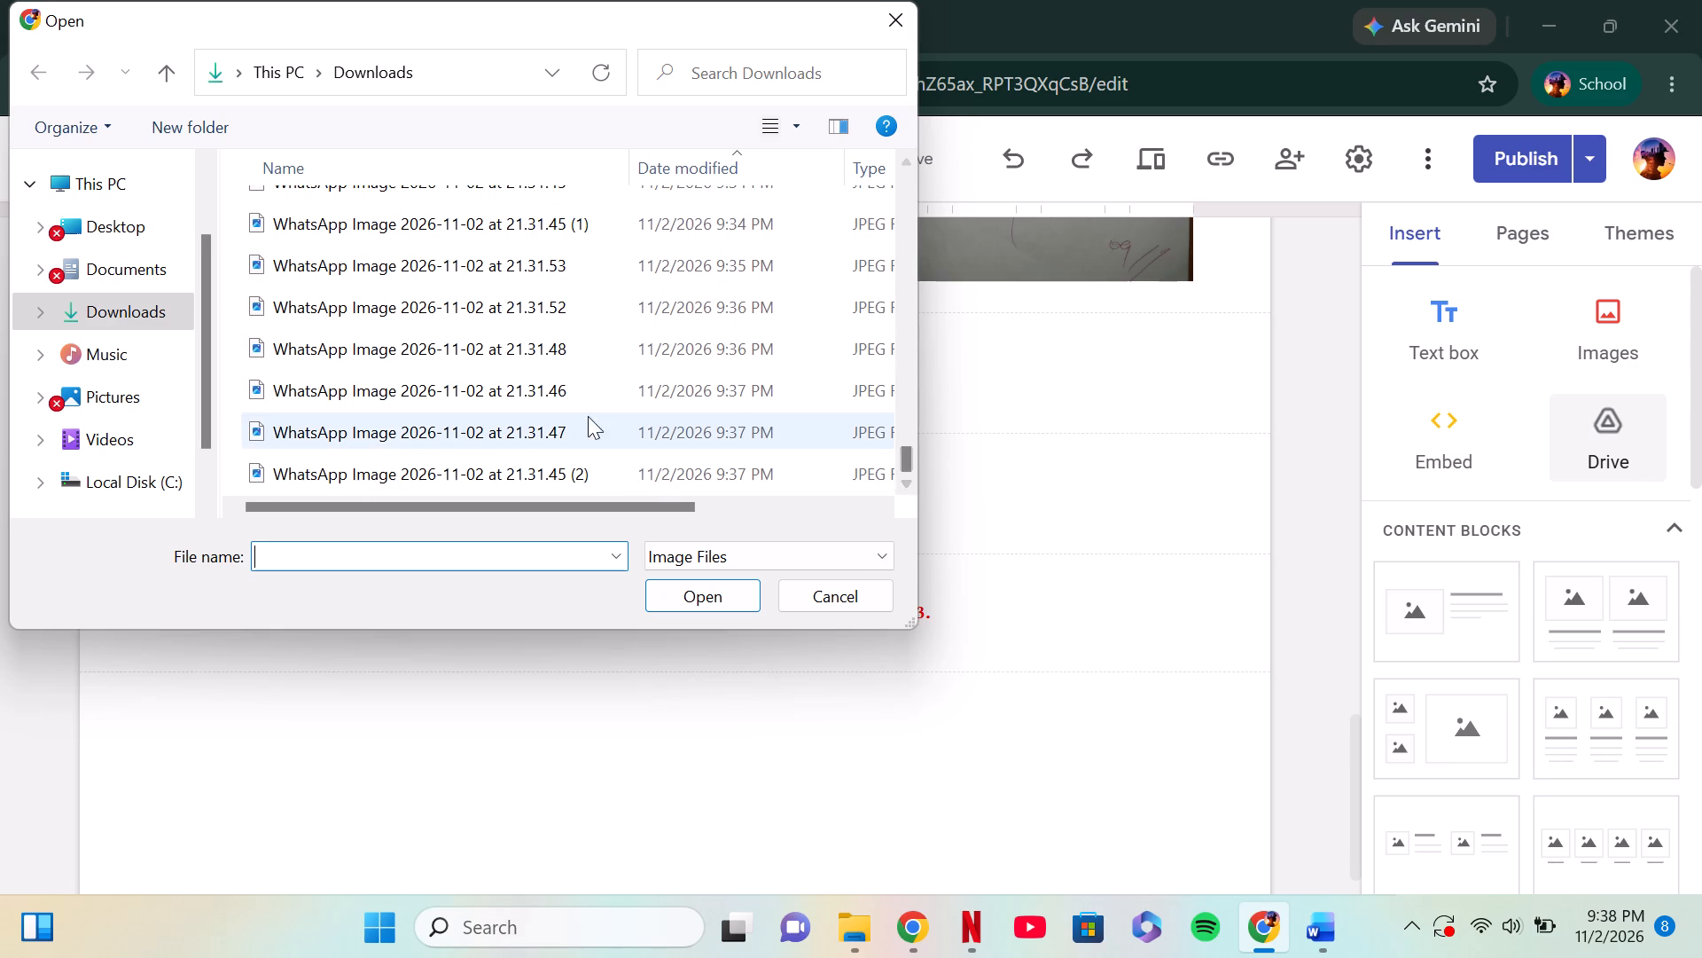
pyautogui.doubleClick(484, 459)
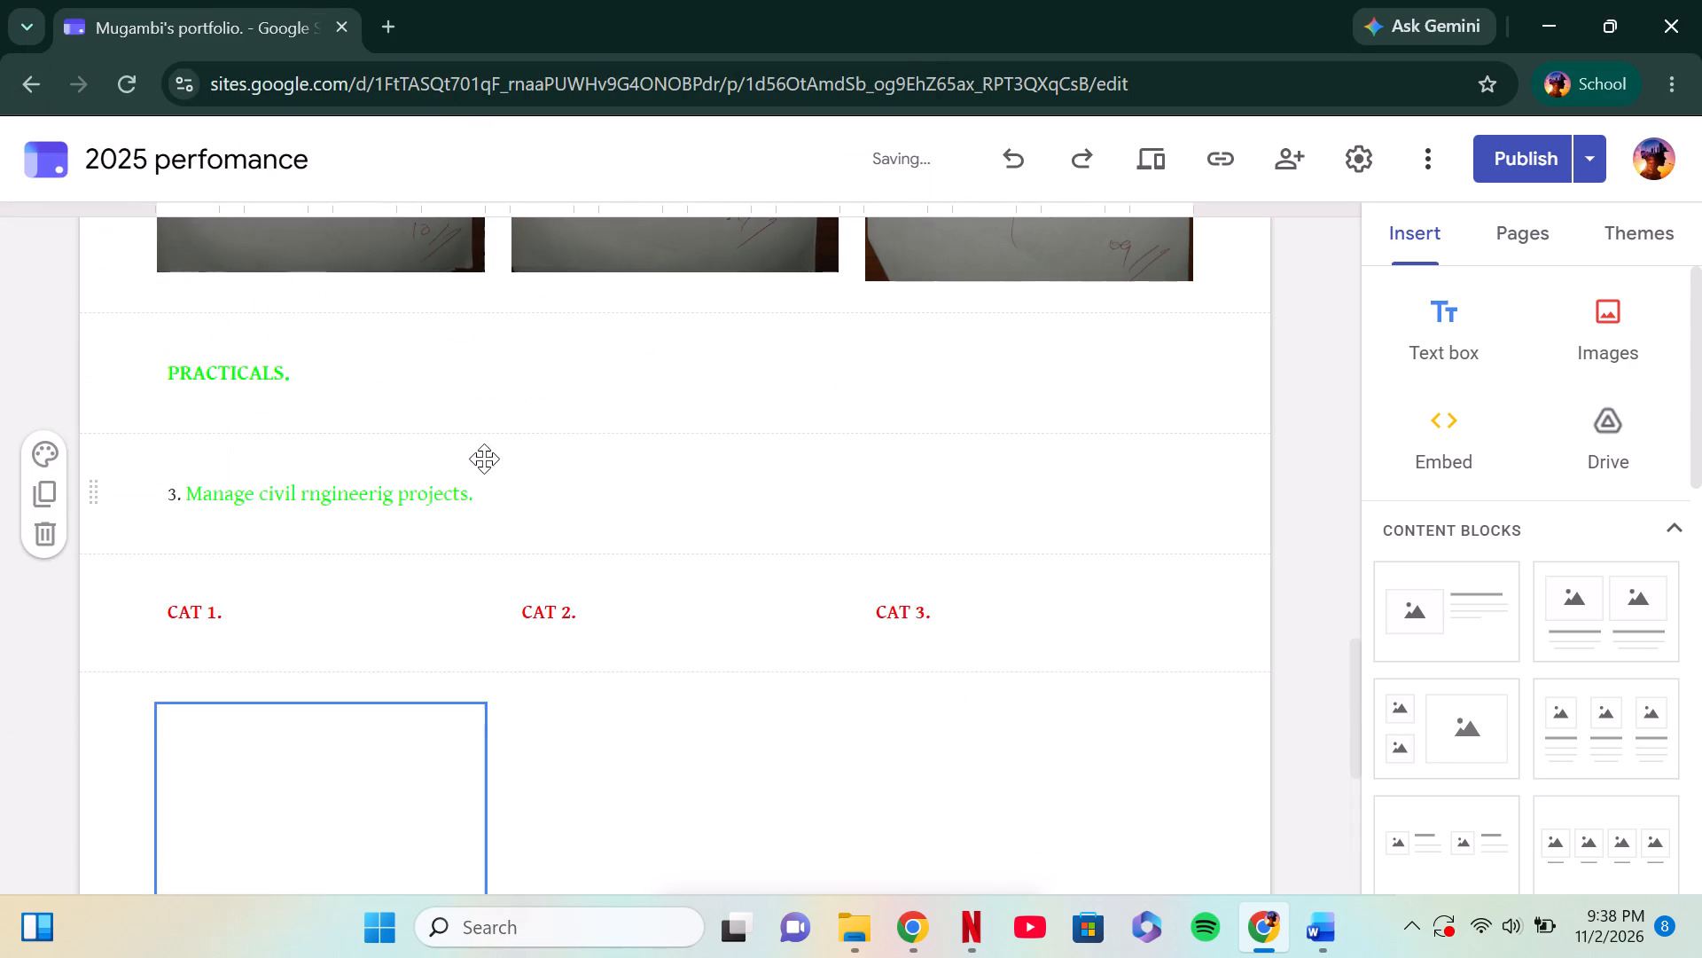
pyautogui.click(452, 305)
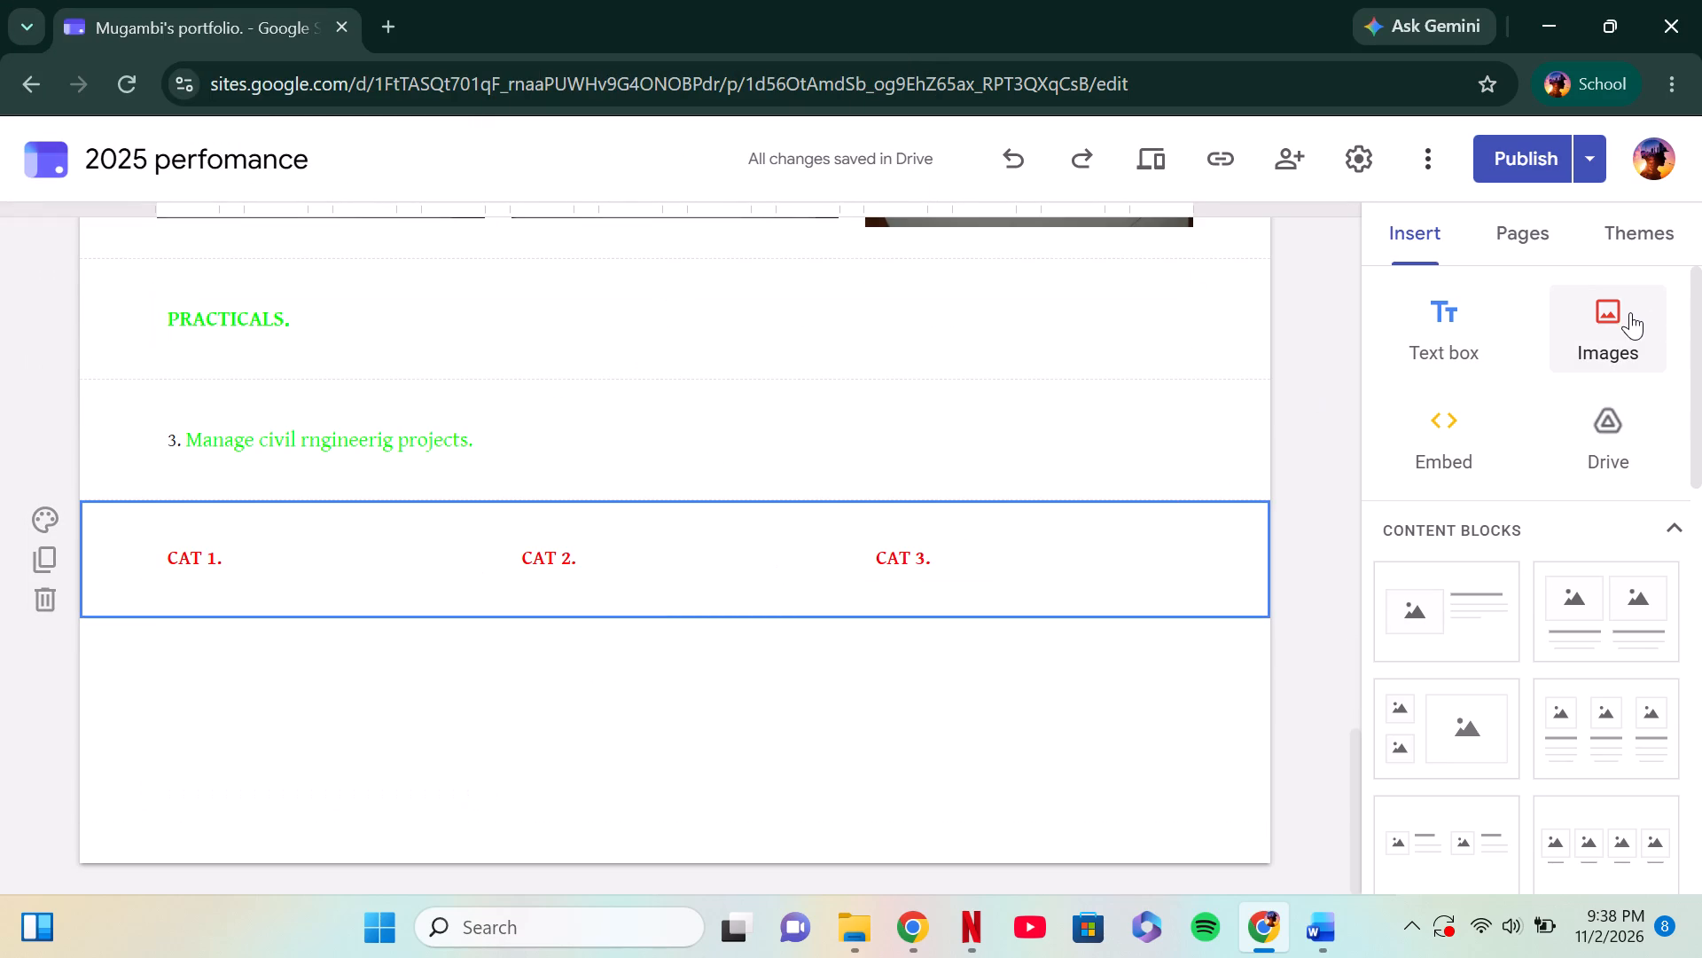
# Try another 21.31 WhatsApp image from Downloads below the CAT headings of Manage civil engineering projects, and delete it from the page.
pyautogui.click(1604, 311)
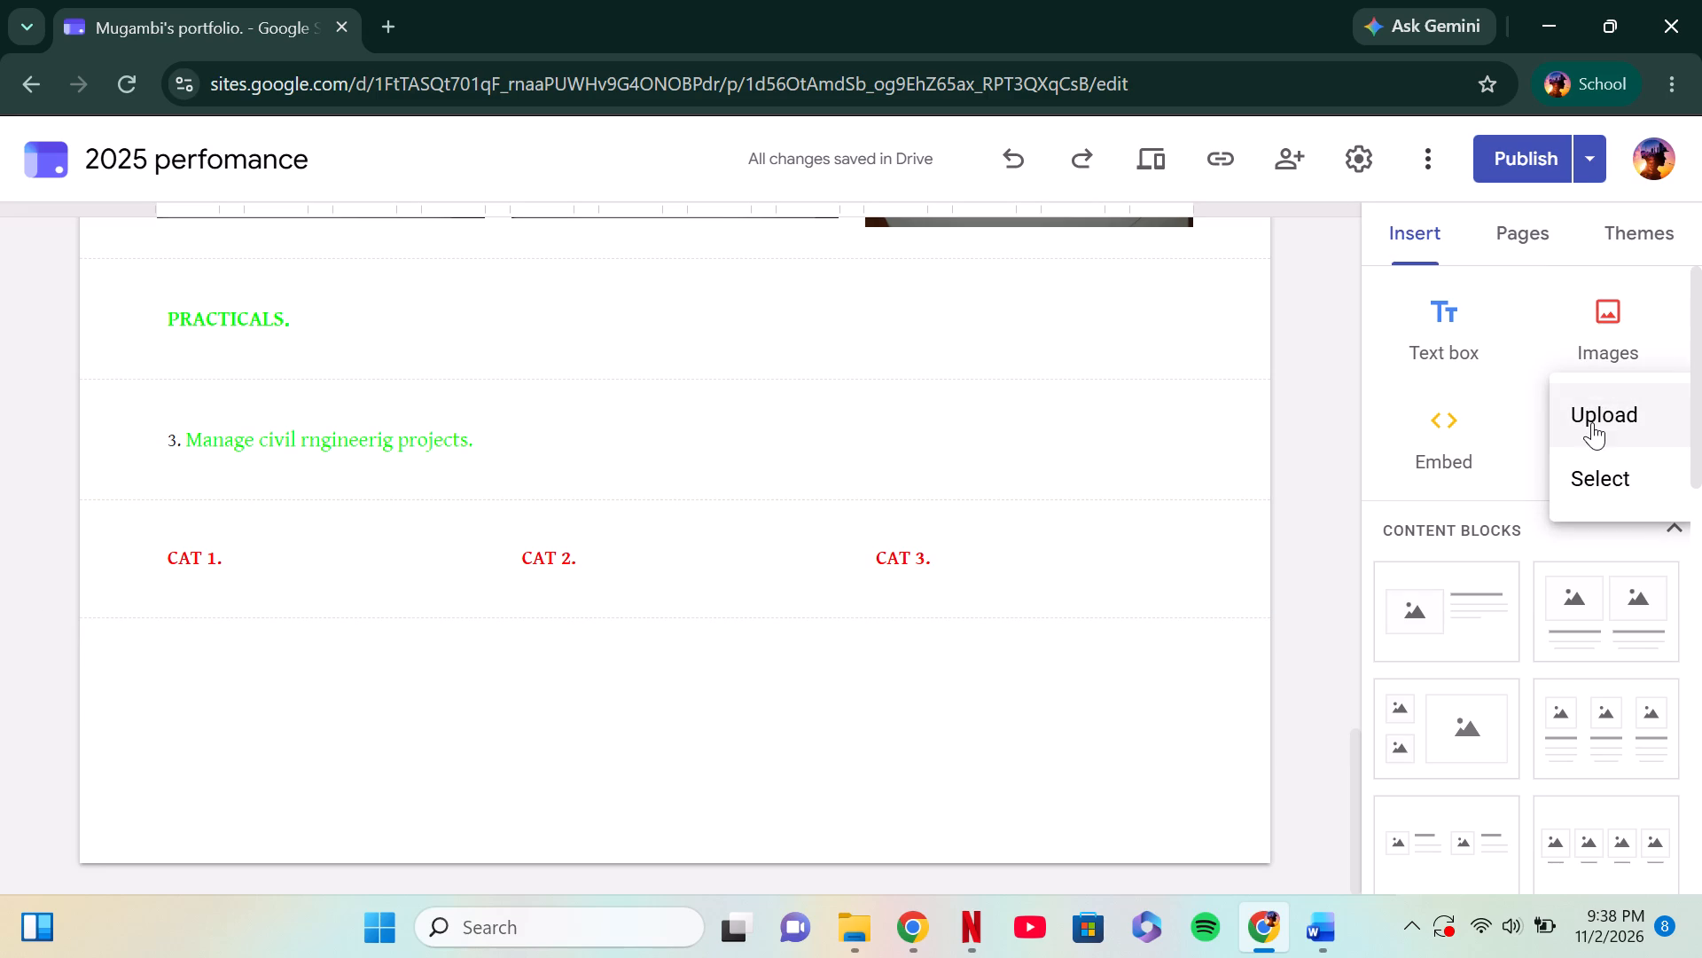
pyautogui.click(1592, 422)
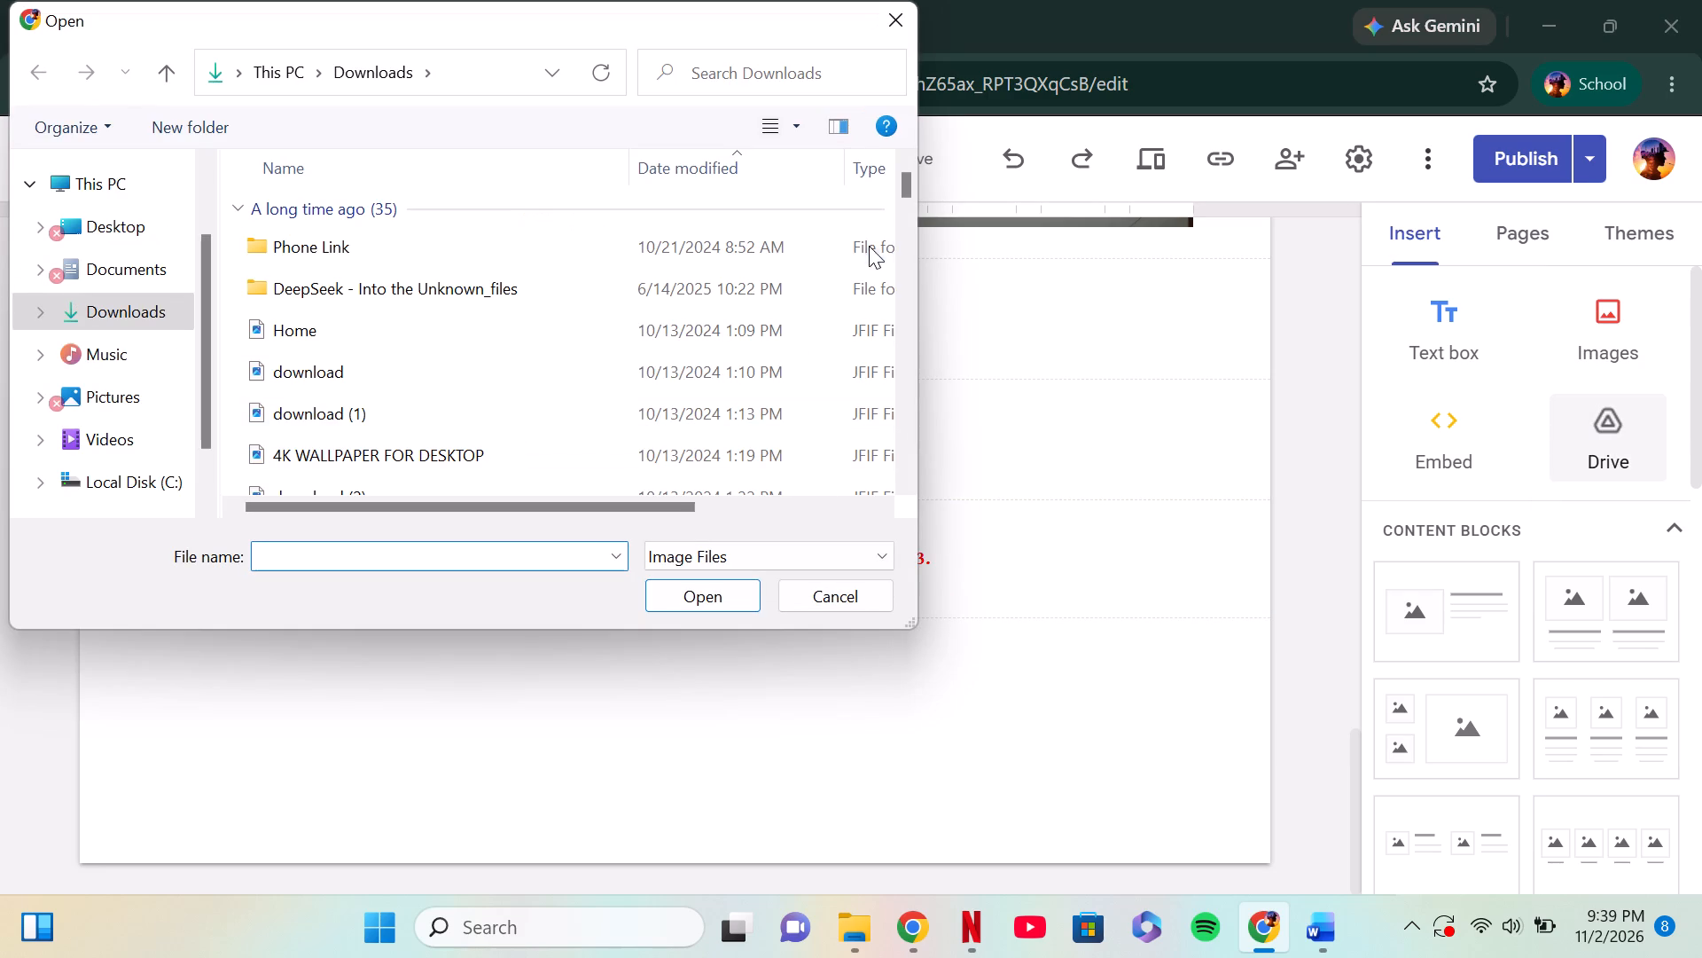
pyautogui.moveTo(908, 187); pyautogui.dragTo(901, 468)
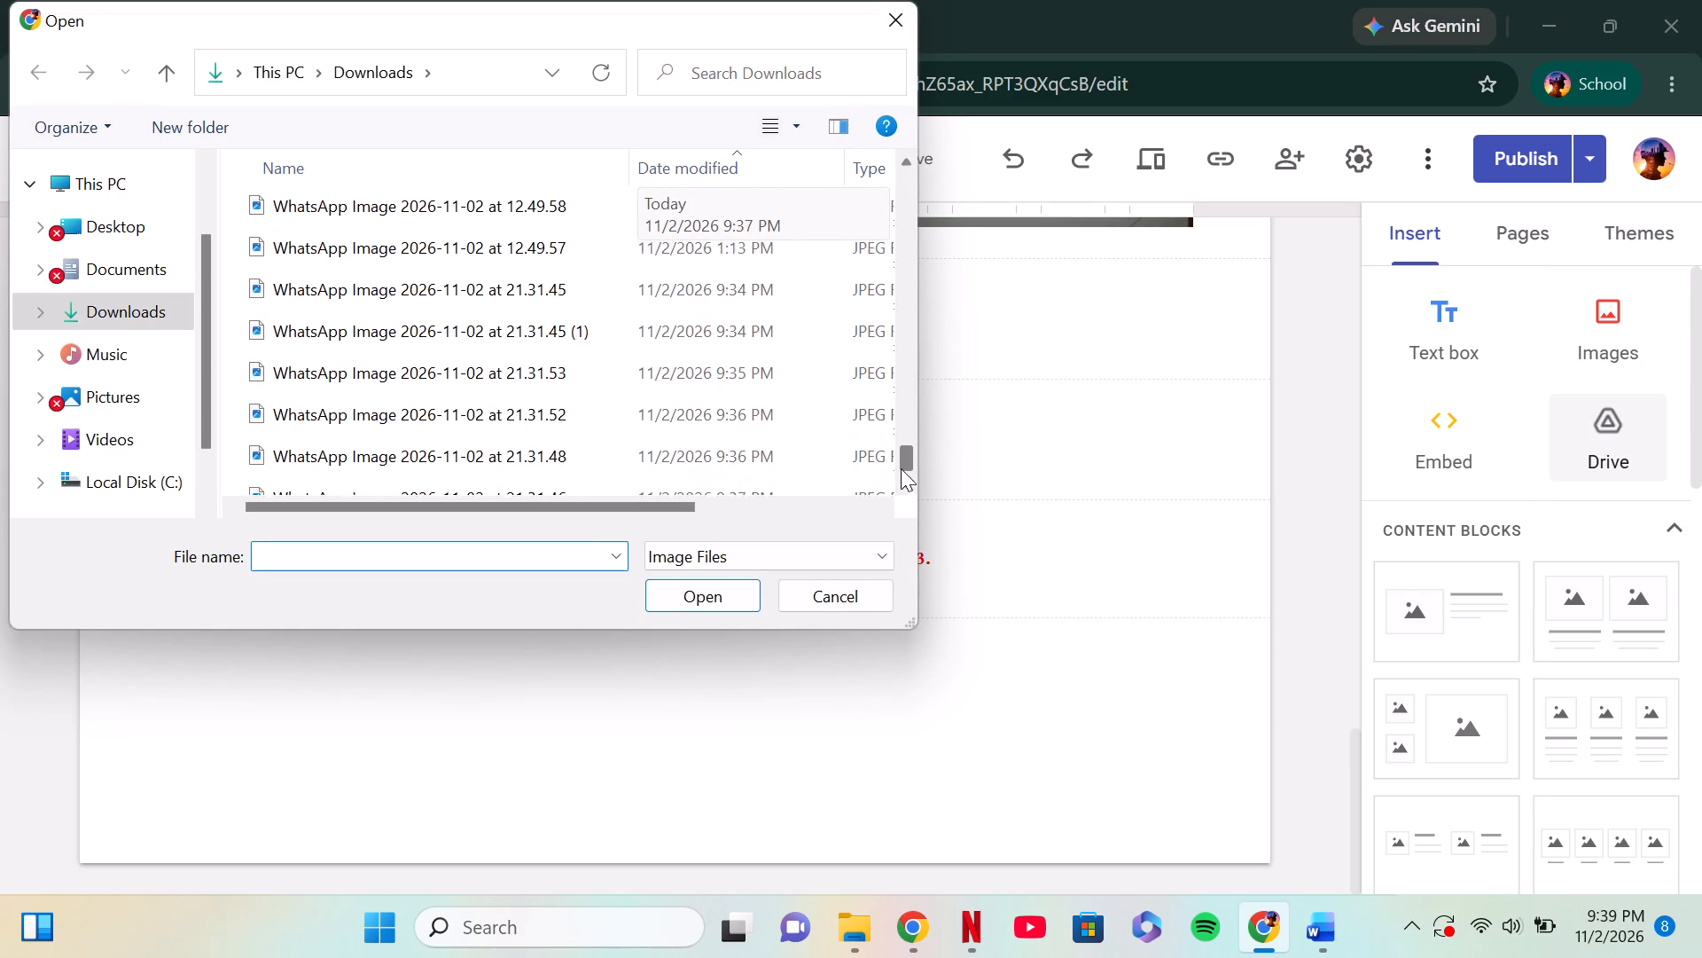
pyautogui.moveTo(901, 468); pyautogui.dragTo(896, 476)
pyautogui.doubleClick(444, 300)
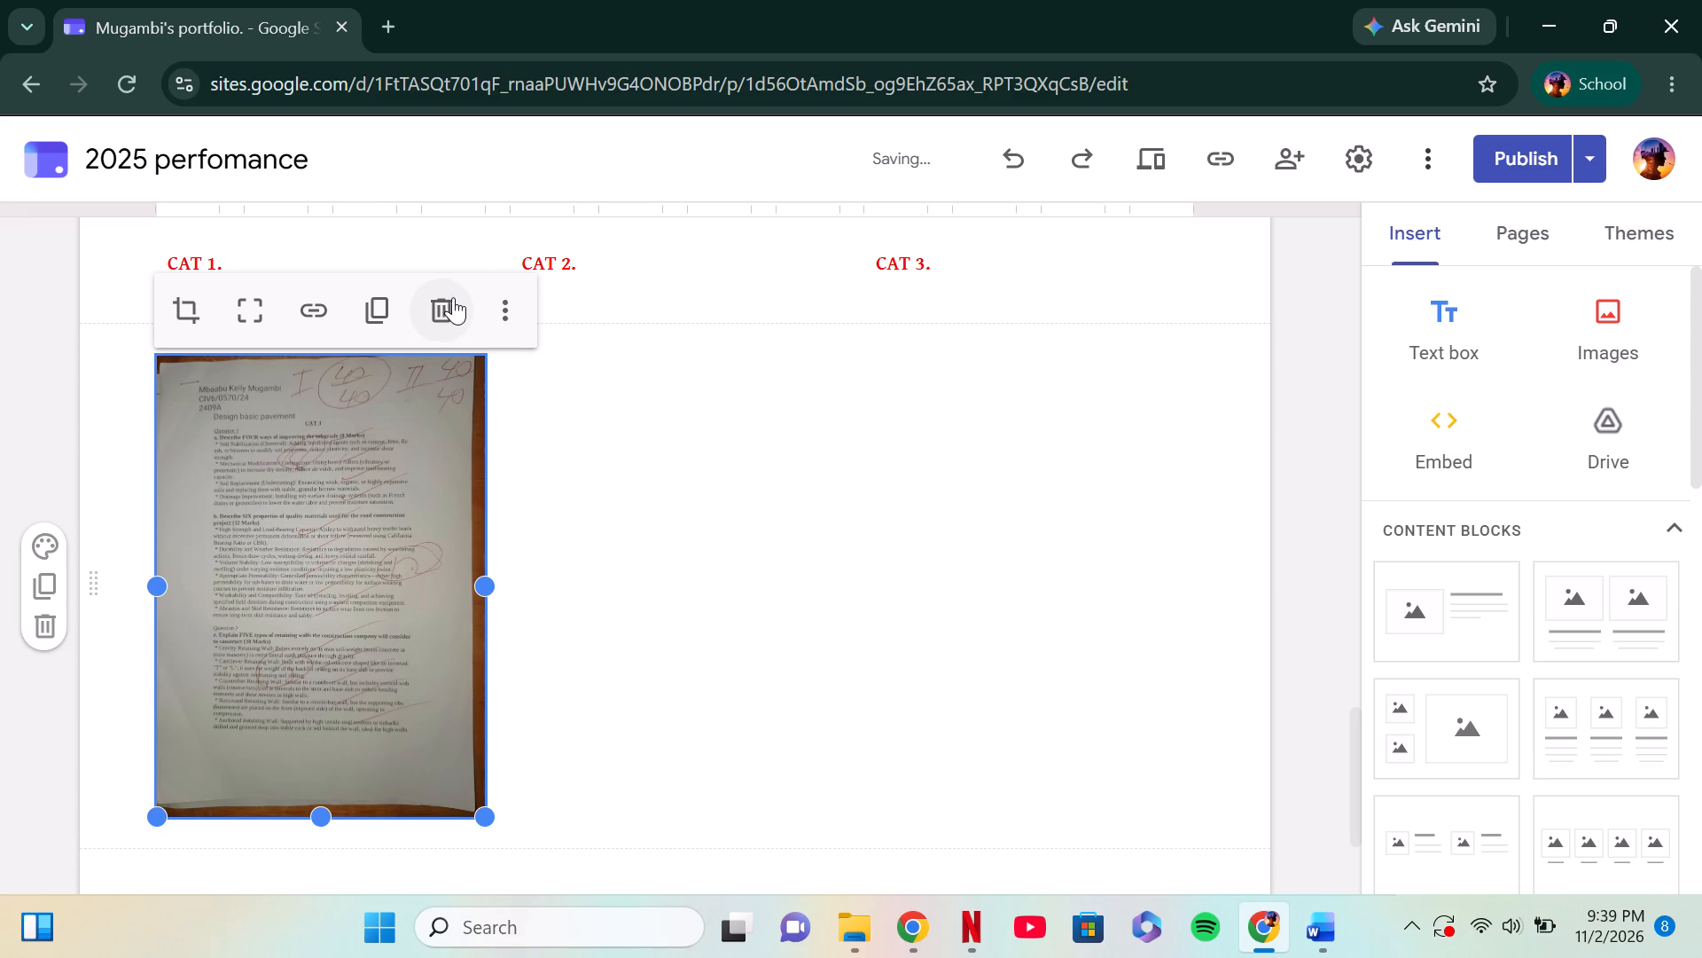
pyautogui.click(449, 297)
# Start another image upload from Downloads for the CAT headings under Manage civil engineering projects.
pyautogui.moveTo(1584, 279); pyautogui.dragTo(1588, 290)
pyautogui.click(1588, 290)
pyautogui.click(1595, 402)
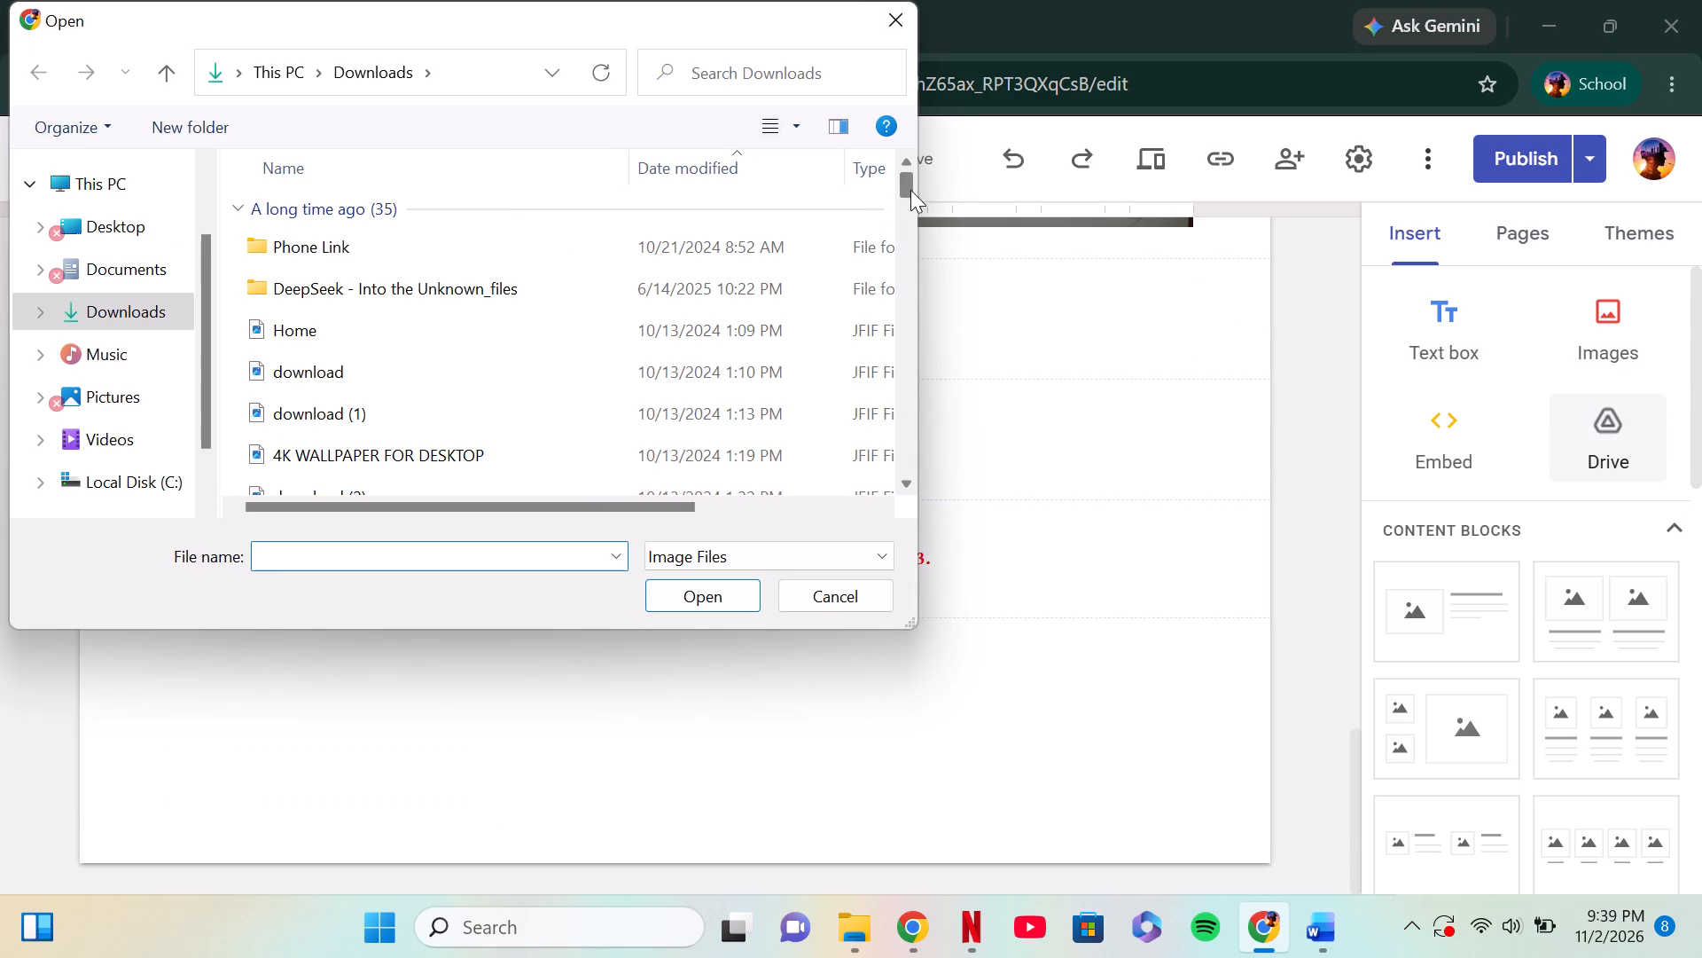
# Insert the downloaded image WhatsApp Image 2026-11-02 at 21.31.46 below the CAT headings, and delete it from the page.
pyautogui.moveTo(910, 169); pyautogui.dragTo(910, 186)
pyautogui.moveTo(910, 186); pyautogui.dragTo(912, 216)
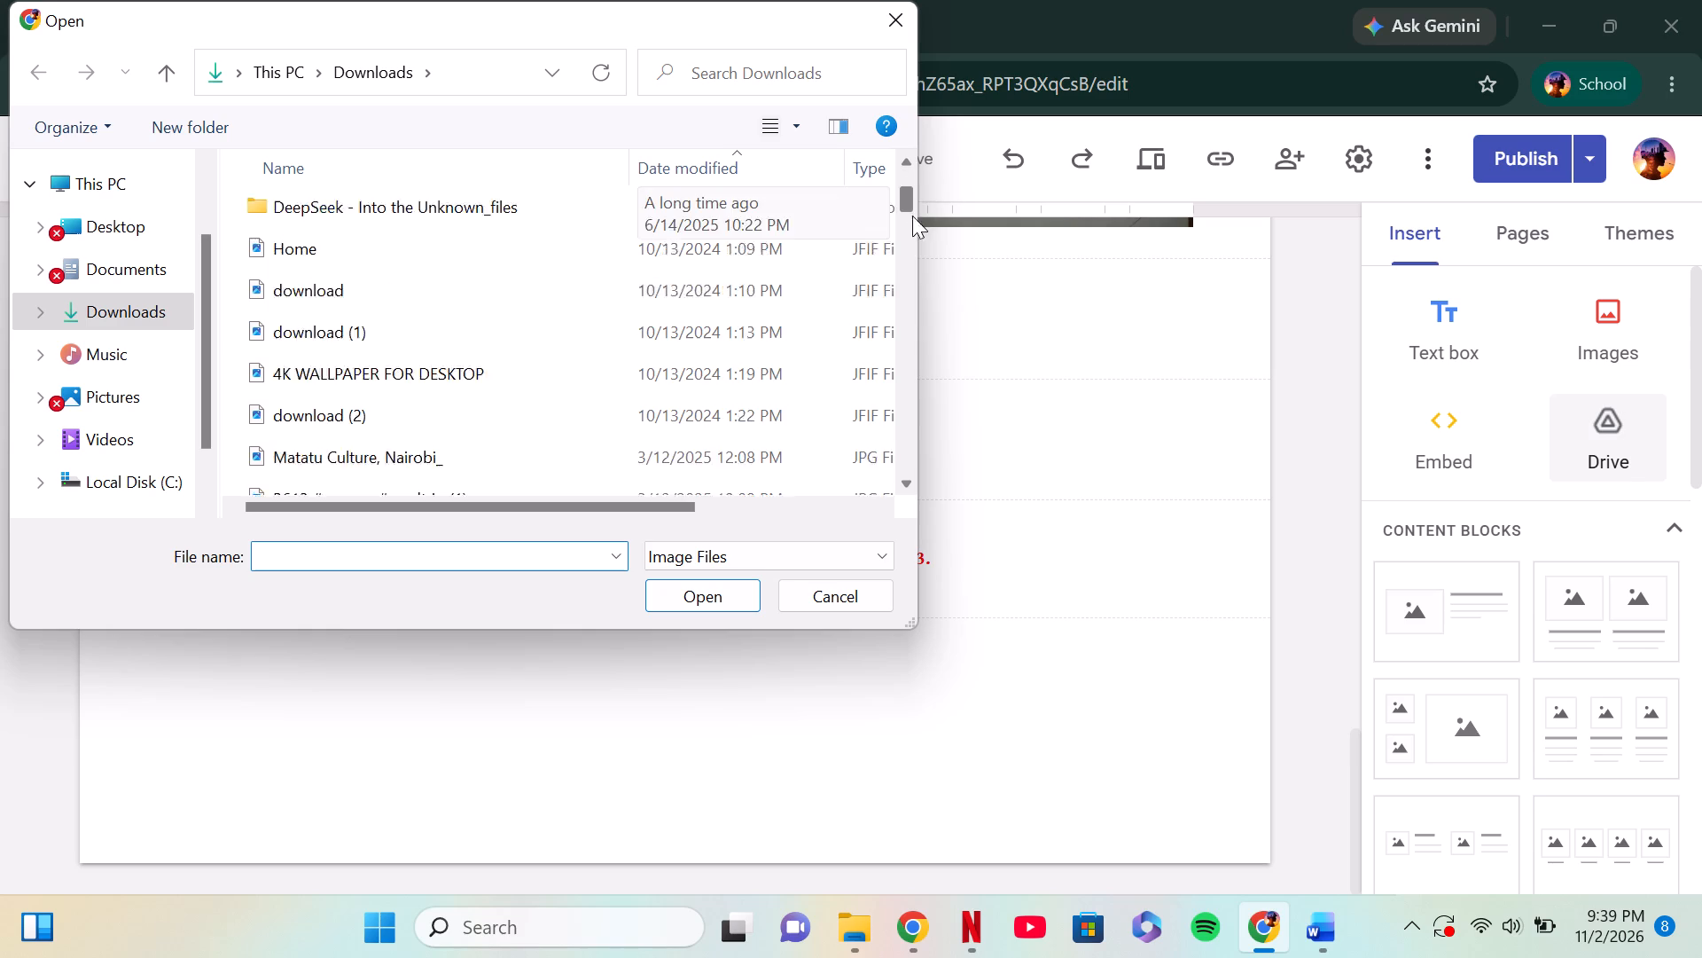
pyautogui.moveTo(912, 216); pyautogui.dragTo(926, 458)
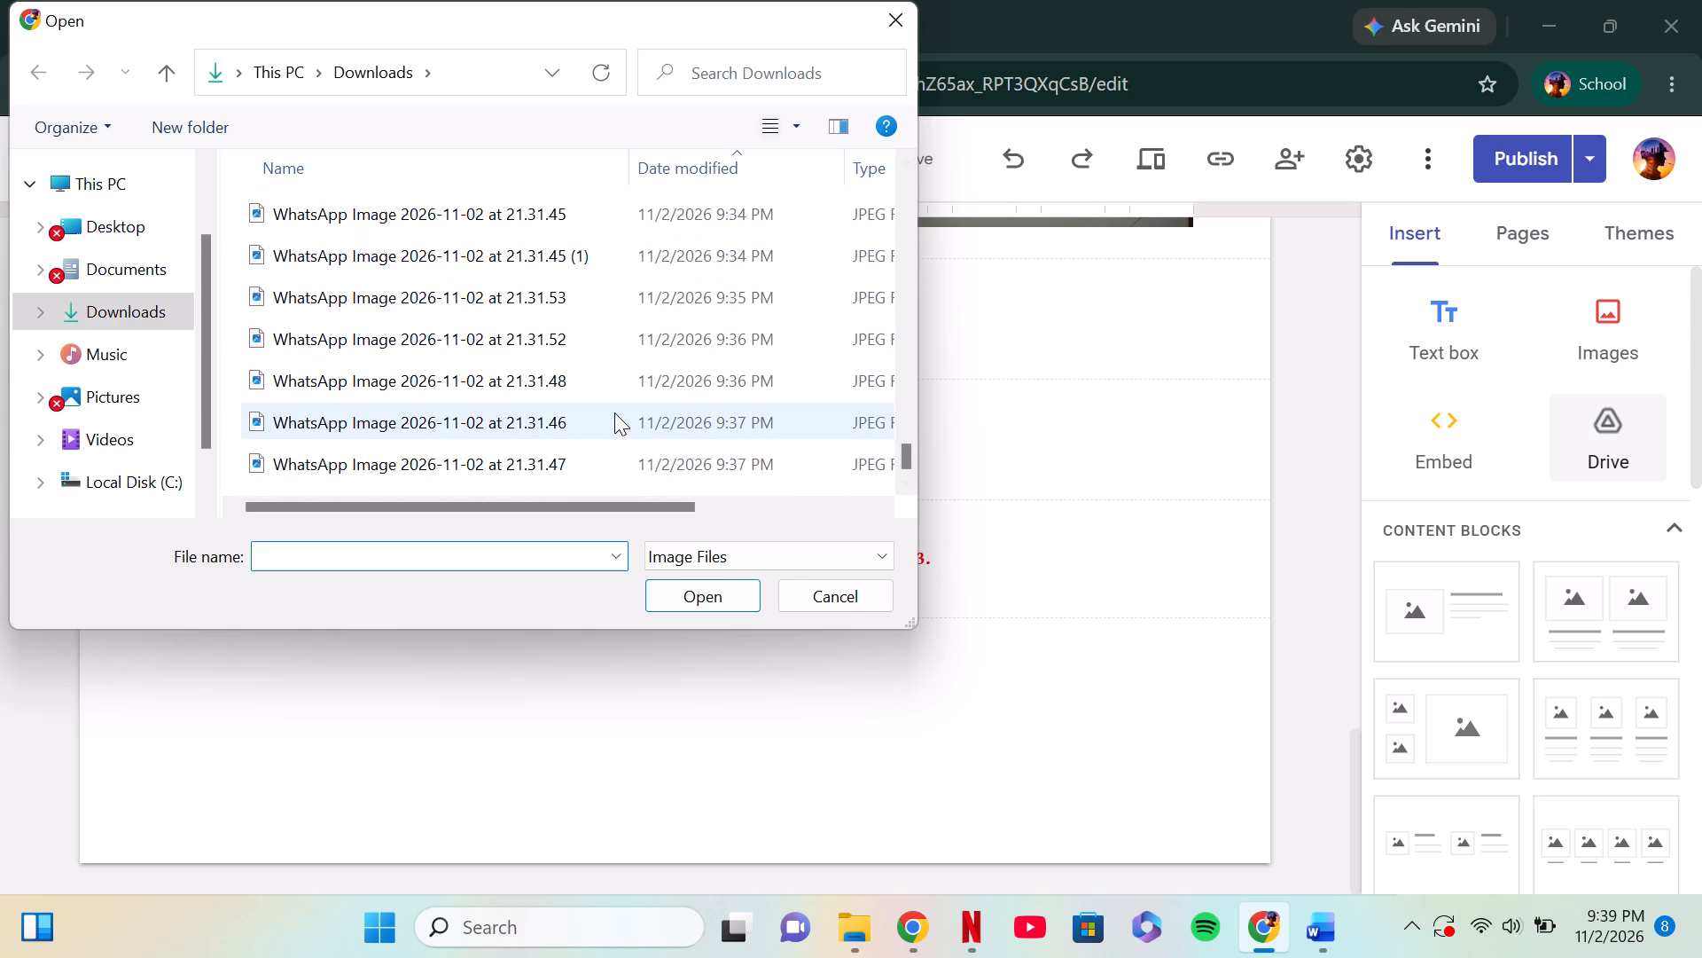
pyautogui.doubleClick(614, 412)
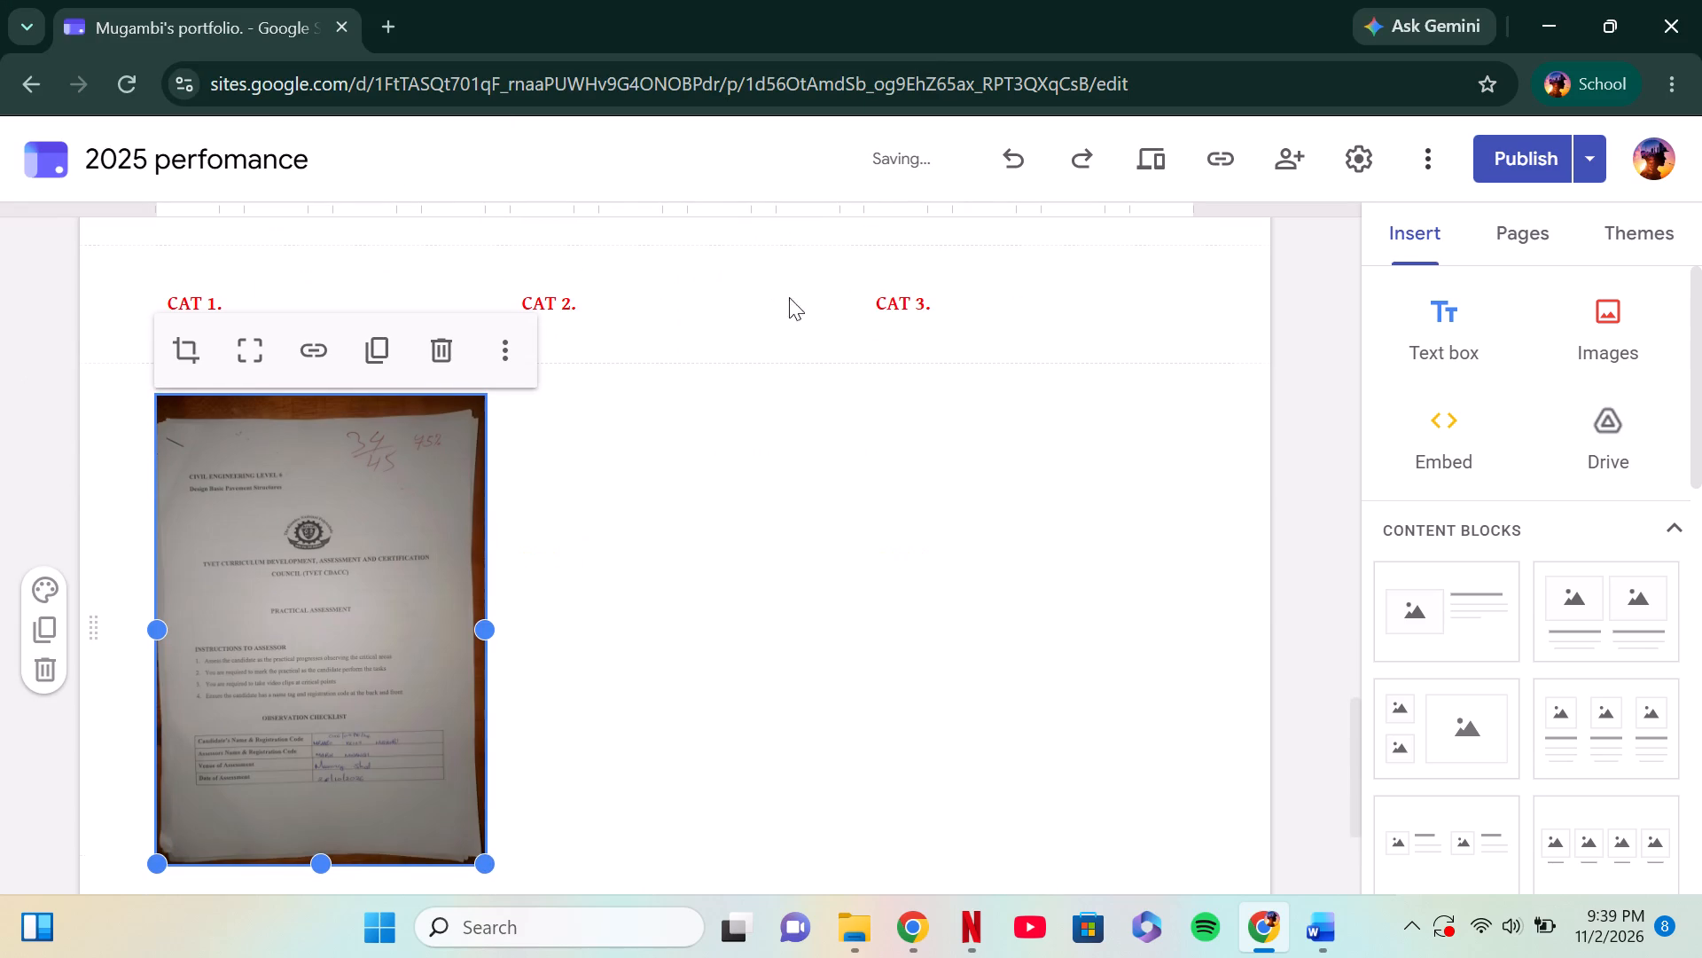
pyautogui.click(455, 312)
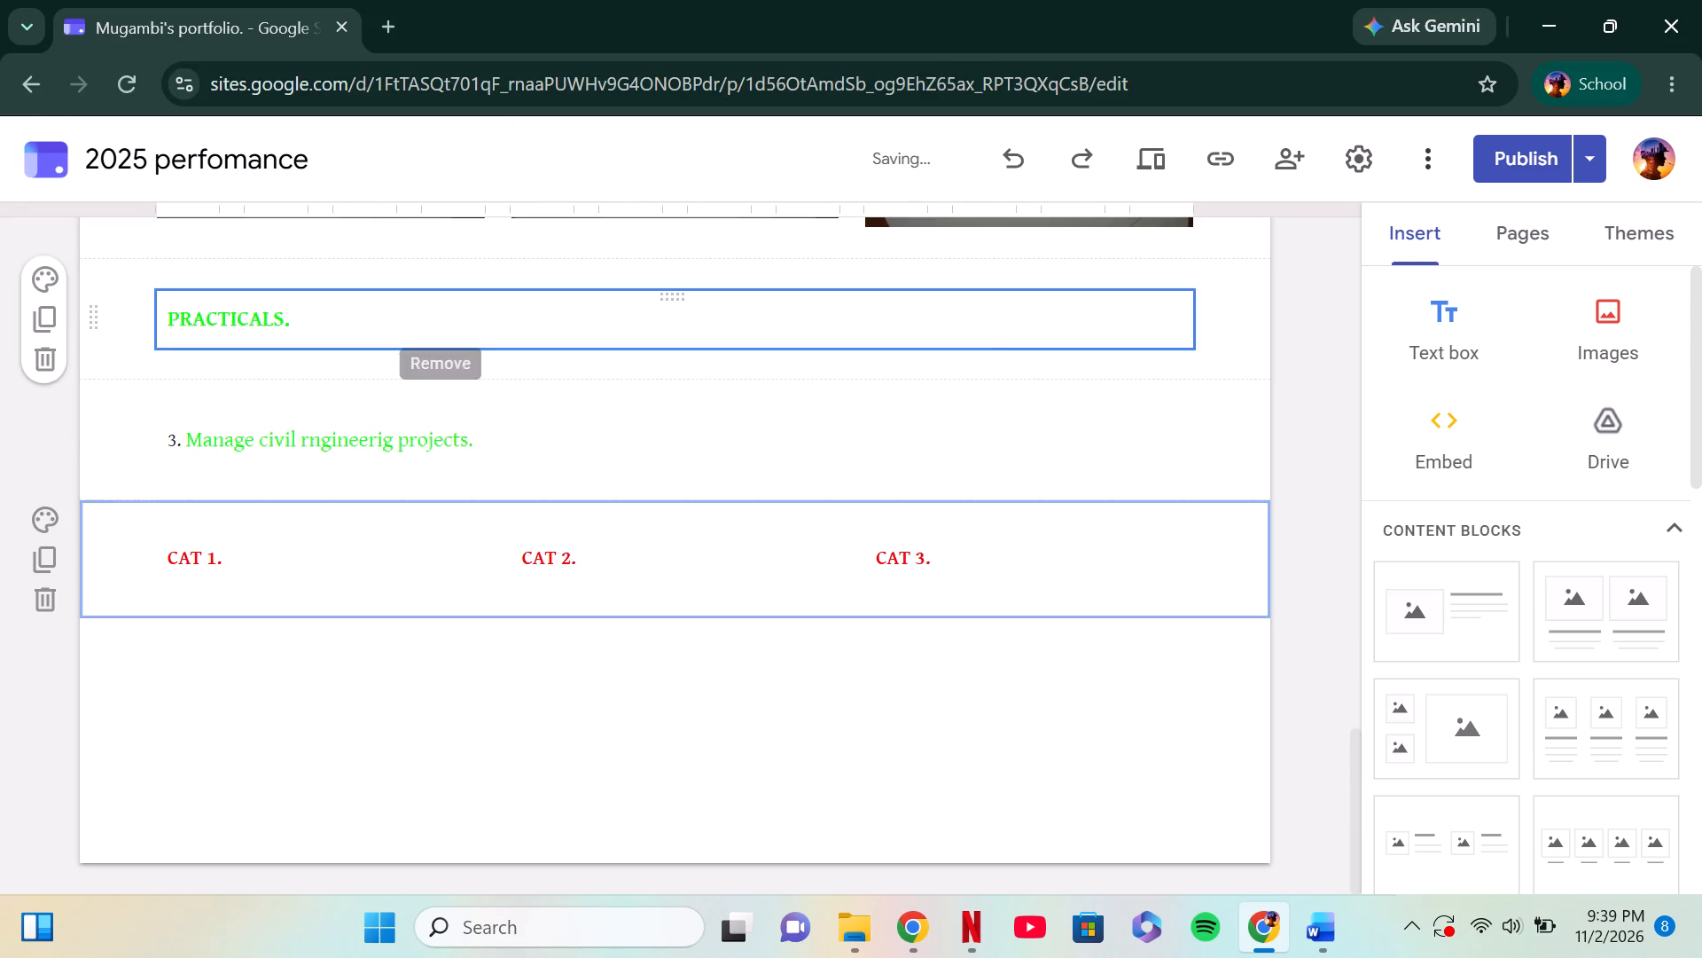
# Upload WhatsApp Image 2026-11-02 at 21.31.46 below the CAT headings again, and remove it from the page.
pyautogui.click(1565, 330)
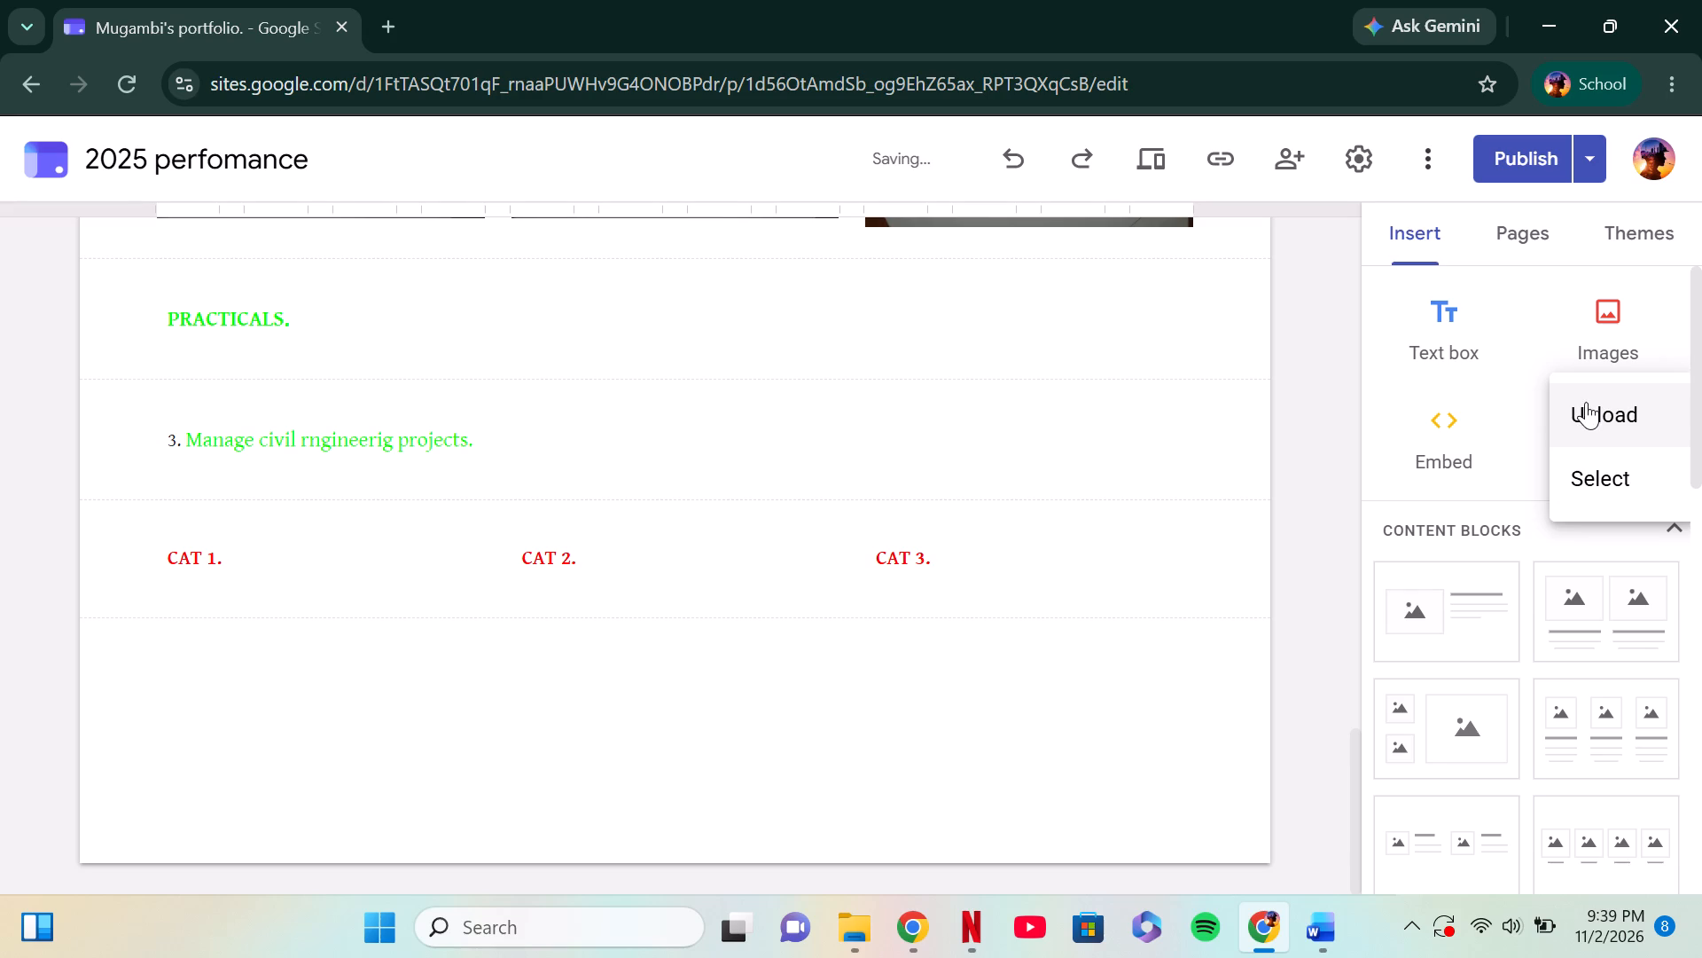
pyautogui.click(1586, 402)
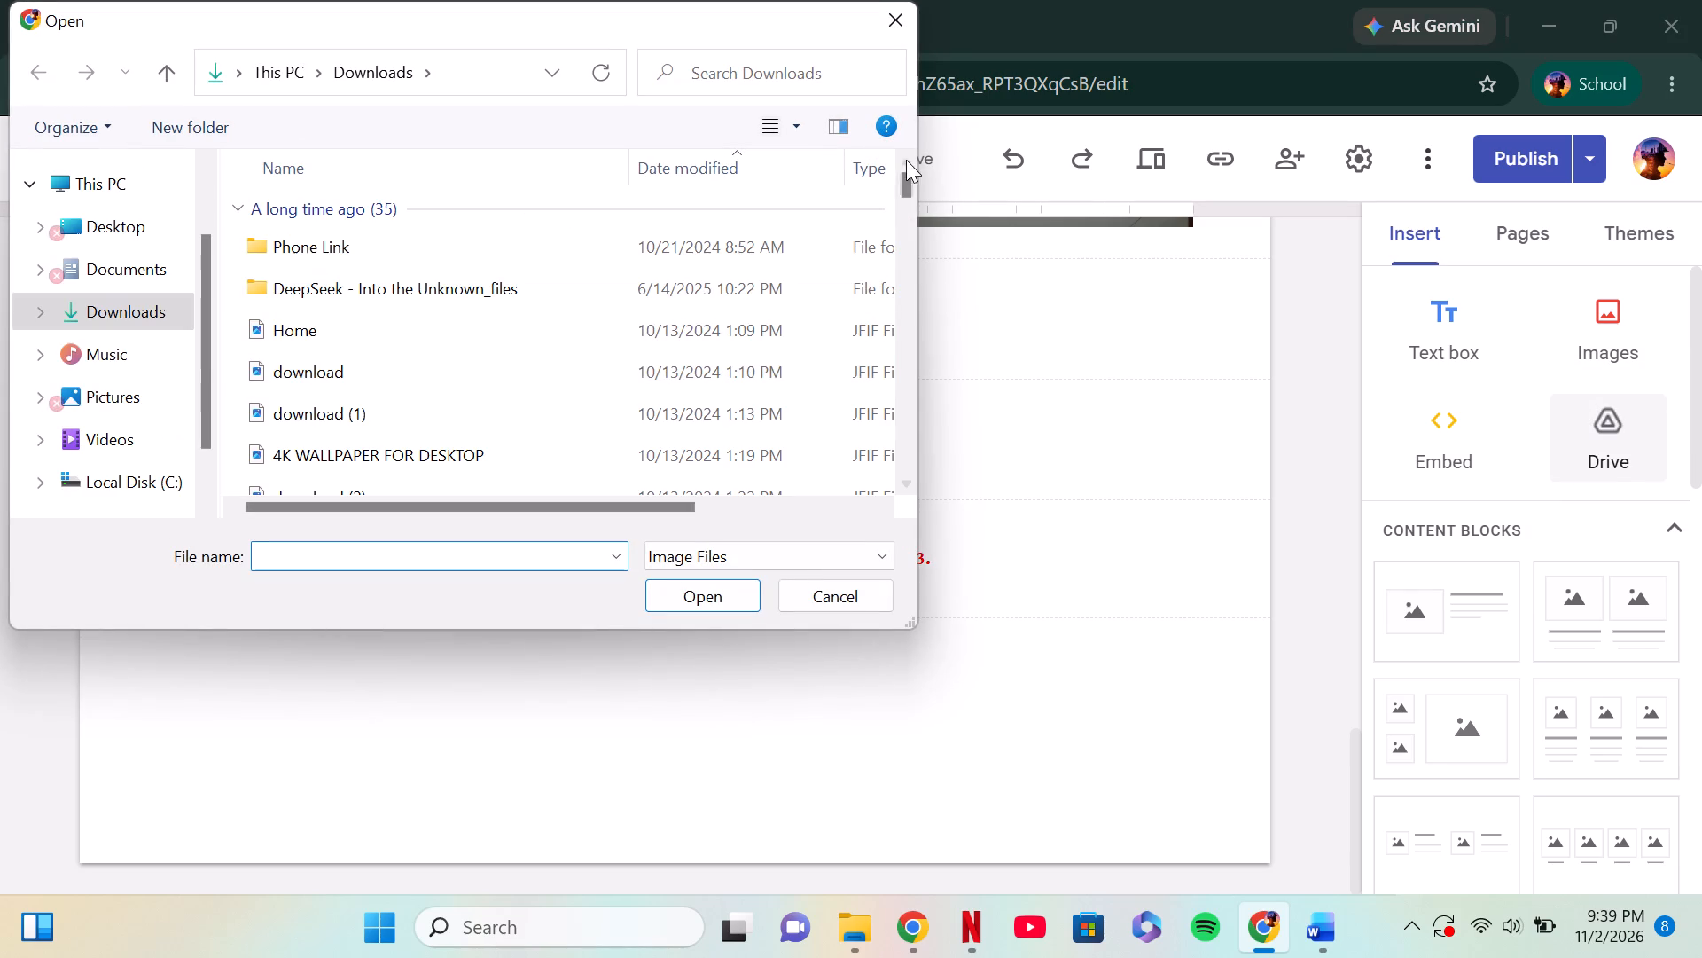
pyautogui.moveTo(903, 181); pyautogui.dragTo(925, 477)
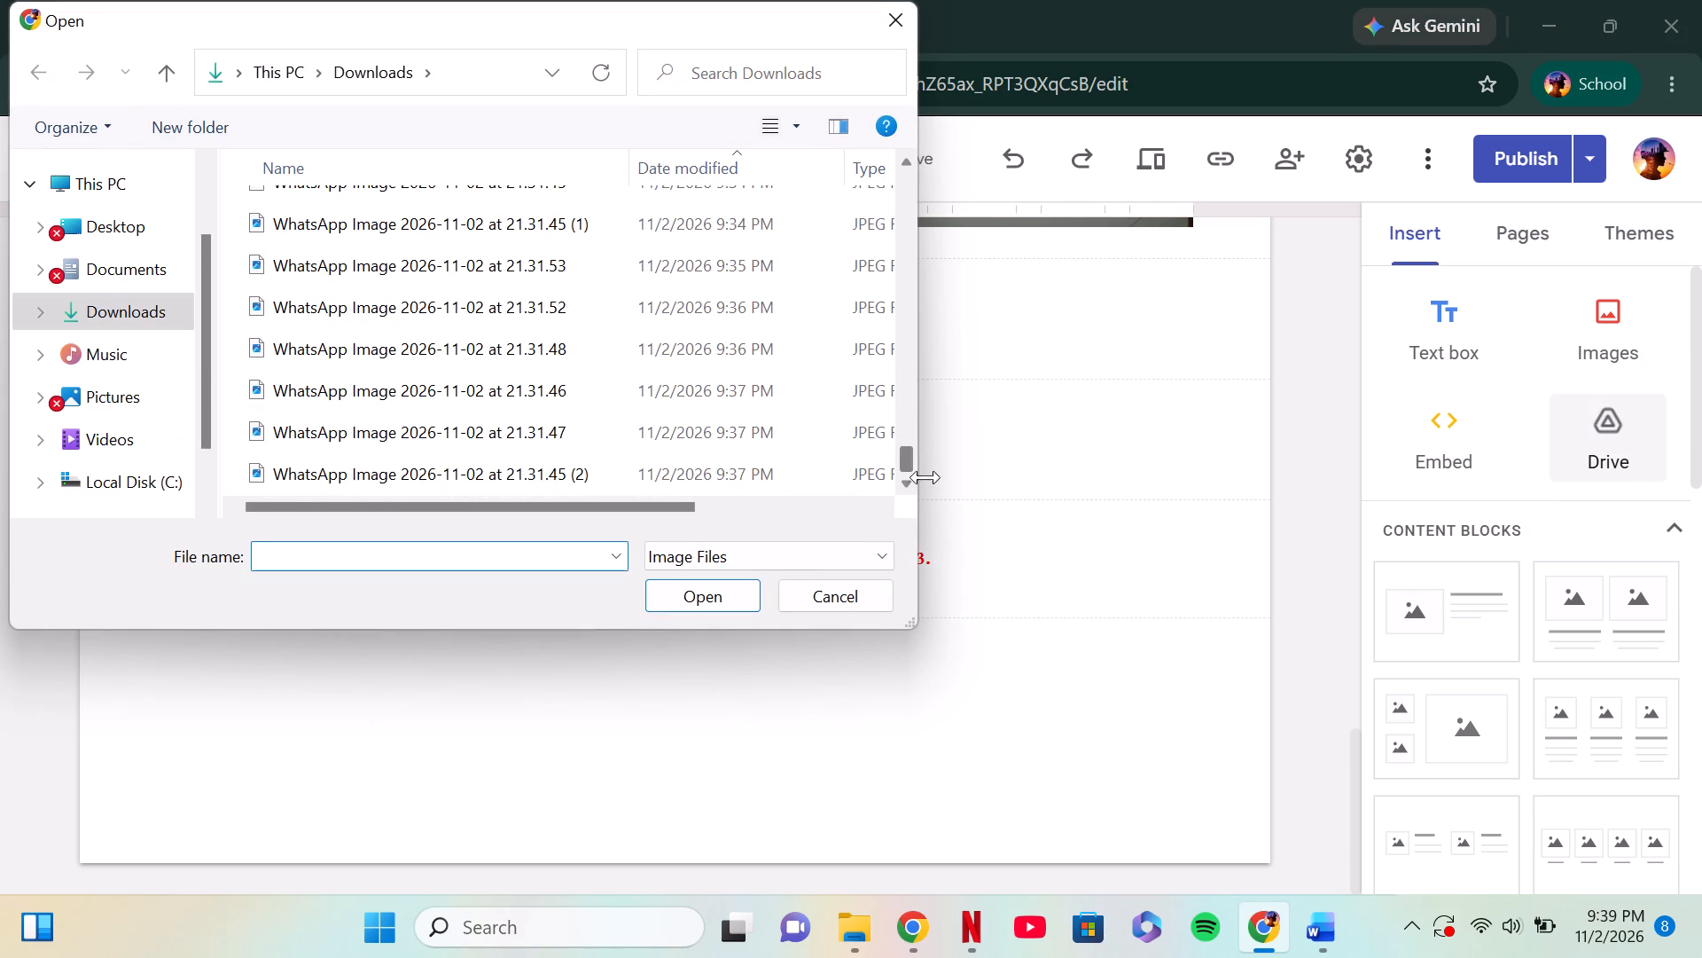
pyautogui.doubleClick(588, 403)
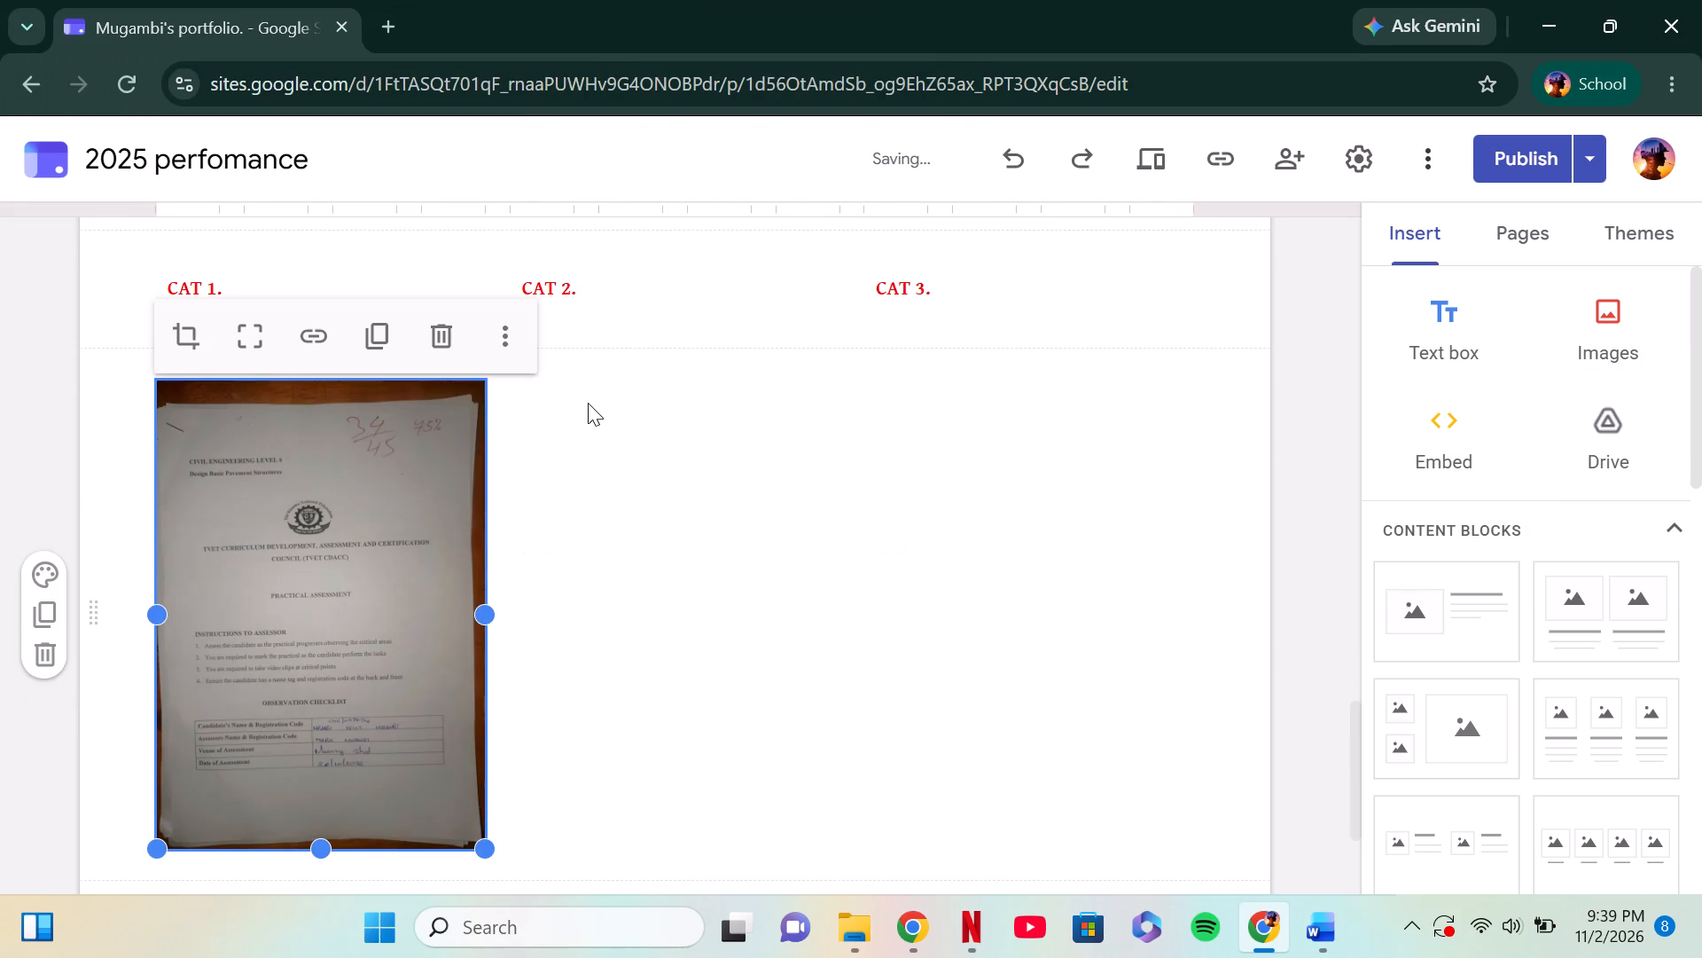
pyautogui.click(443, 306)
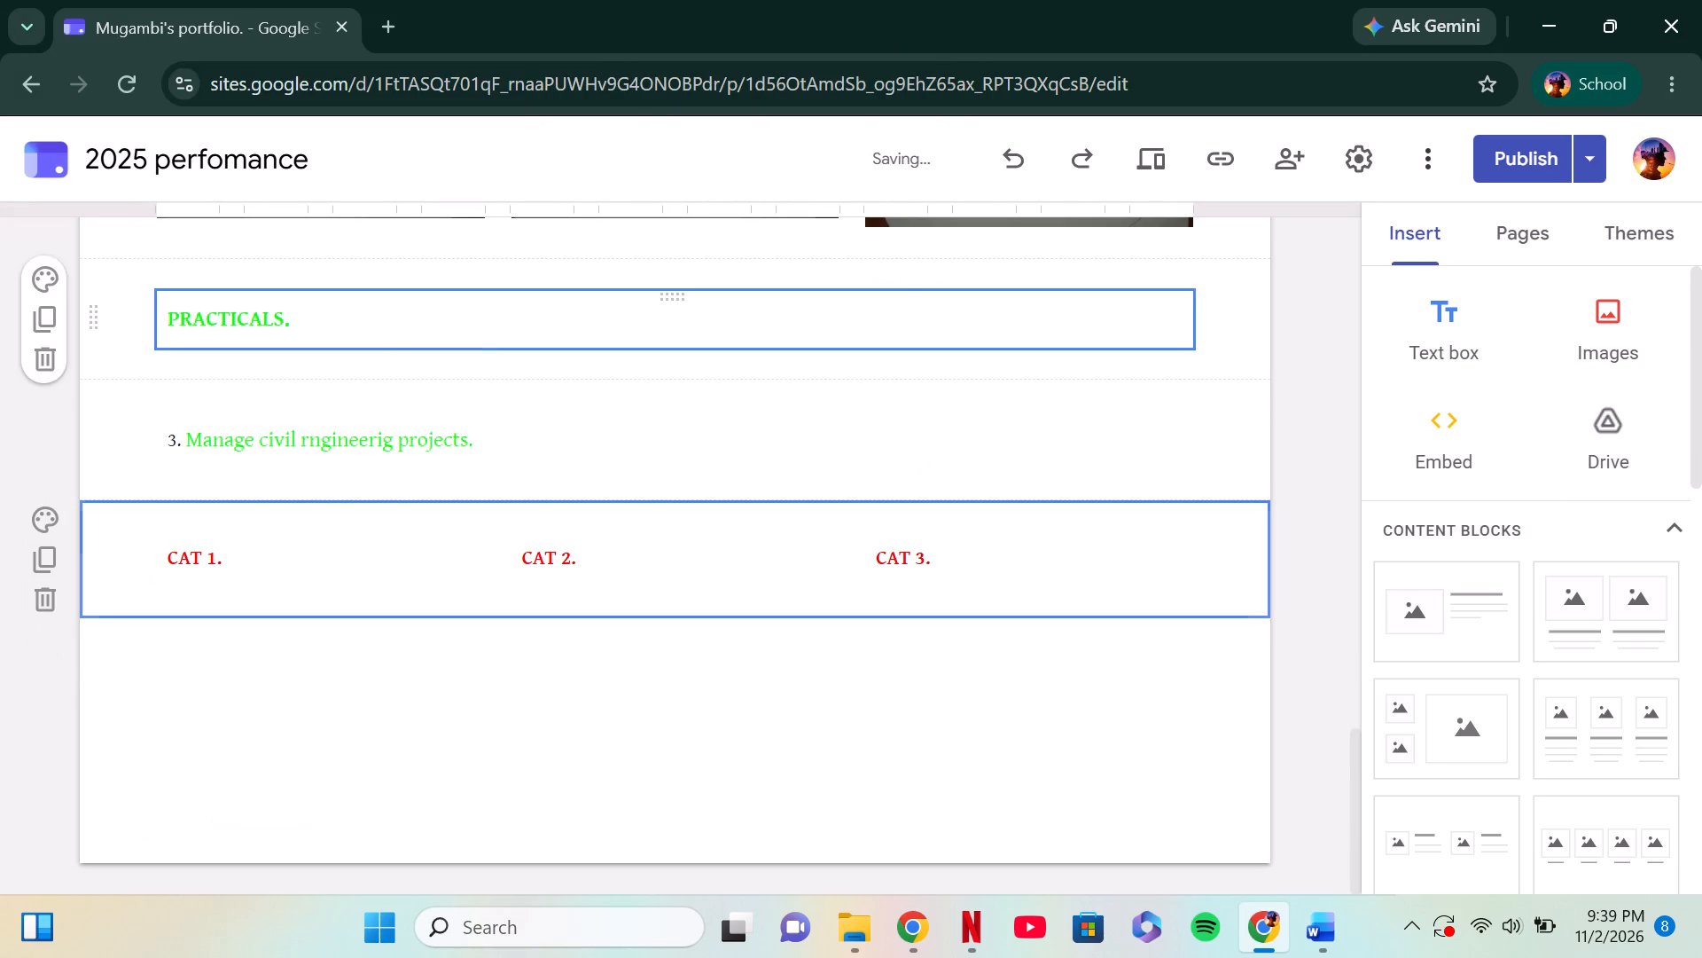
# Upload WhatsApp Image 2026-11-02 at 21.31.47 from Downloads and place it under the CAT 3 heading.
pyautogui.click(1552, 341)
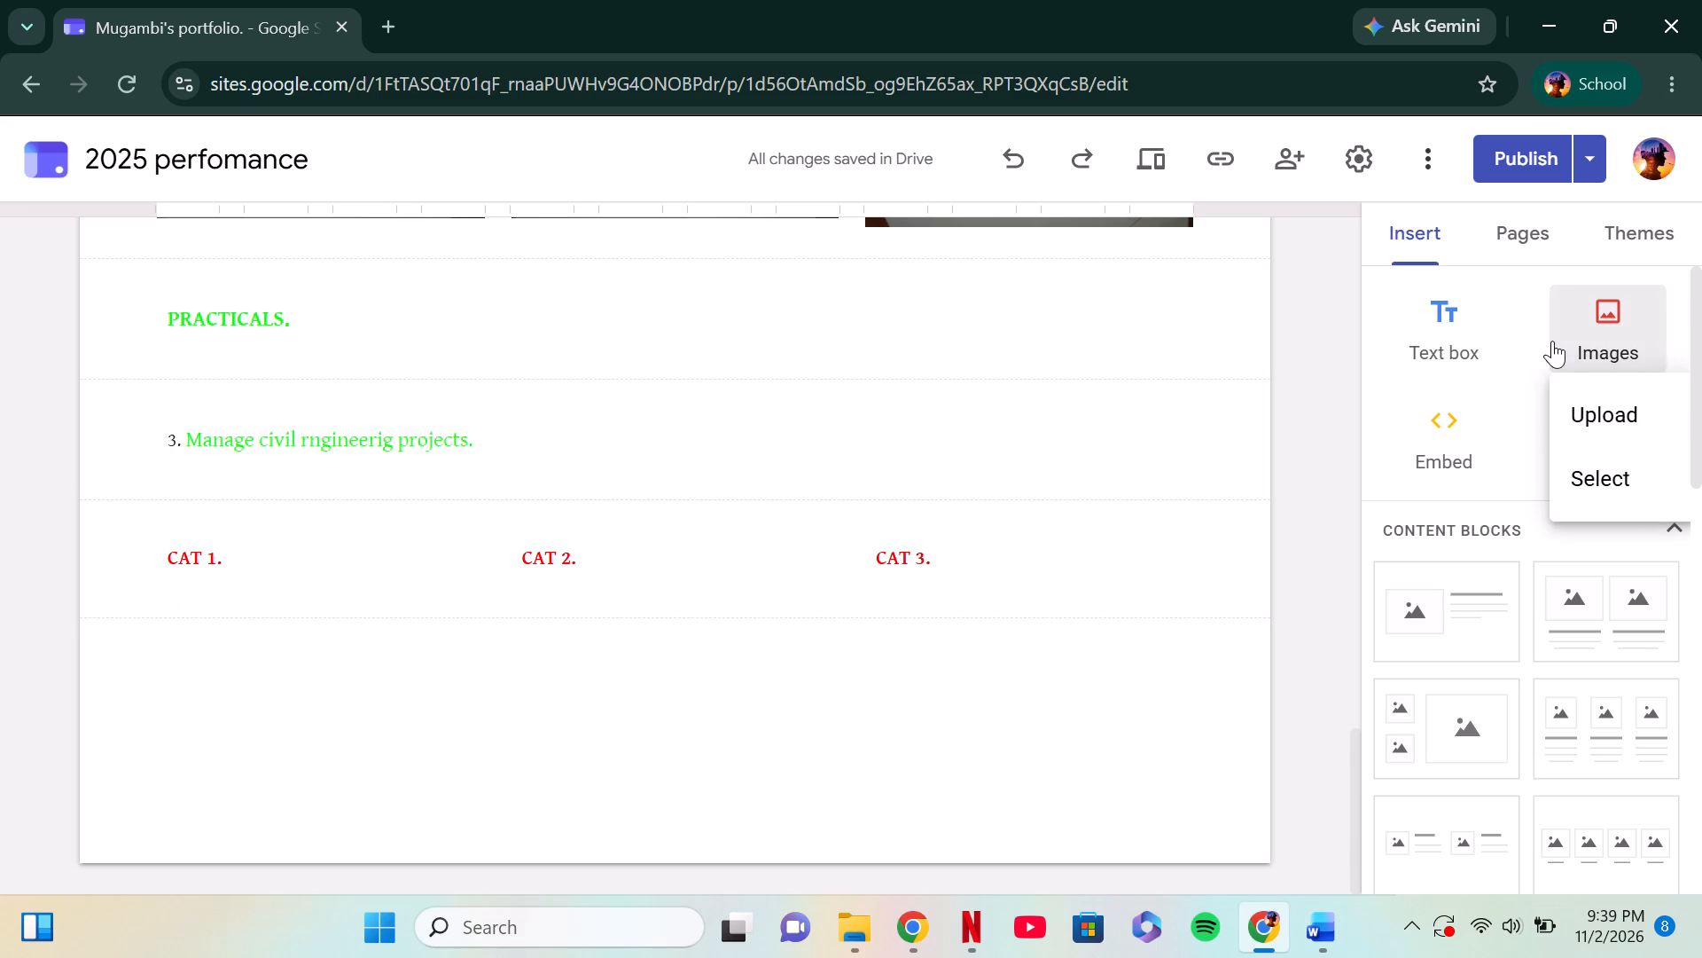
pyautogui.click(1582, 407)
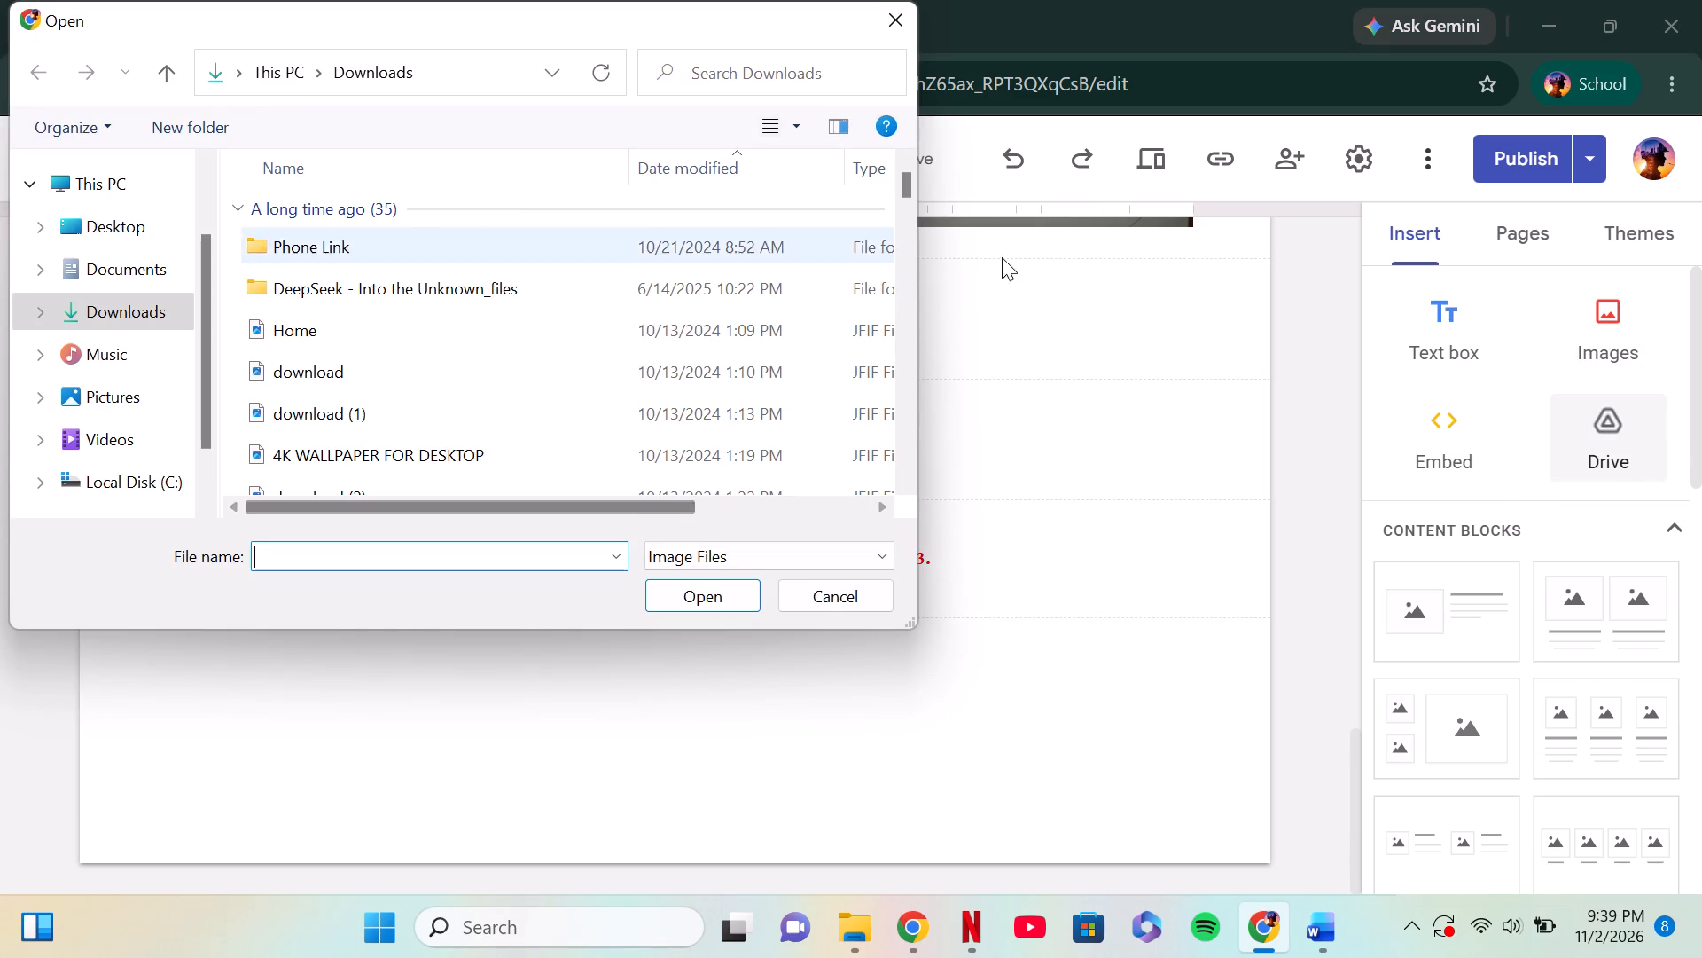
pyautogui.moveTo(914, 185); pyautogui.dragTo(947, 491)
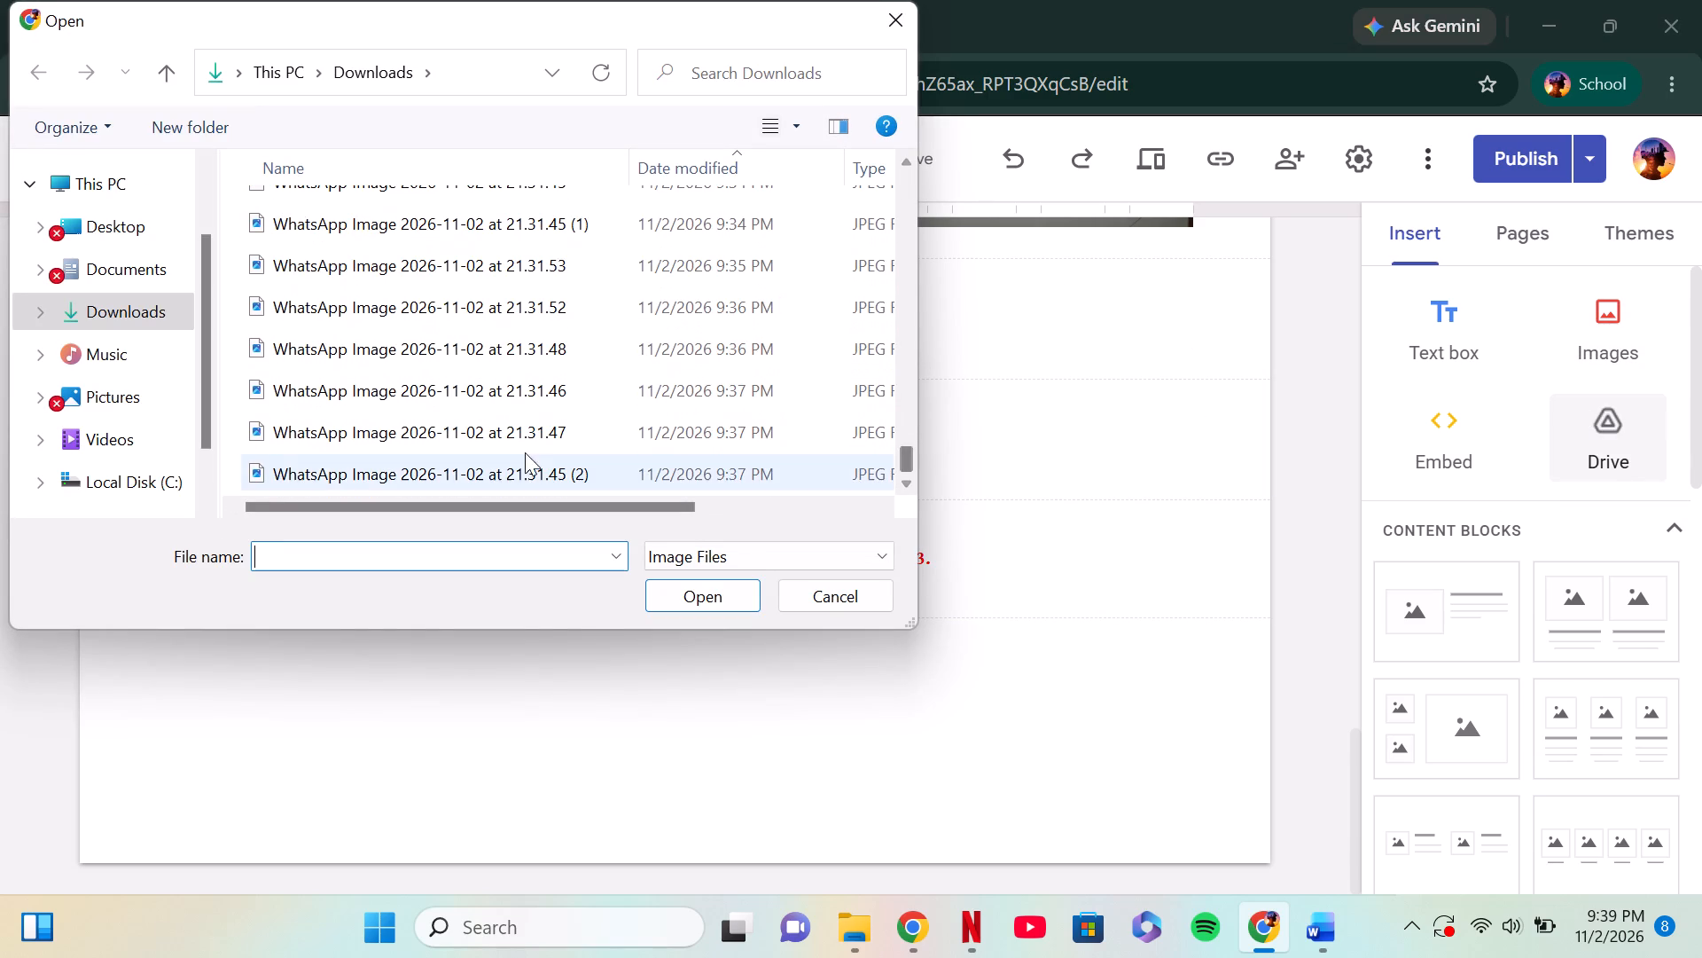
pyautogui.doubleClick(503, 439)
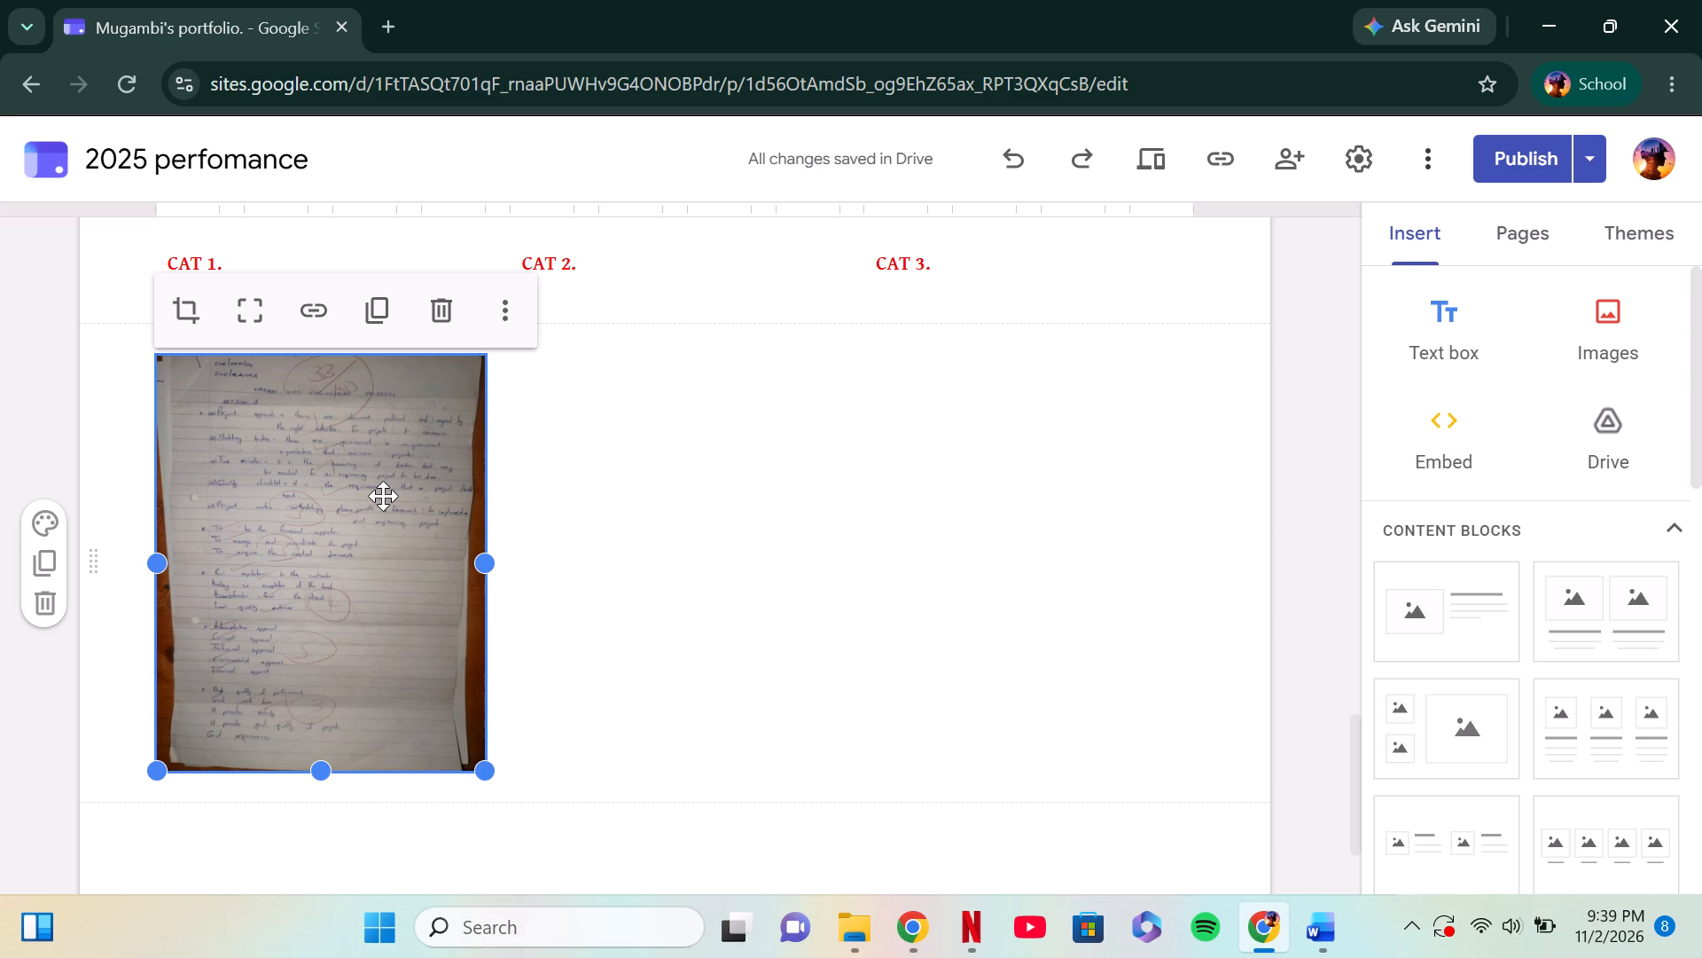
pyautogui.moveTo(383, 496); pyautogui.dragTo(482, 508)
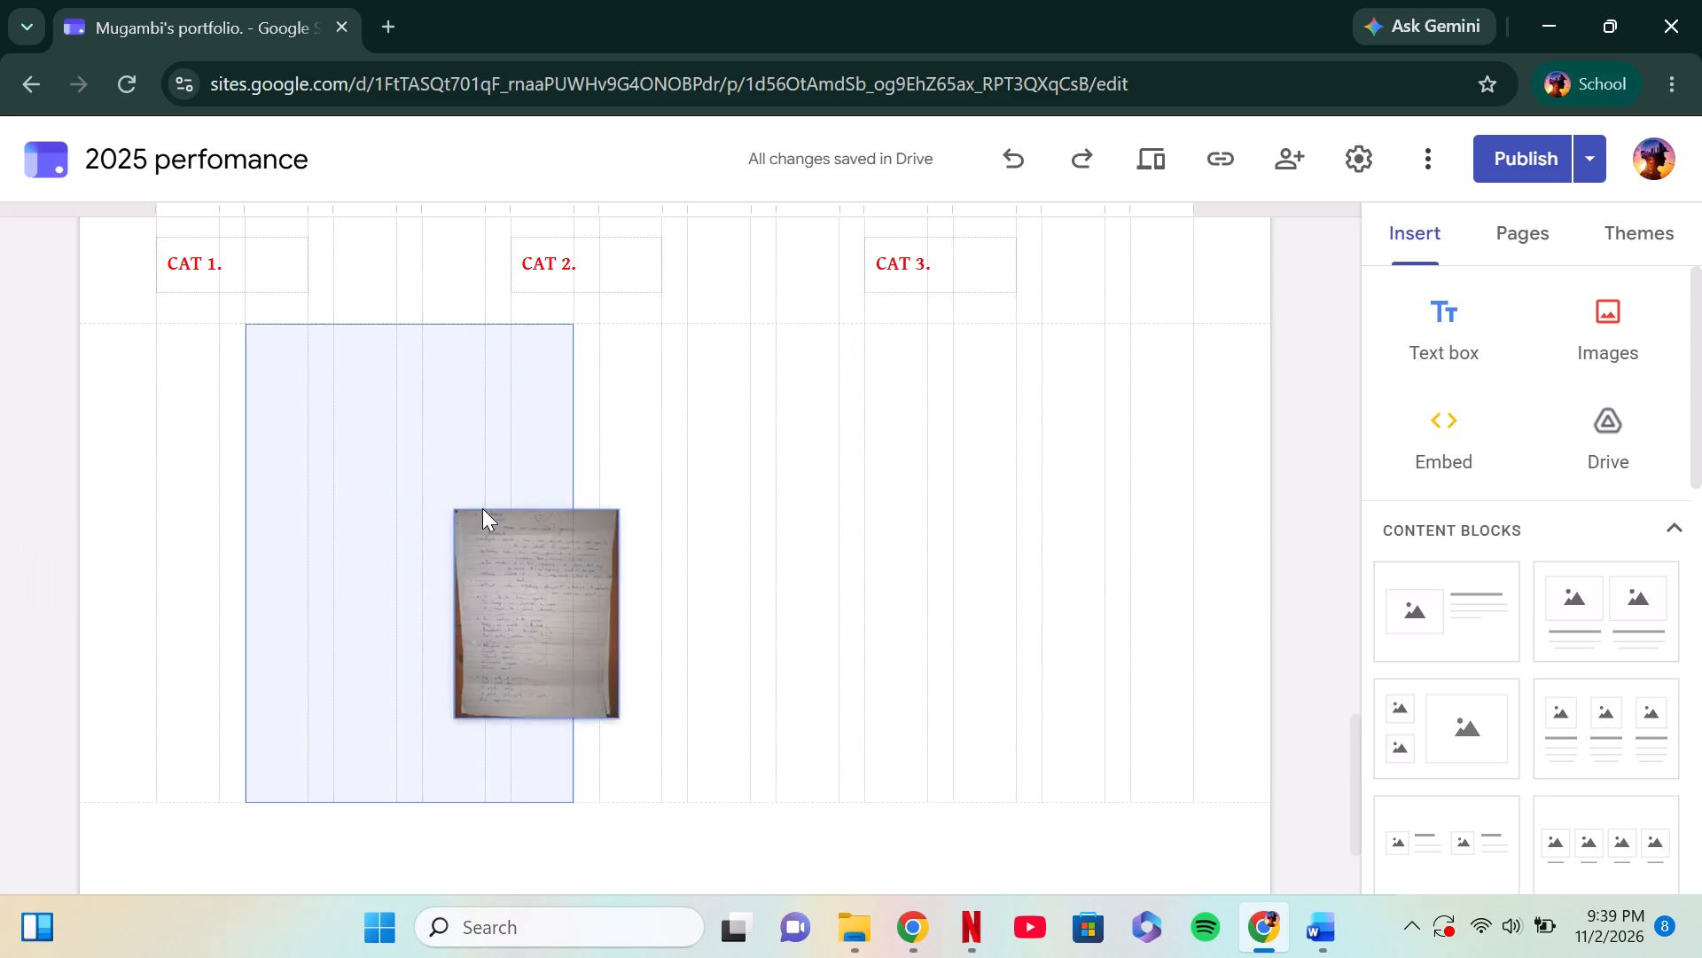
pyautogui.moveTo(482, 508); pyautogui.dragTo(1069, 465)
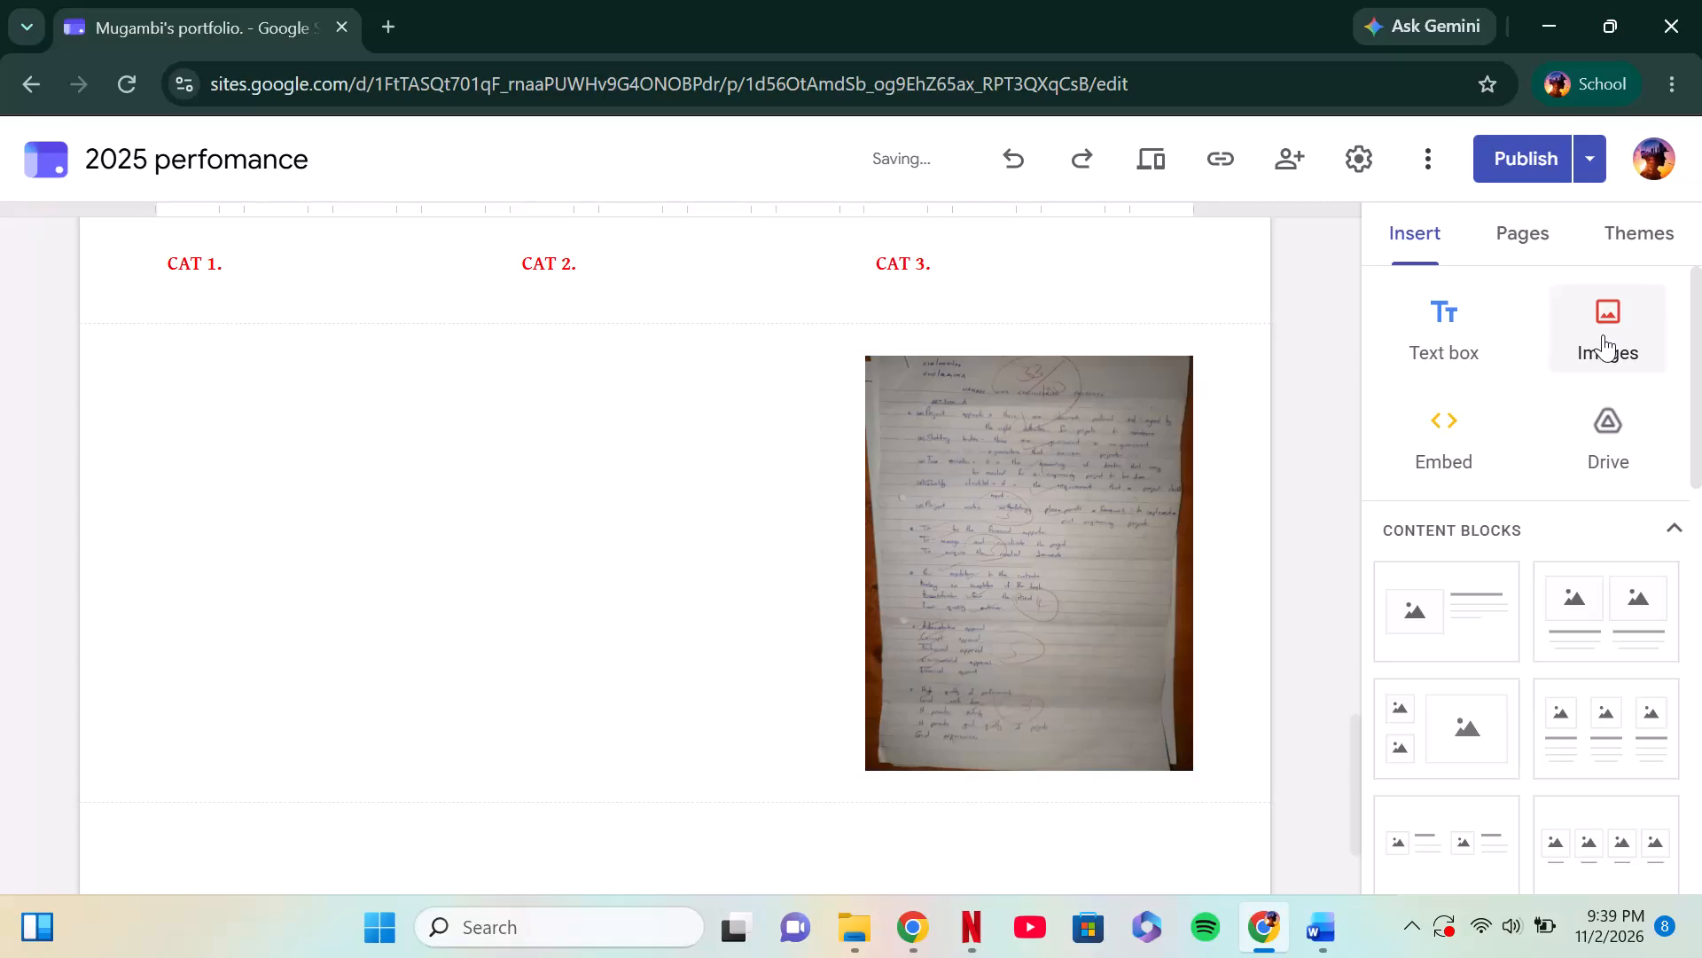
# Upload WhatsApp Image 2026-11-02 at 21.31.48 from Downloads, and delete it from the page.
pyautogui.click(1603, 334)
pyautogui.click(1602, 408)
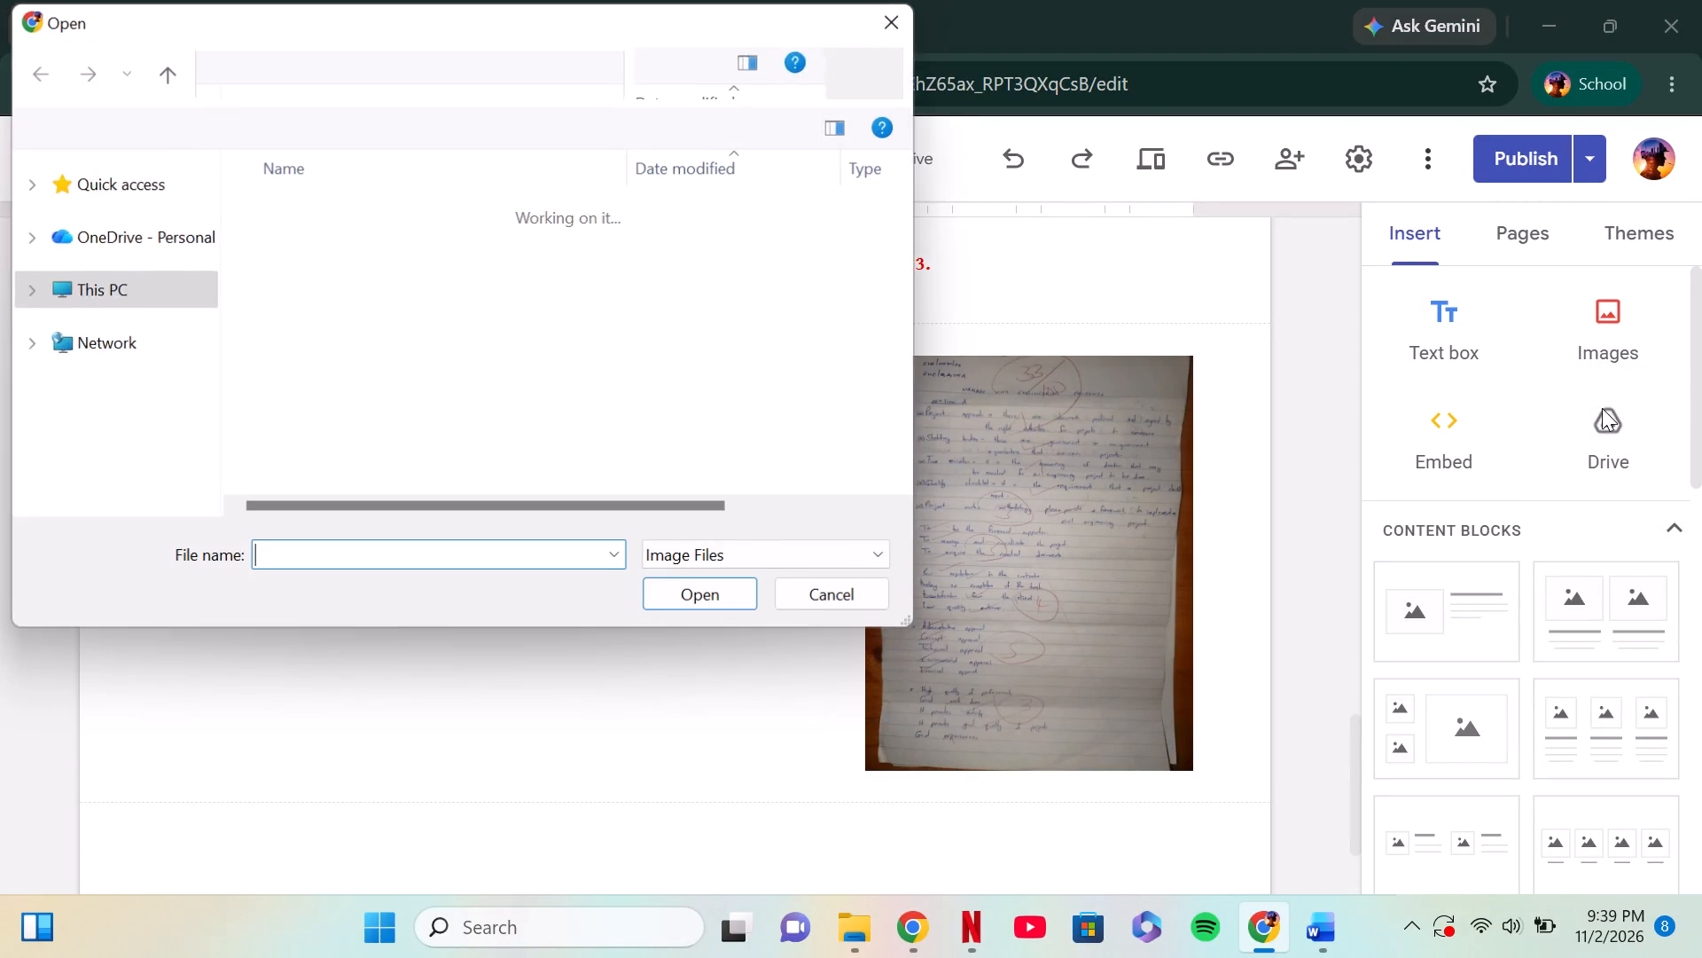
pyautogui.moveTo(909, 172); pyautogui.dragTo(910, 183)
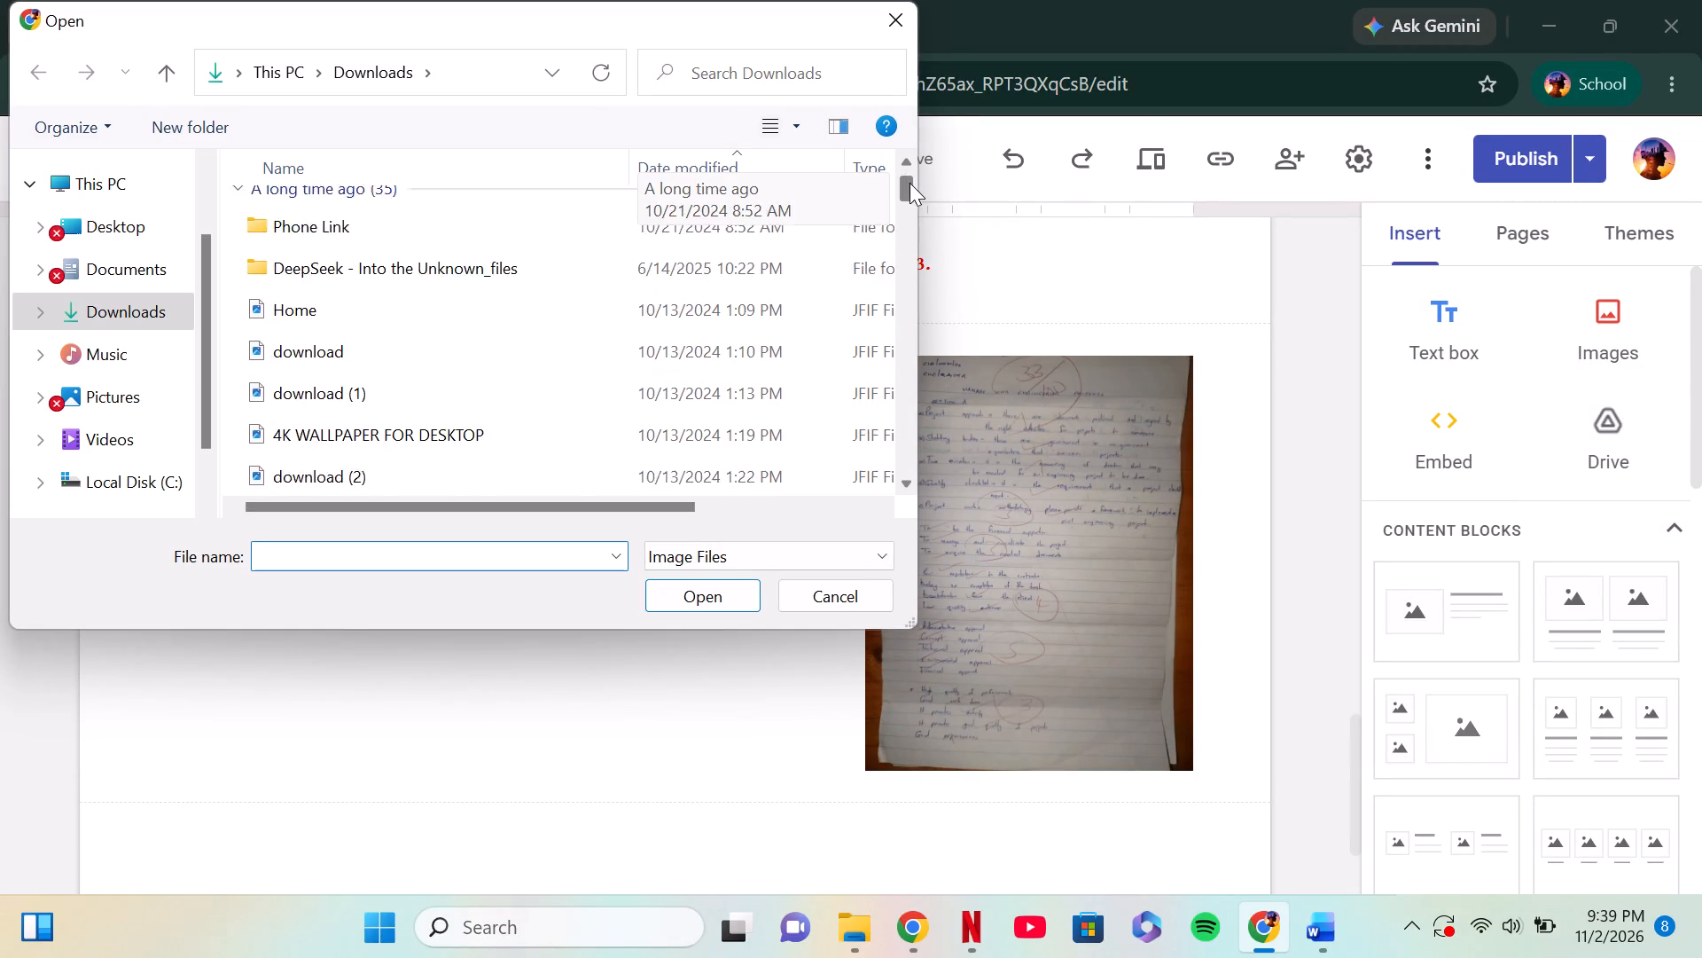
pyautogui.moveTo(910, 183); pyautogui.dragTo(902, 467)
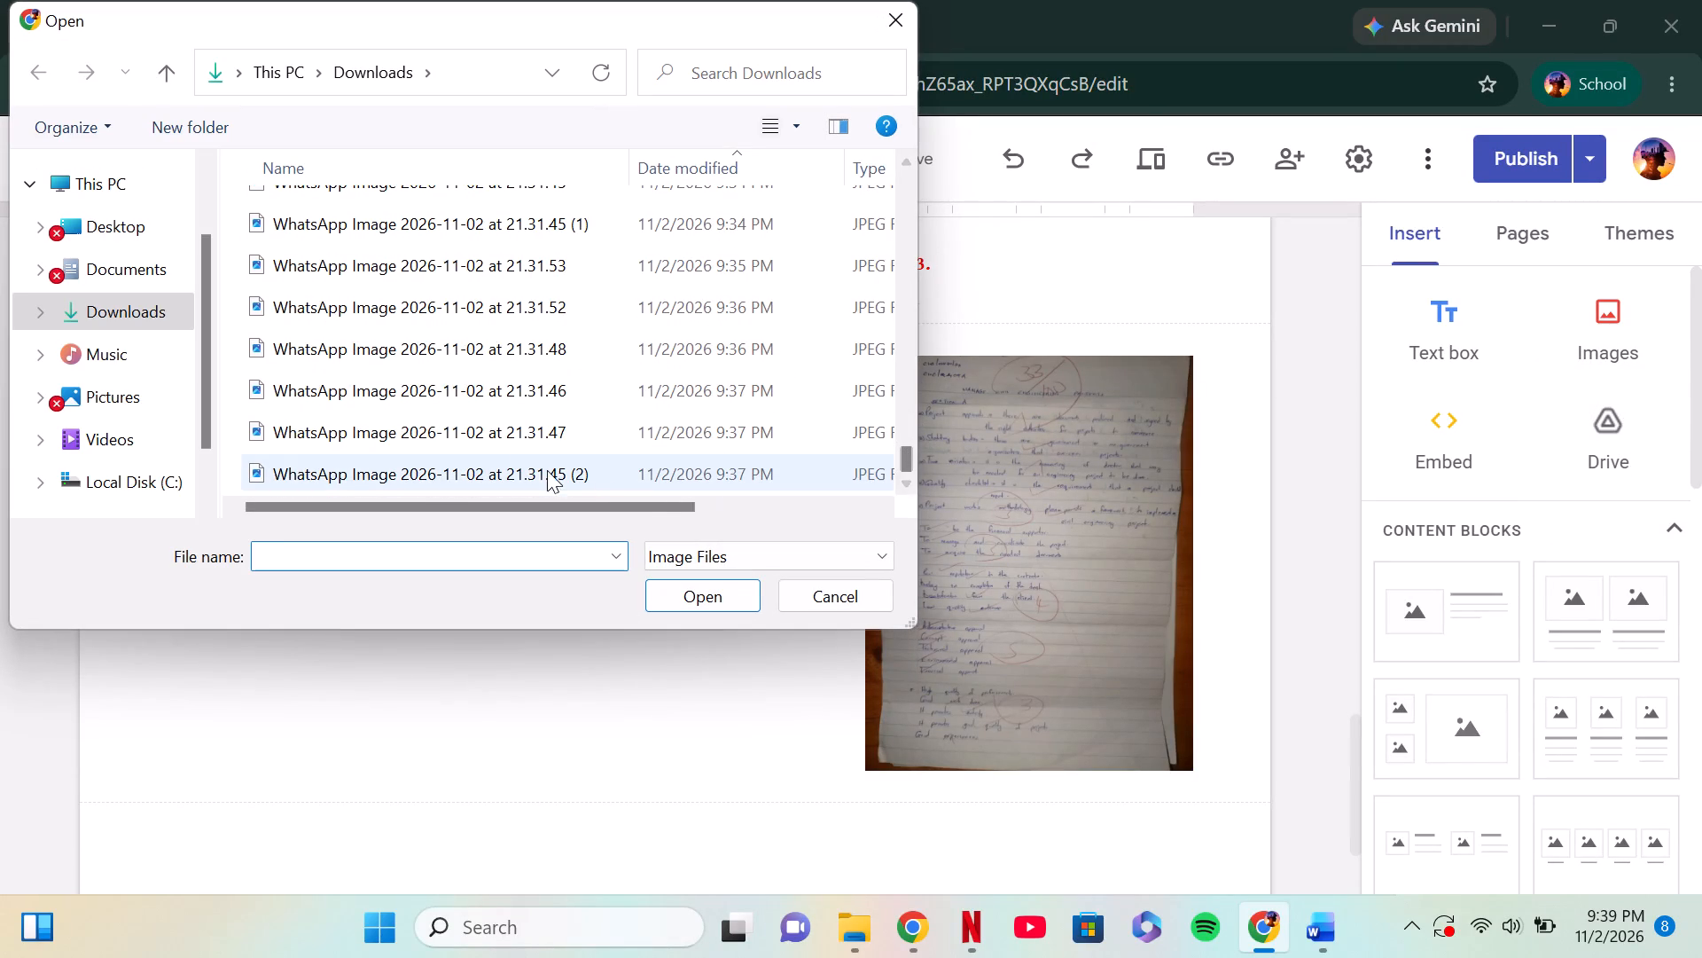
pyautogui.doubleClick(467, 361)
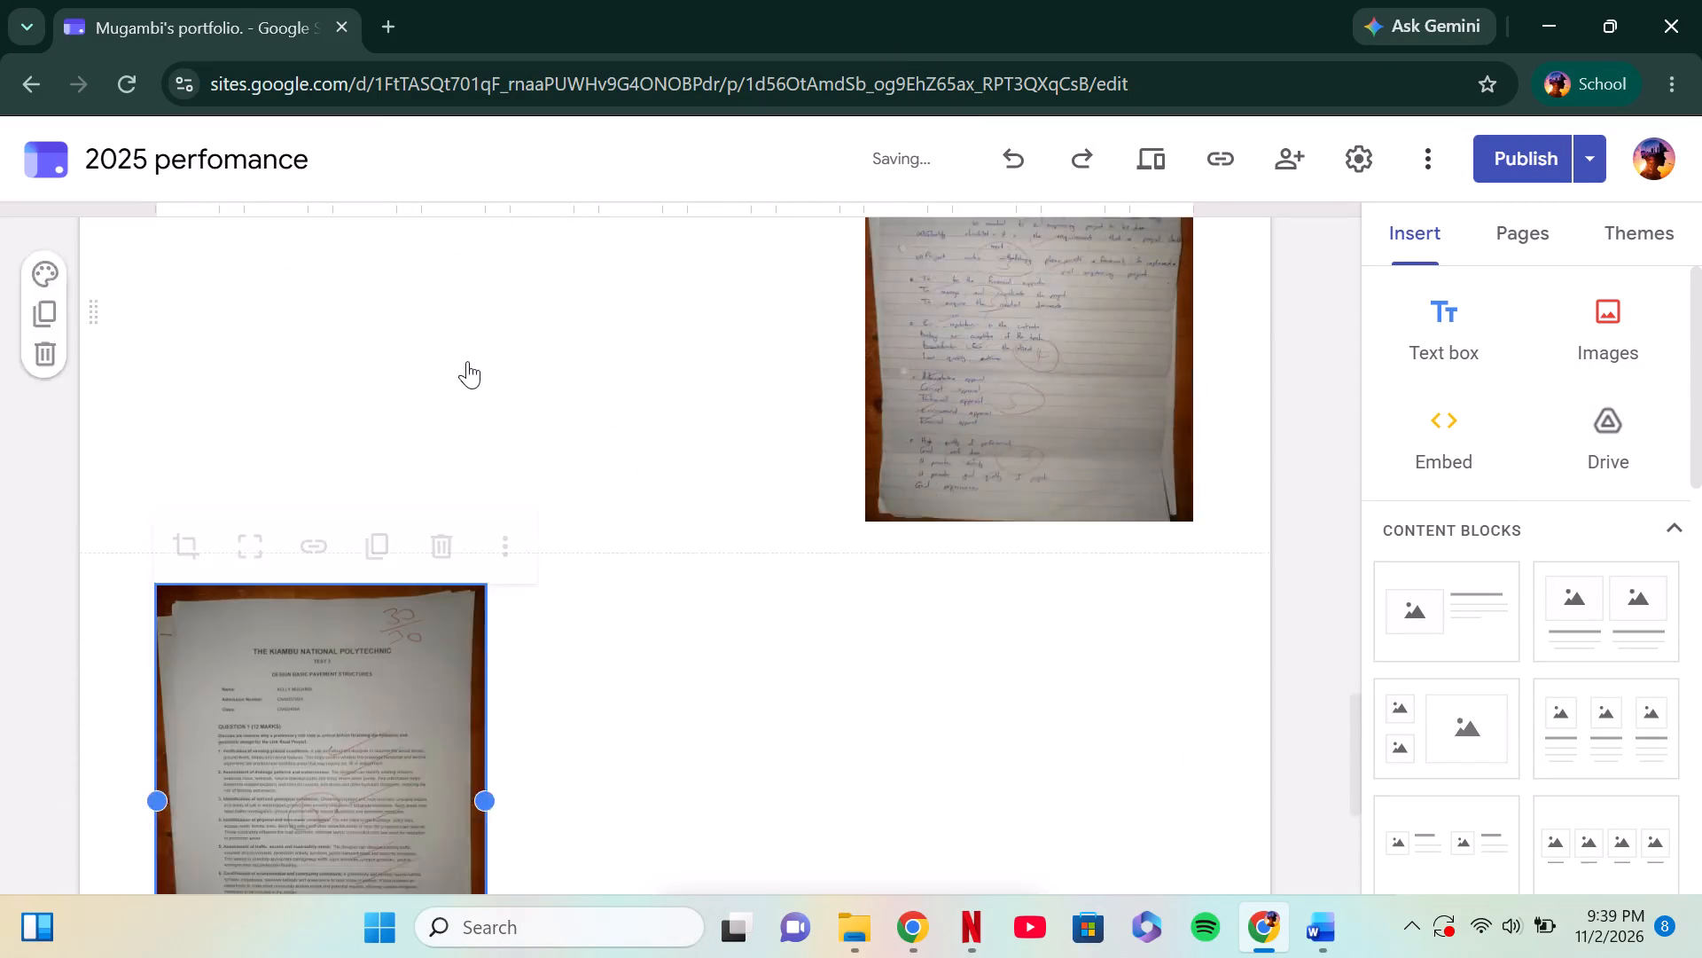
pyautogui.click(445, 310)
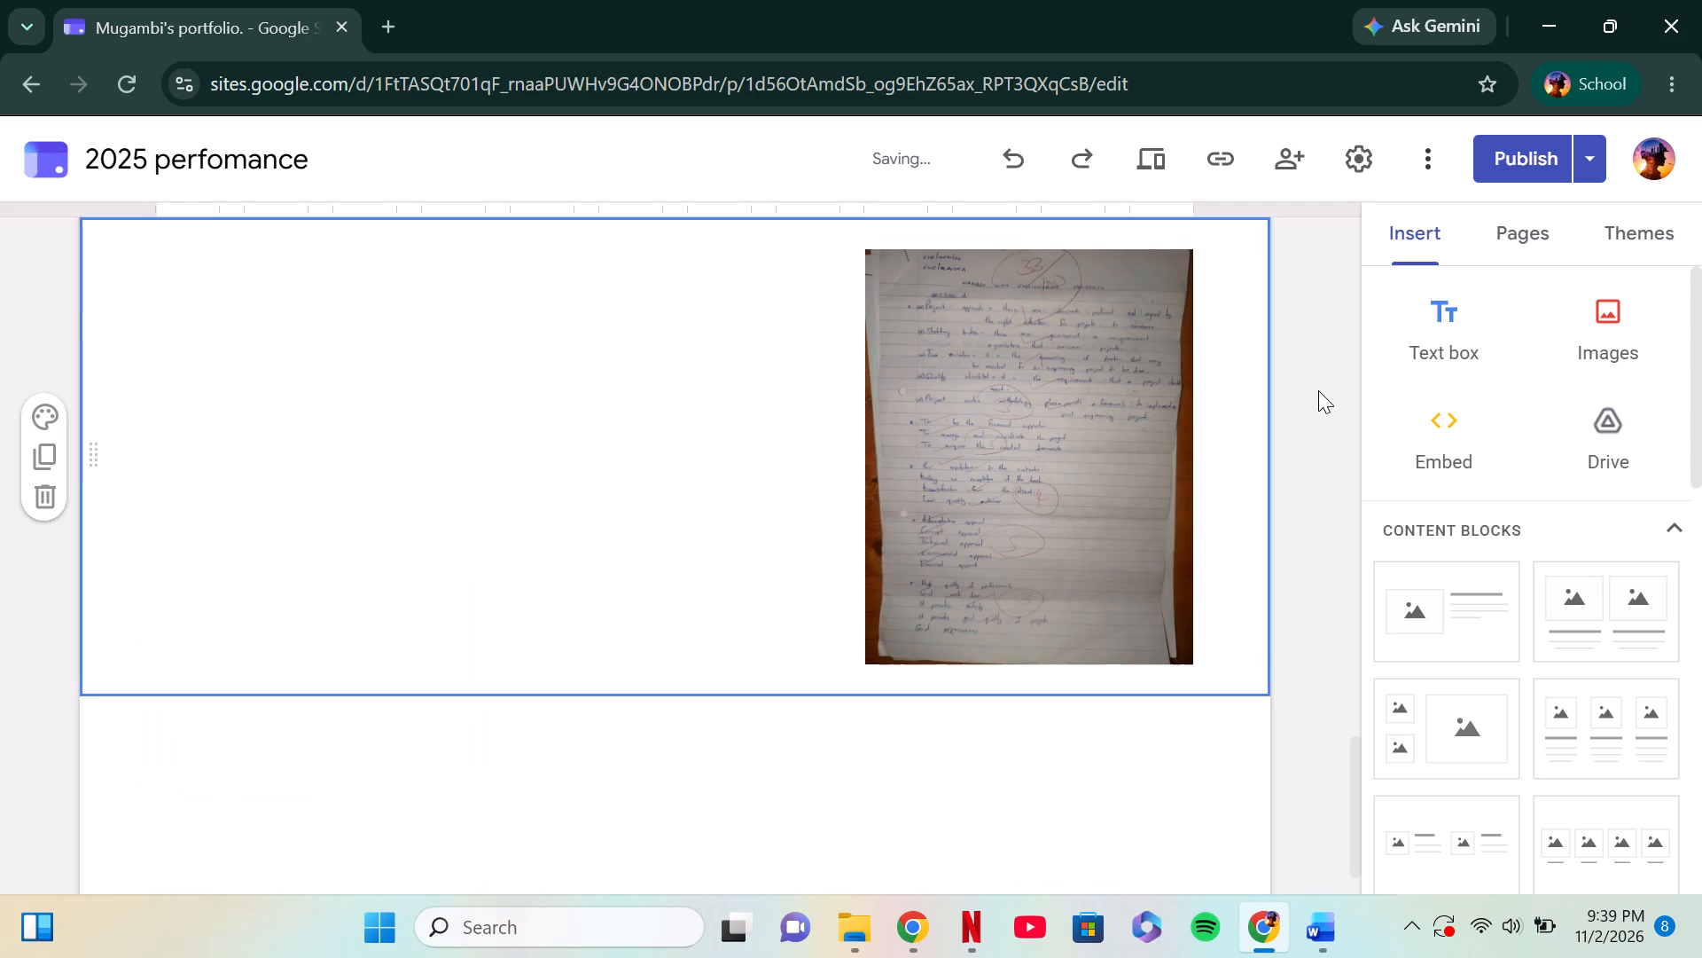
# Upload WhatsApp Image 2026-11-02 at 21.31.52 from Downloads to the page.
pyautogui.click(1628, 342)
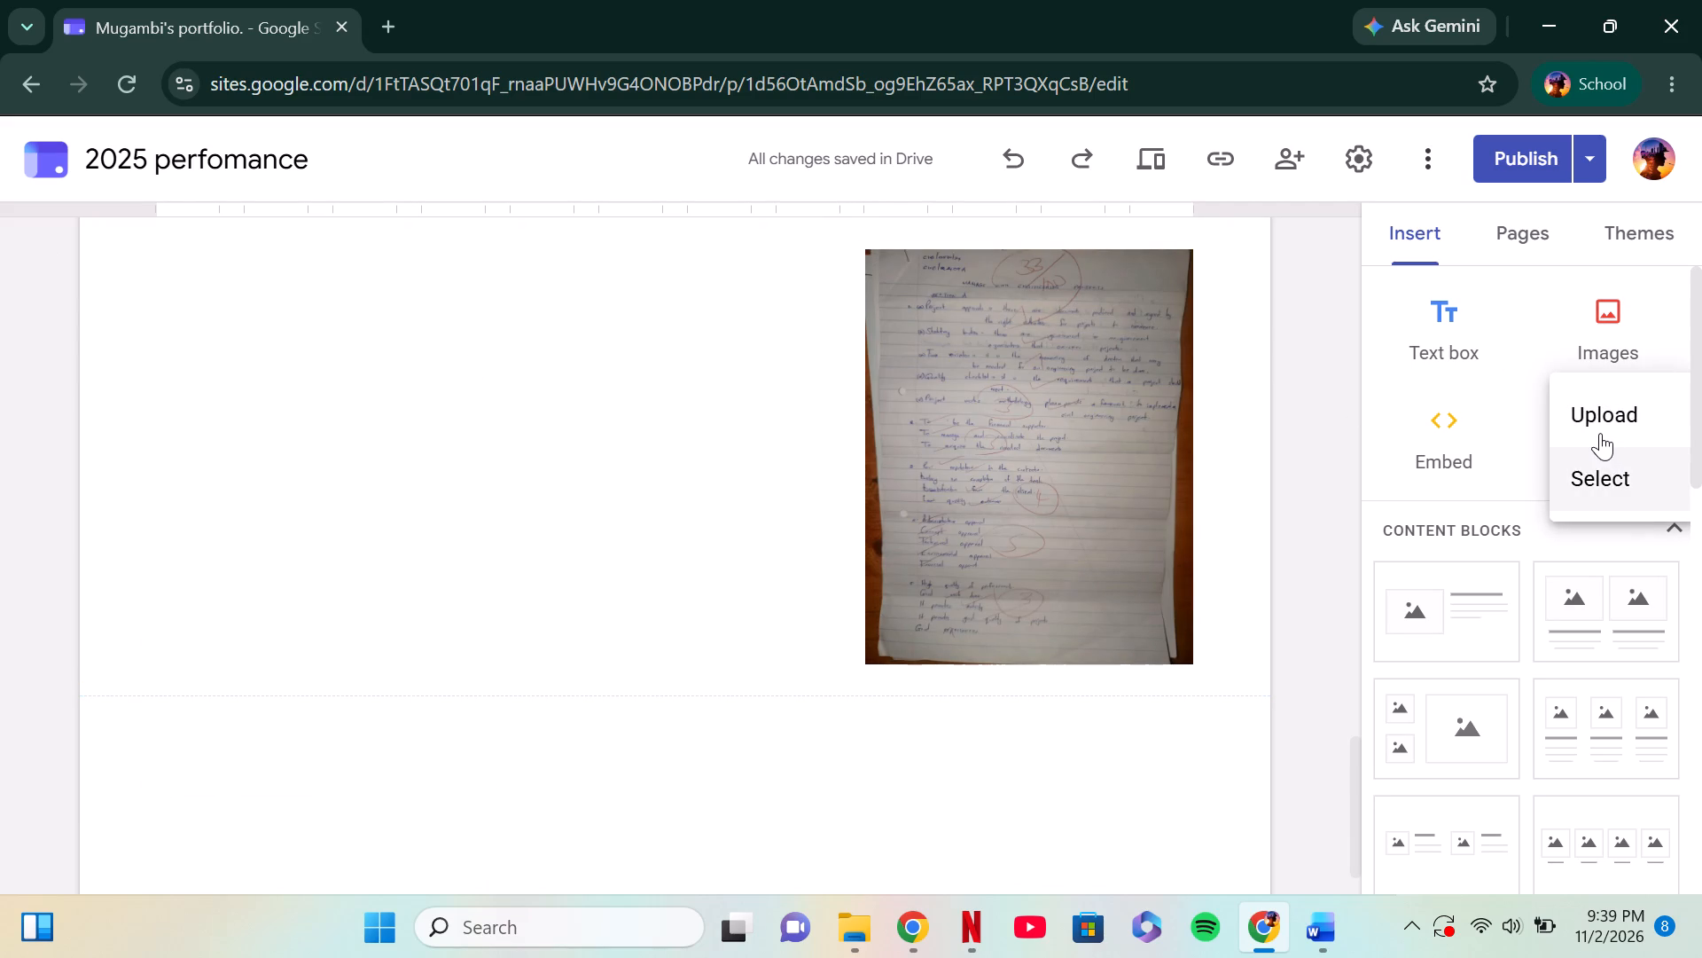
pyautogui.click(1598, 426)
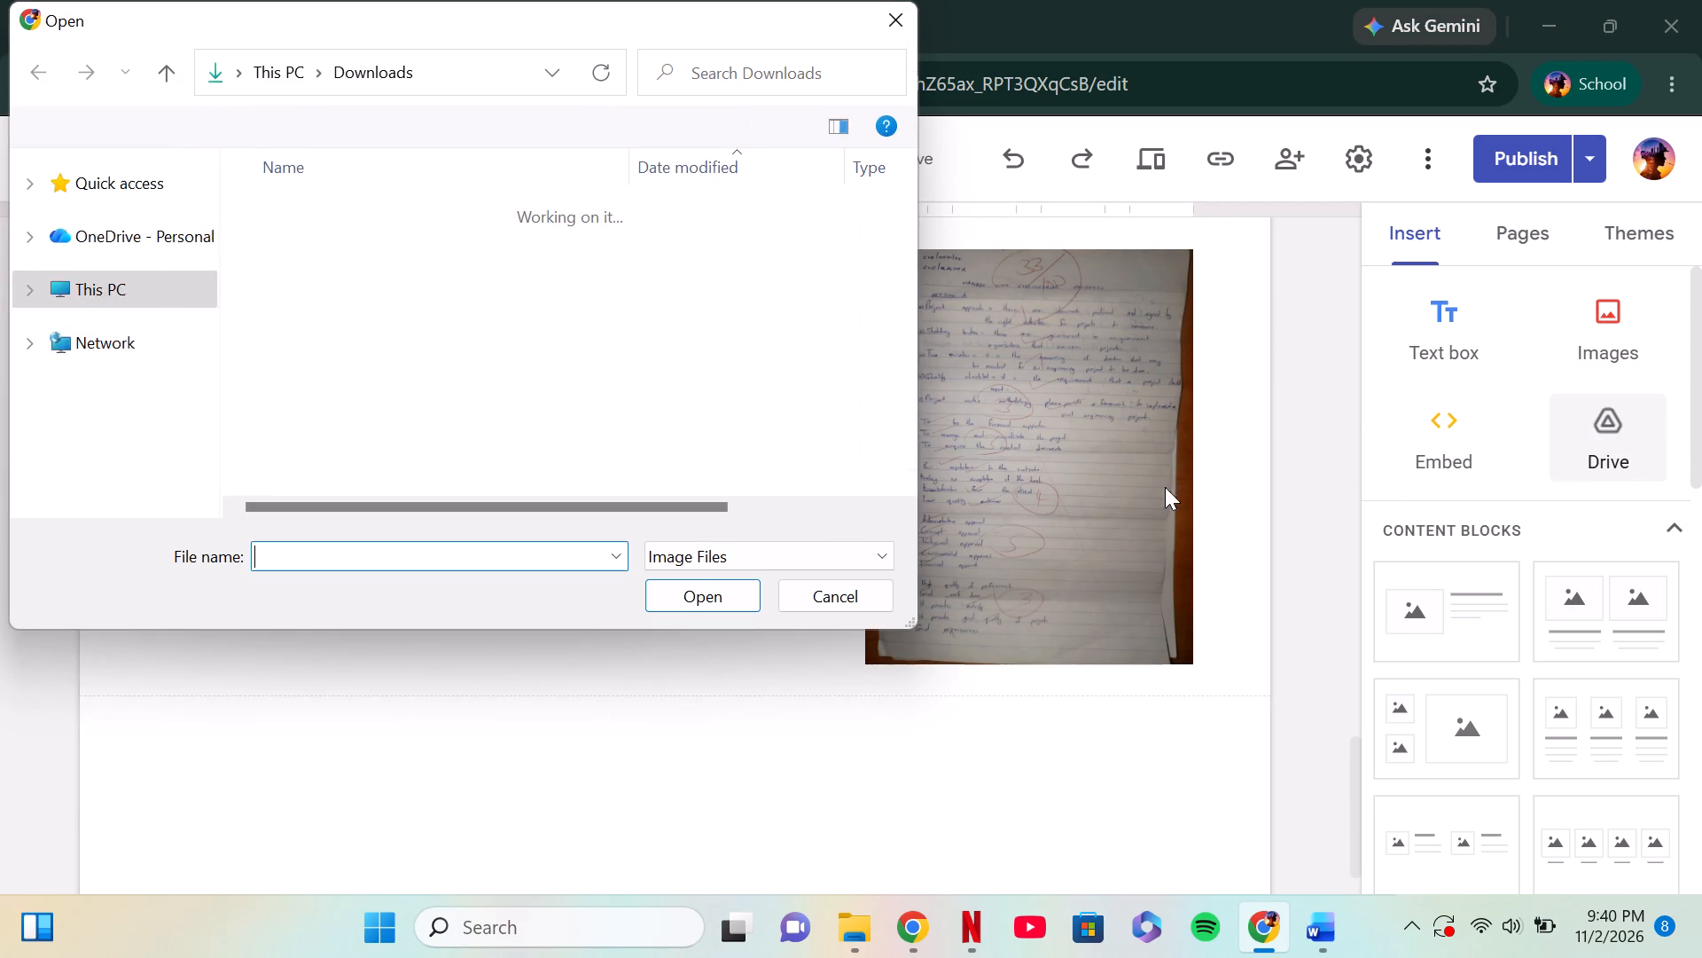
pyautogui.moveTo(909, 183); pyautogui.dragTo(922, 530)
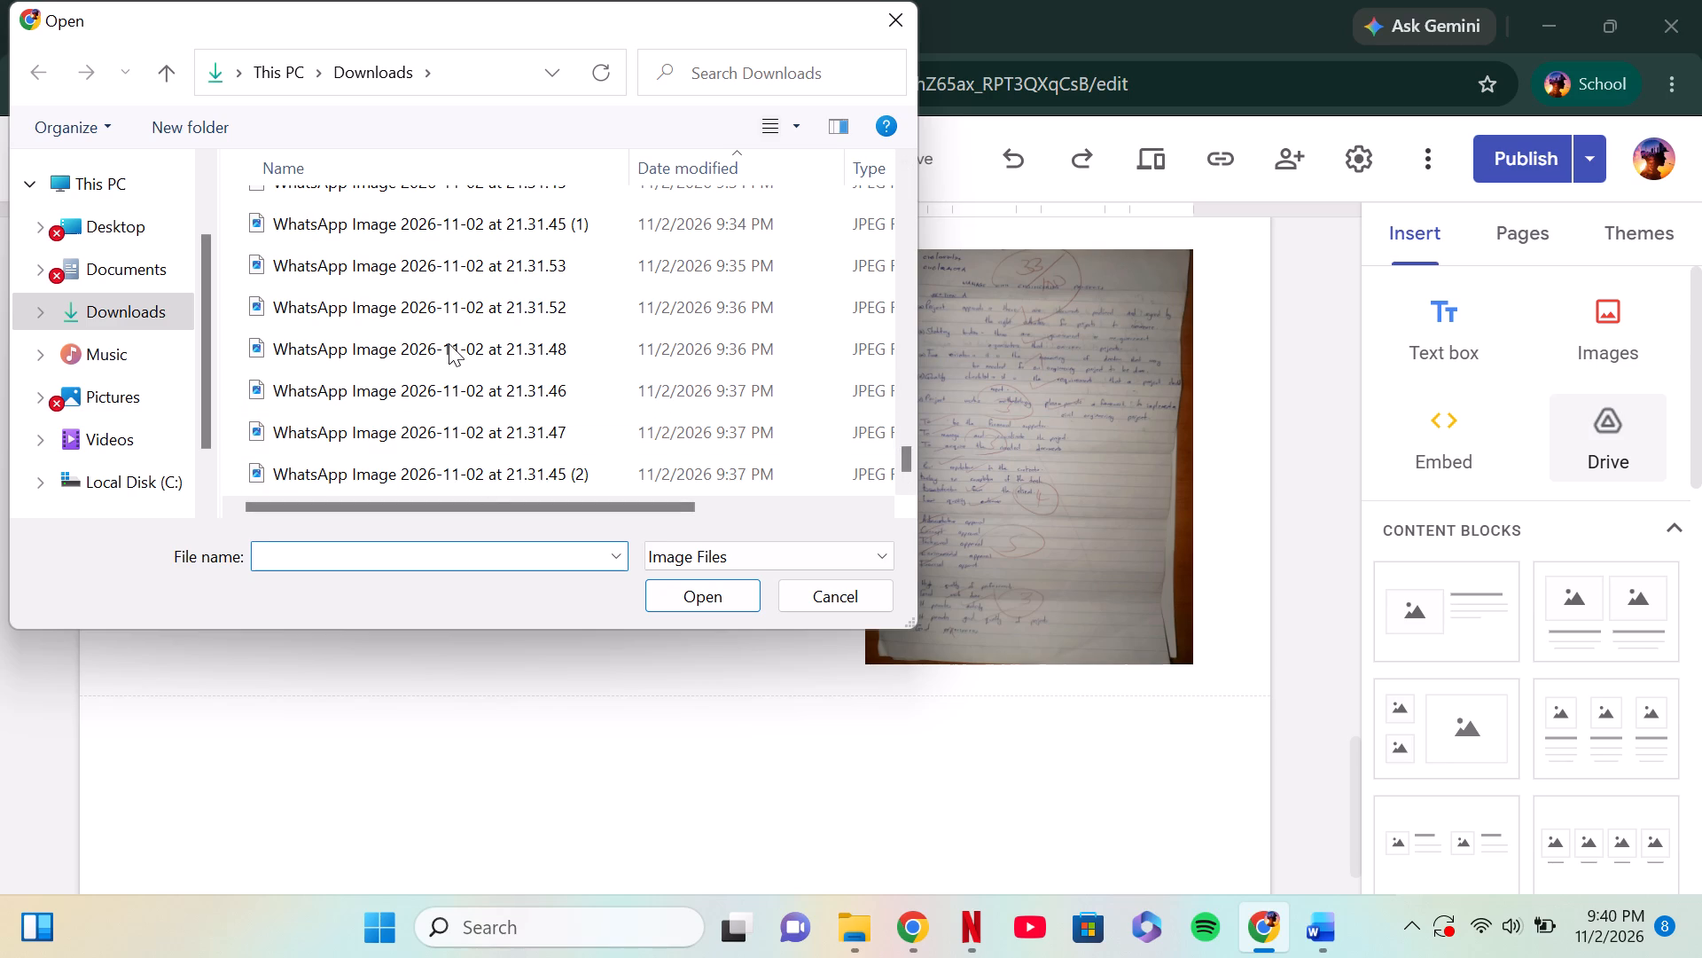
pyautogui.doubleClick(439, 300)
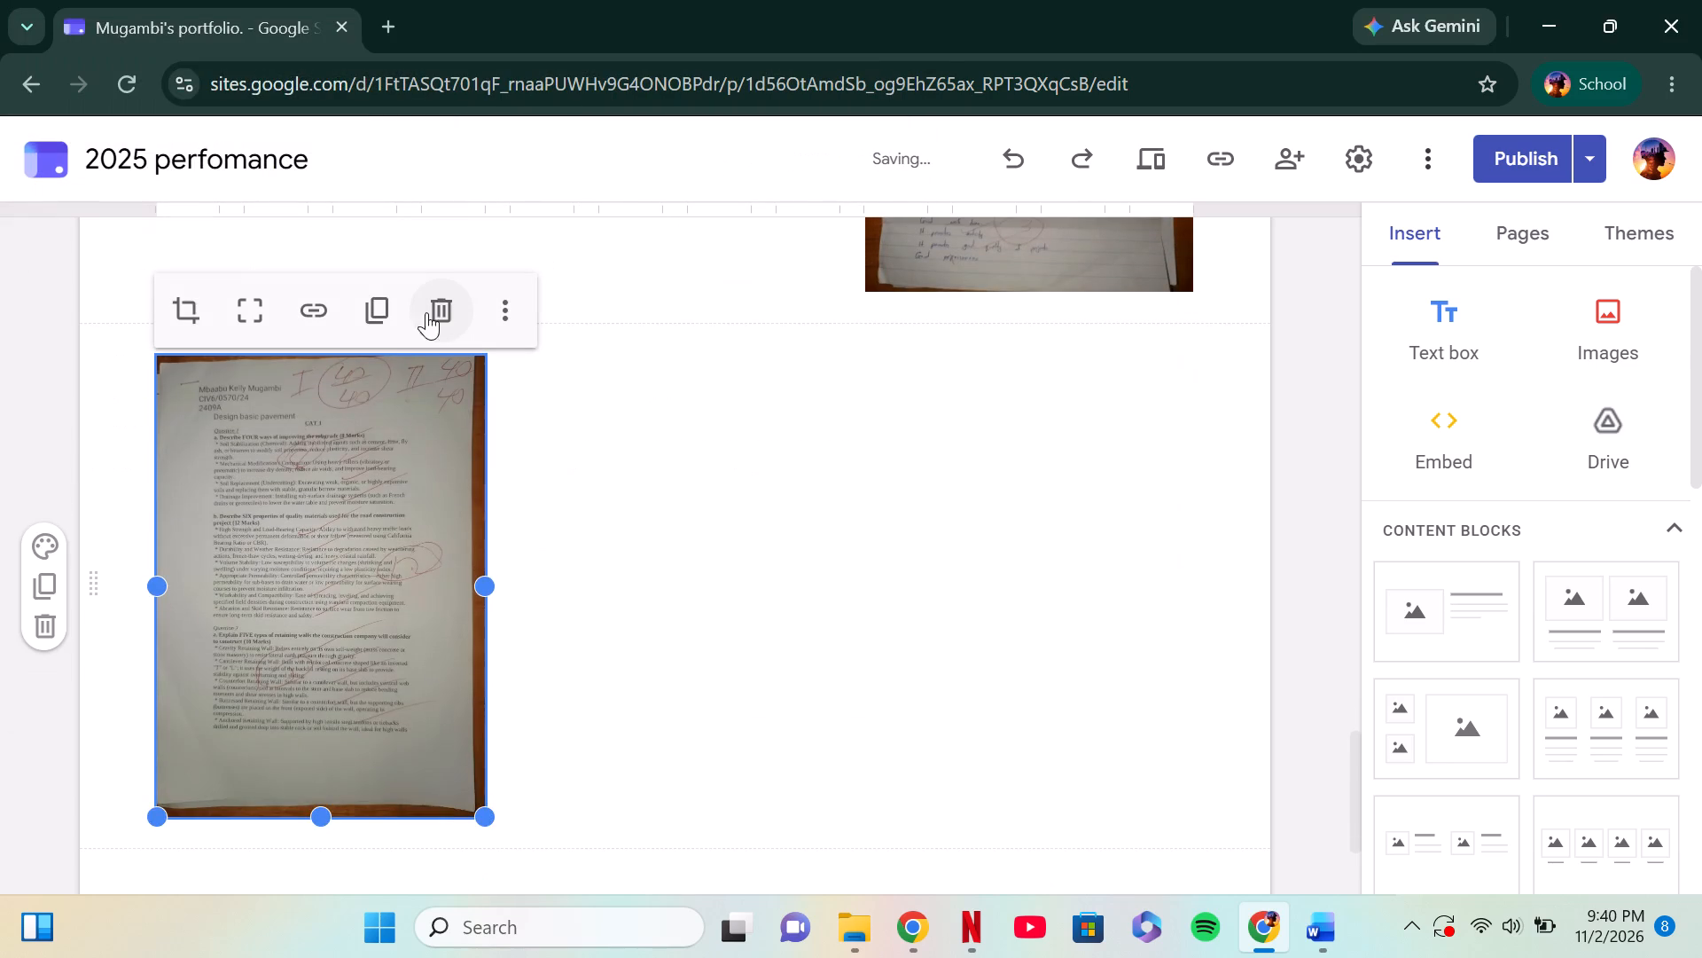
# Delete the just-uploaded photo WhatsApp Image 2026-11-02 at 21.31.52 from the page.
pyautogui.click(426, 310)
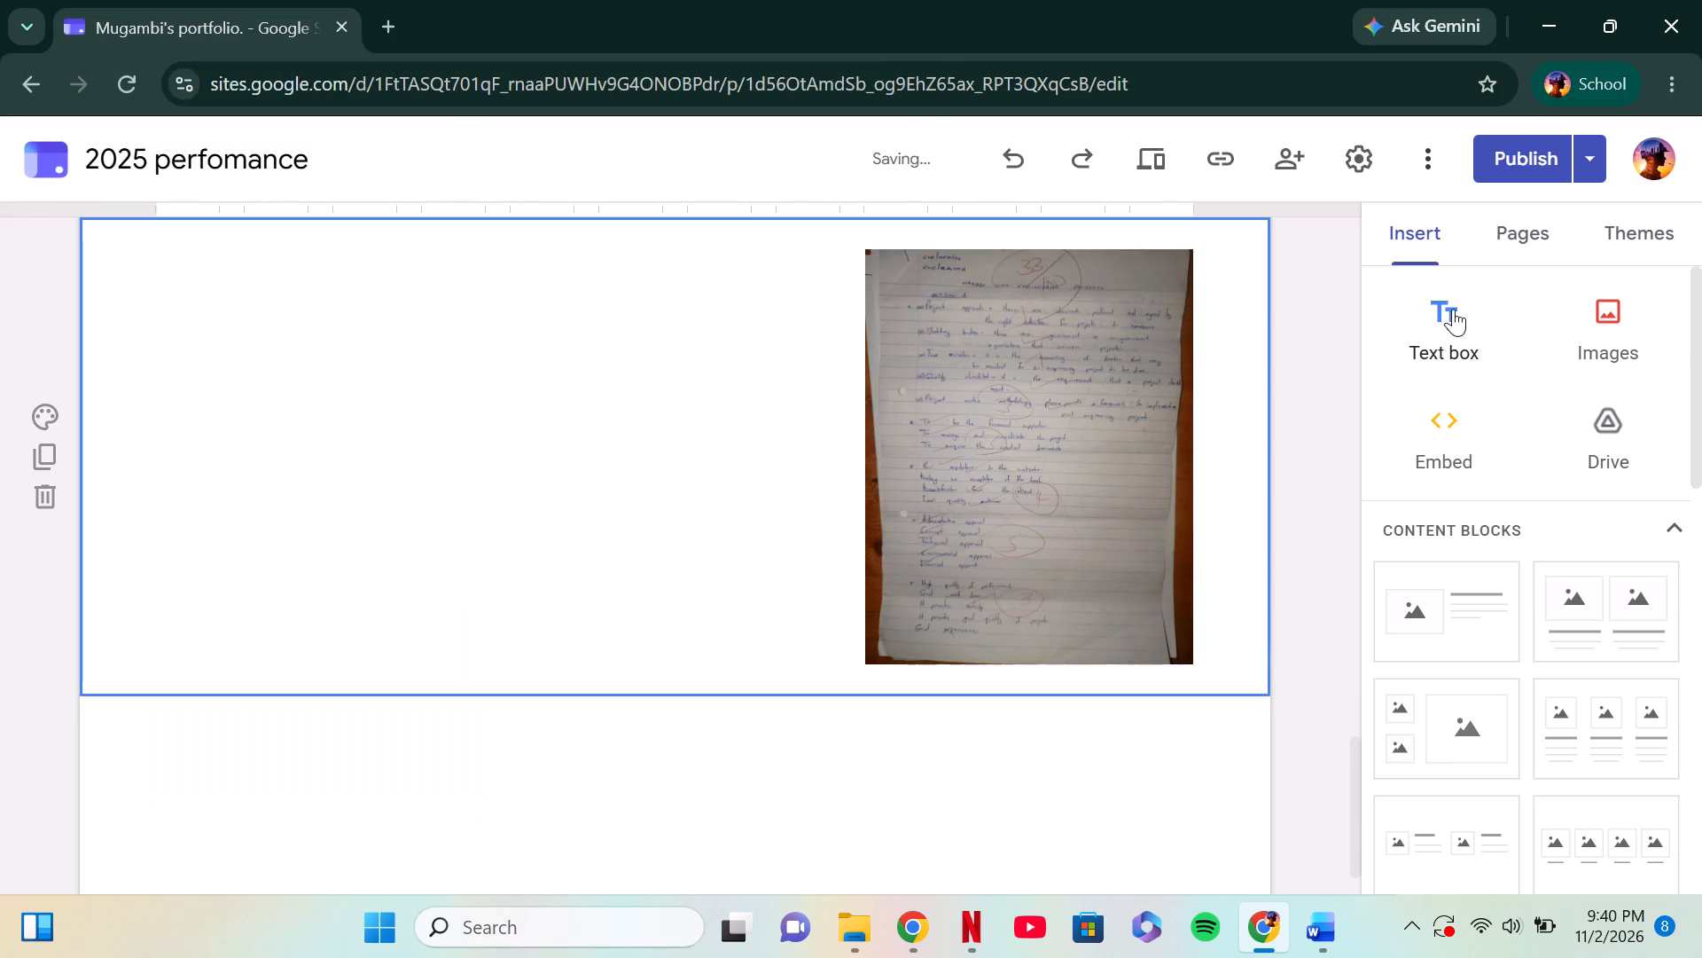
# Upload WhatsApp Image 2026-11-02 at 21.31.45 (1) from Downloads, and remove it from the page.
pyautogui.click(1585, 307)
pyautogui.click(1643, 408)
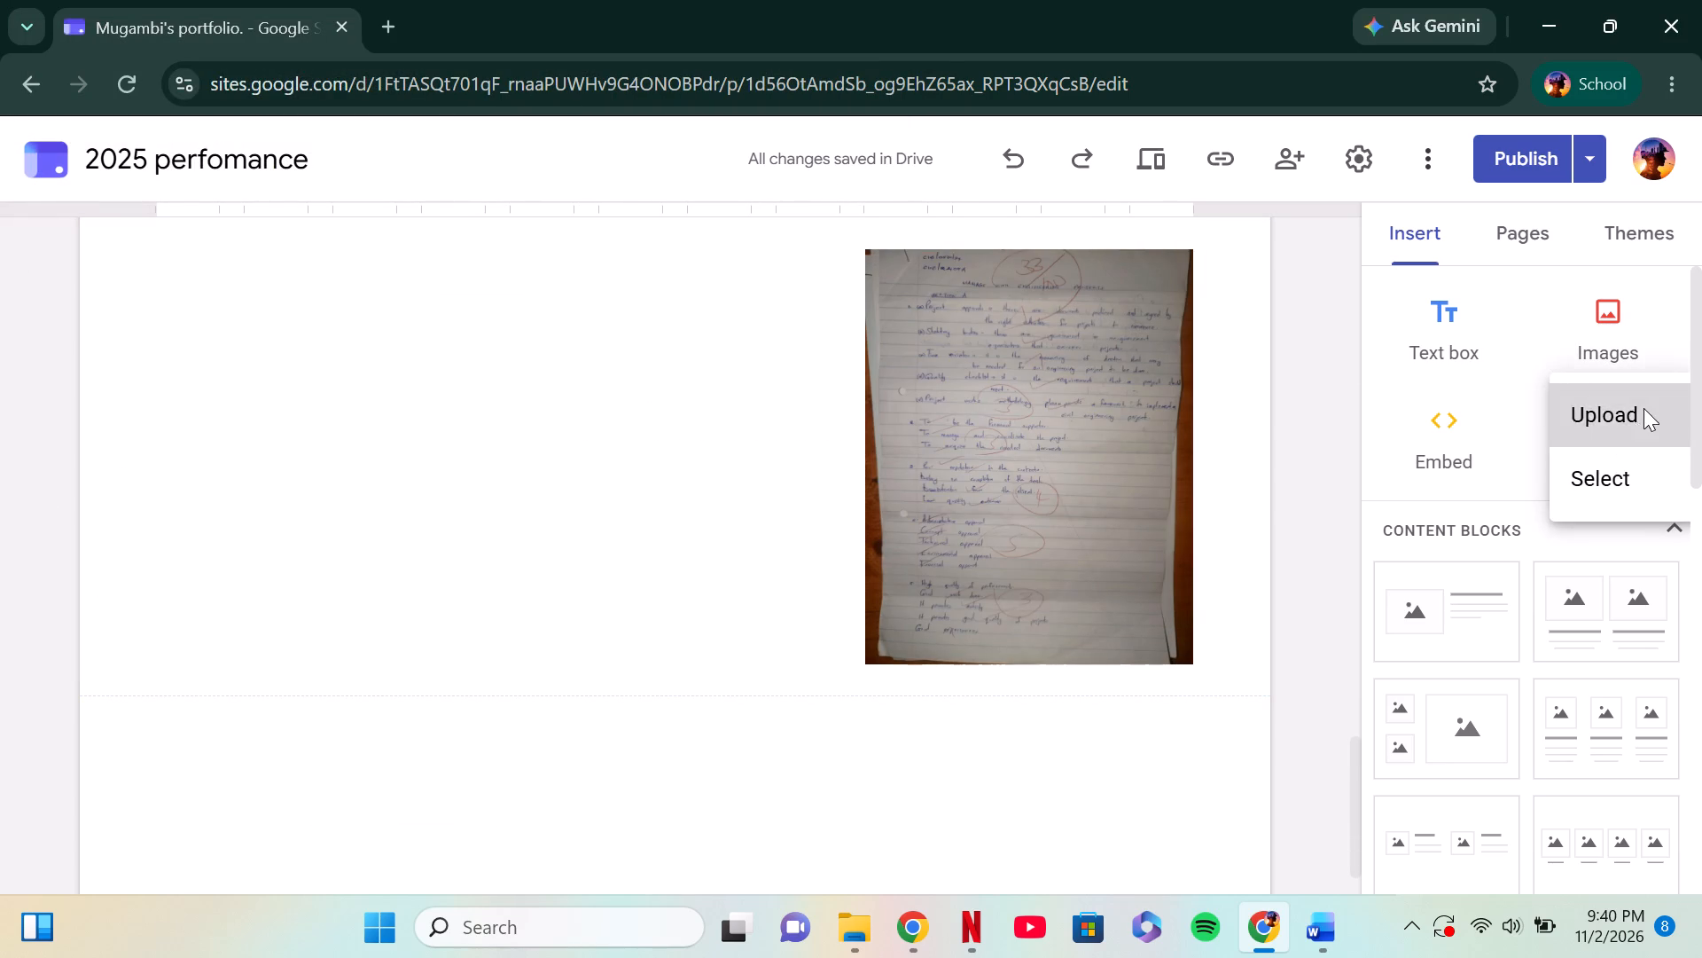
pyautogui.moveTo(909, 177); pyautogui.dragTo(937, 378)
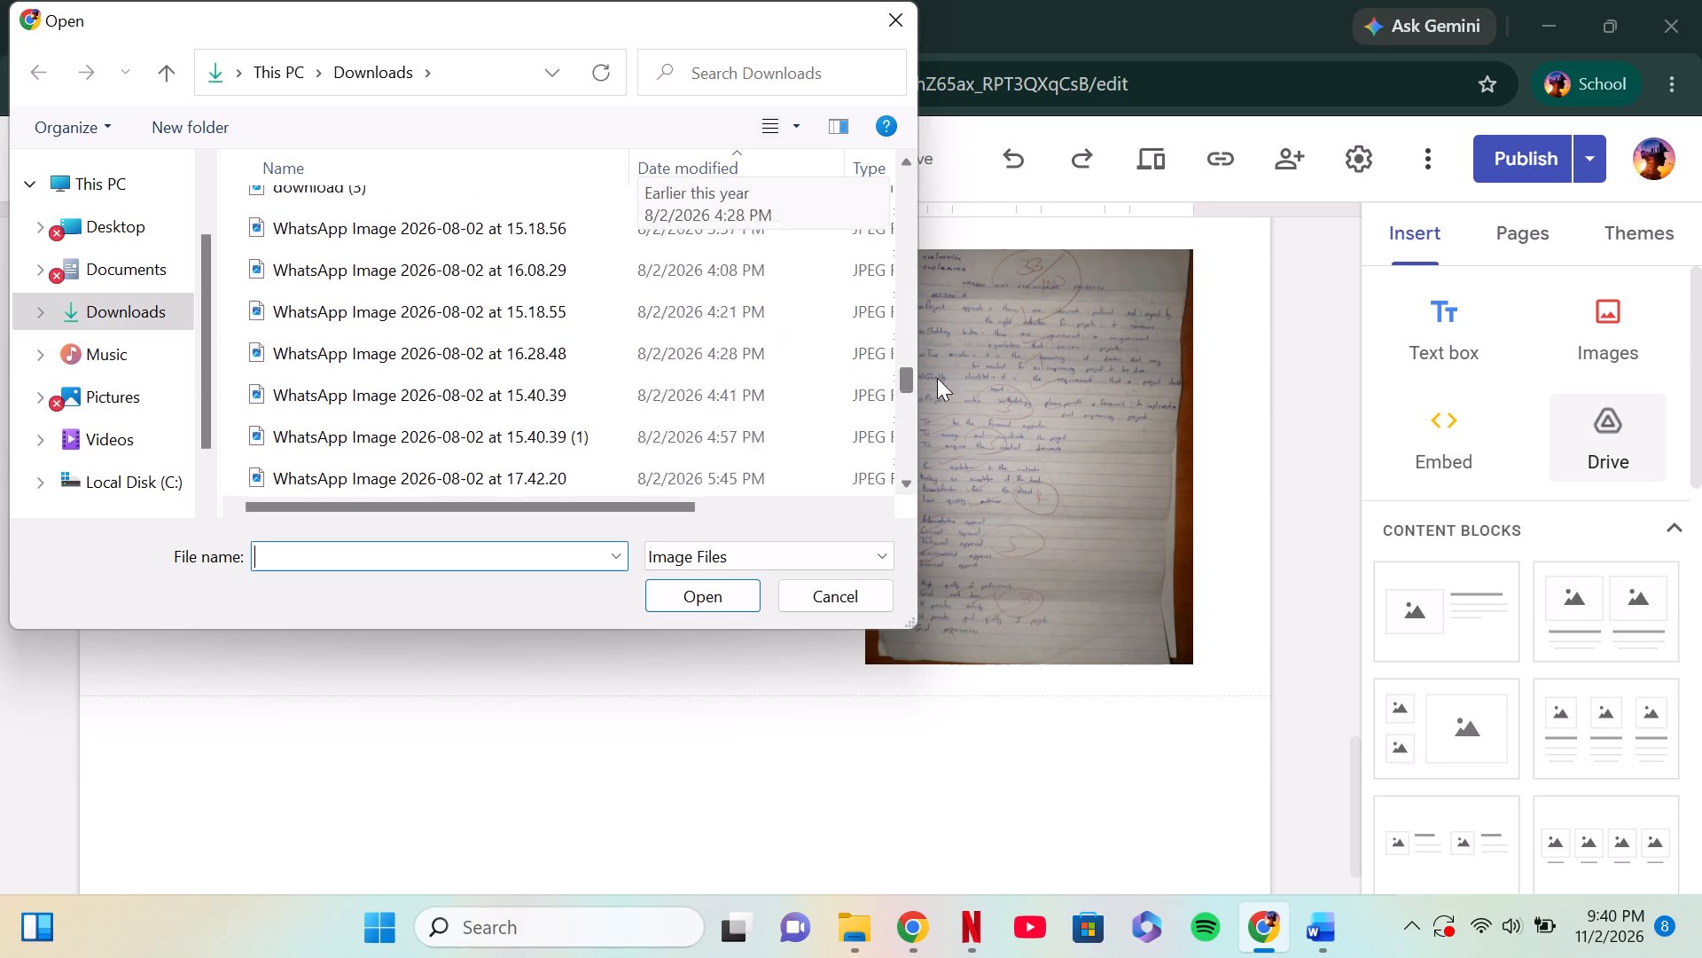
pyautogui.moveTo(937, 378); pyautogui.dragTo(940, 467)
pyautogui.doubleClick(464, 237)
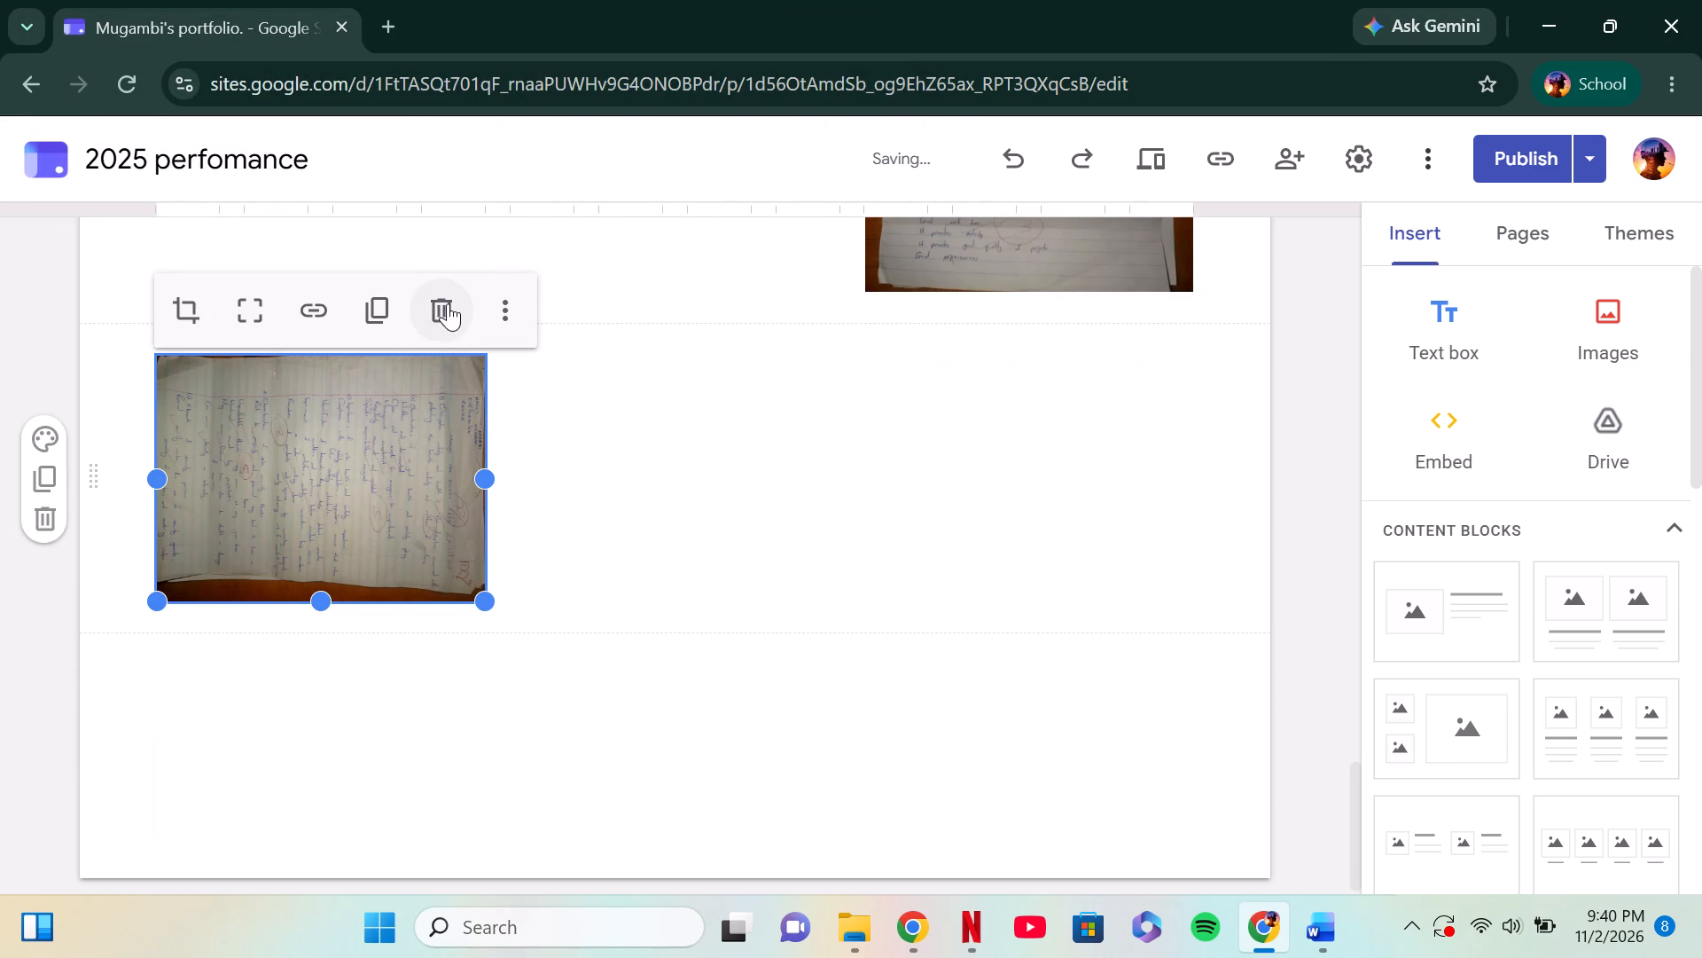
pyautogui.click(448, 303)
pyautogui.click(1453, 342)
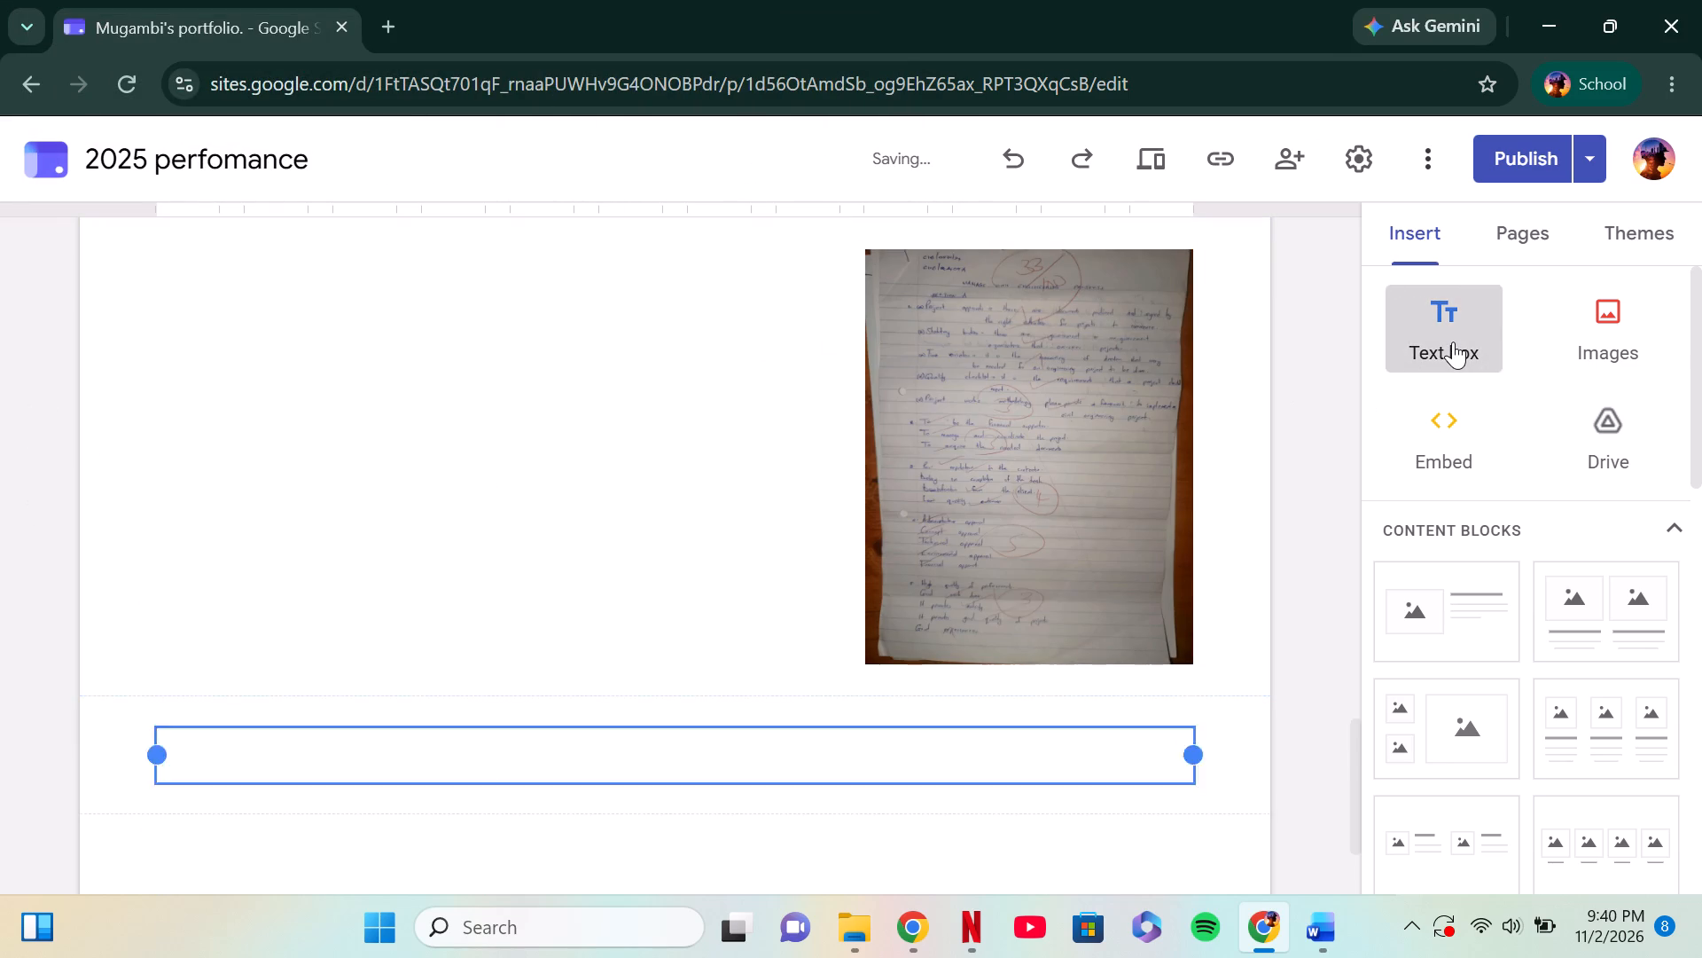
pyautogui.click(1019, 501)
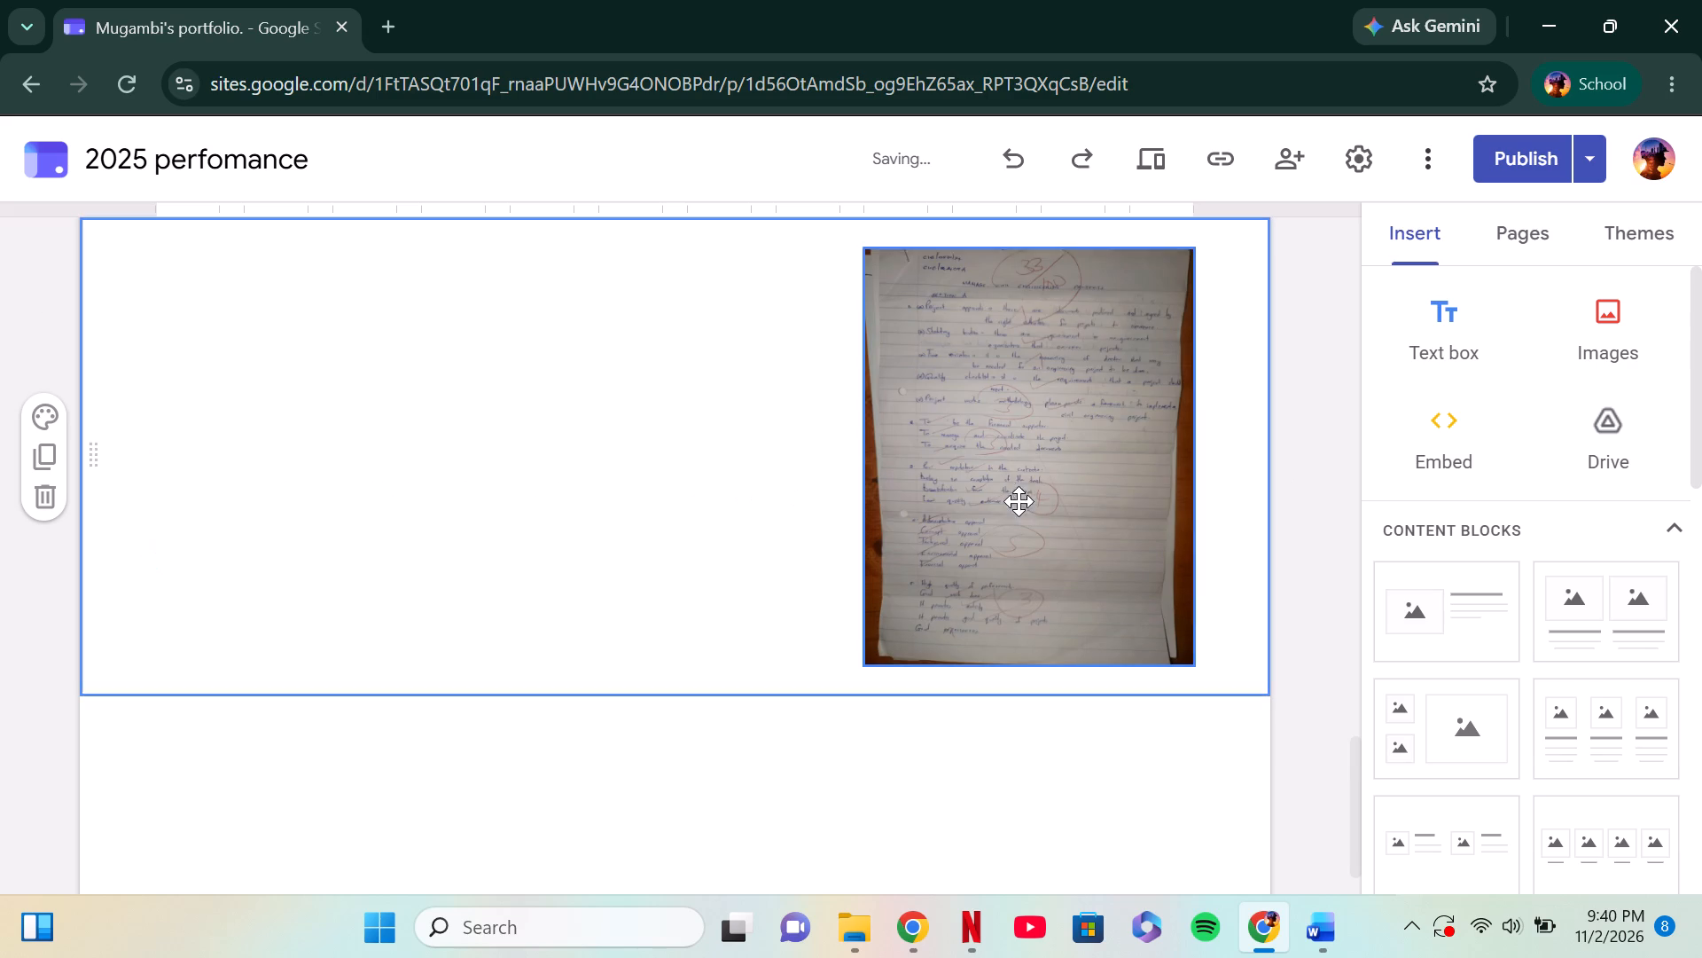
# Upload WhatsApp Image 2026-11-02 at 21.31.45 from Downloads and place it under CAT 1, in the same row as the CAT 3 photo.
pyautogui.click(1615, 309)
pyautogui.click(1589, 411)
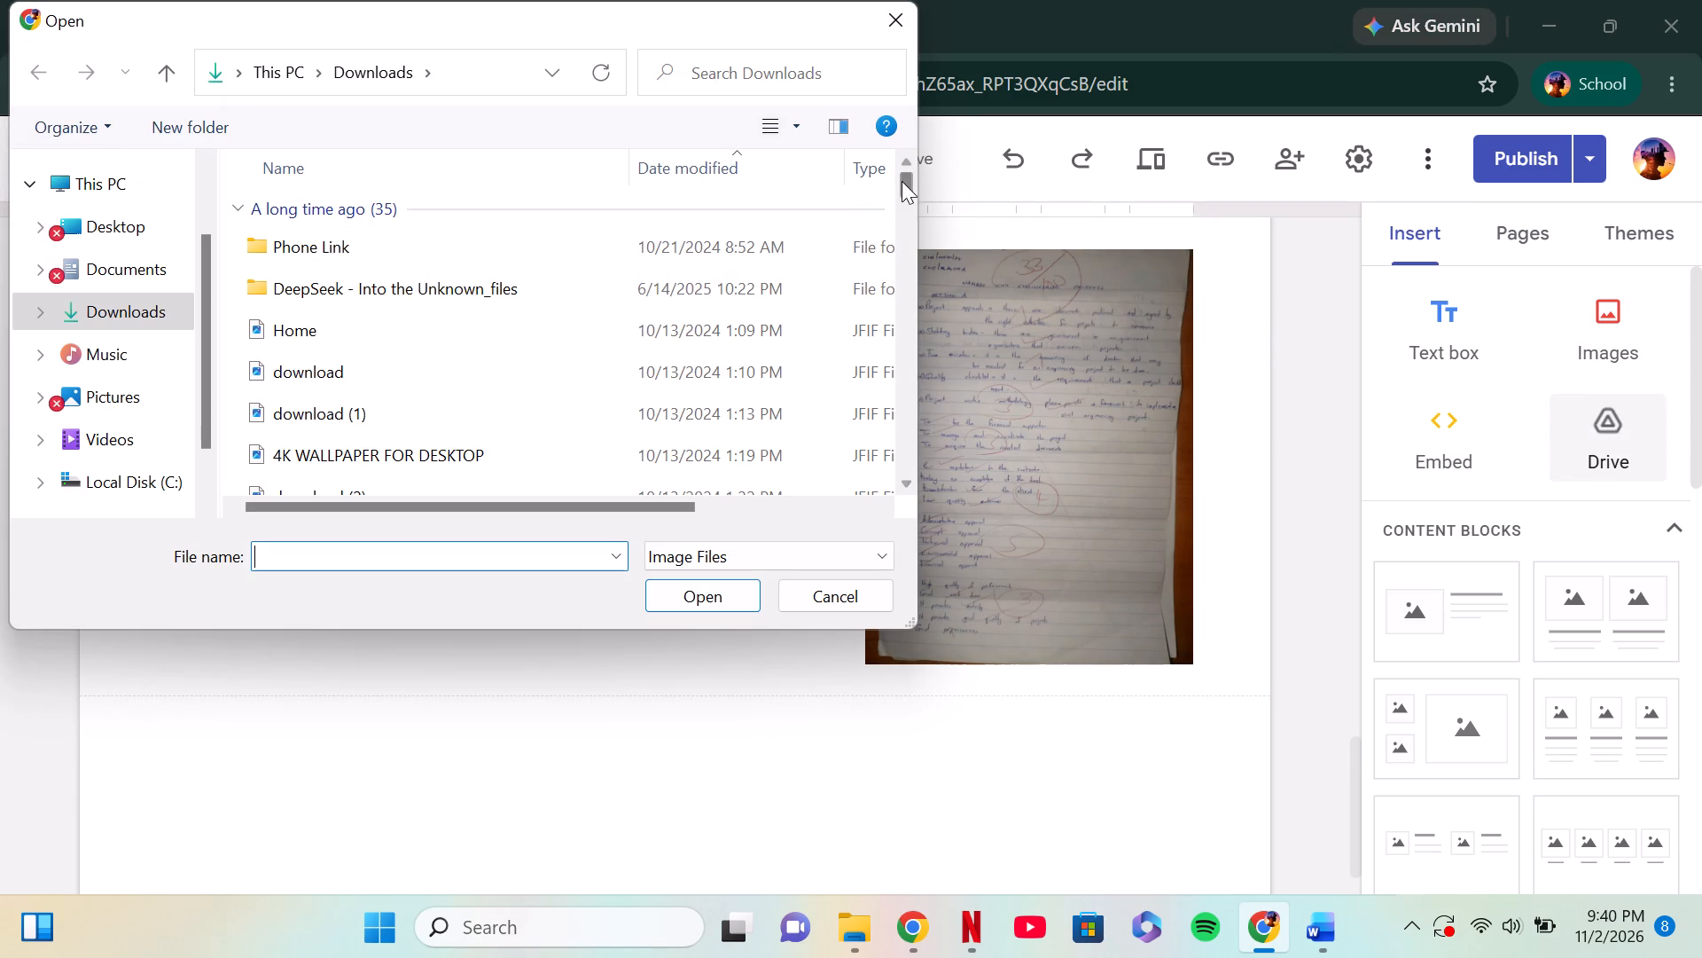
pyautogui.moveTo(905, 181); pyautogui.dragTo(904, 482)
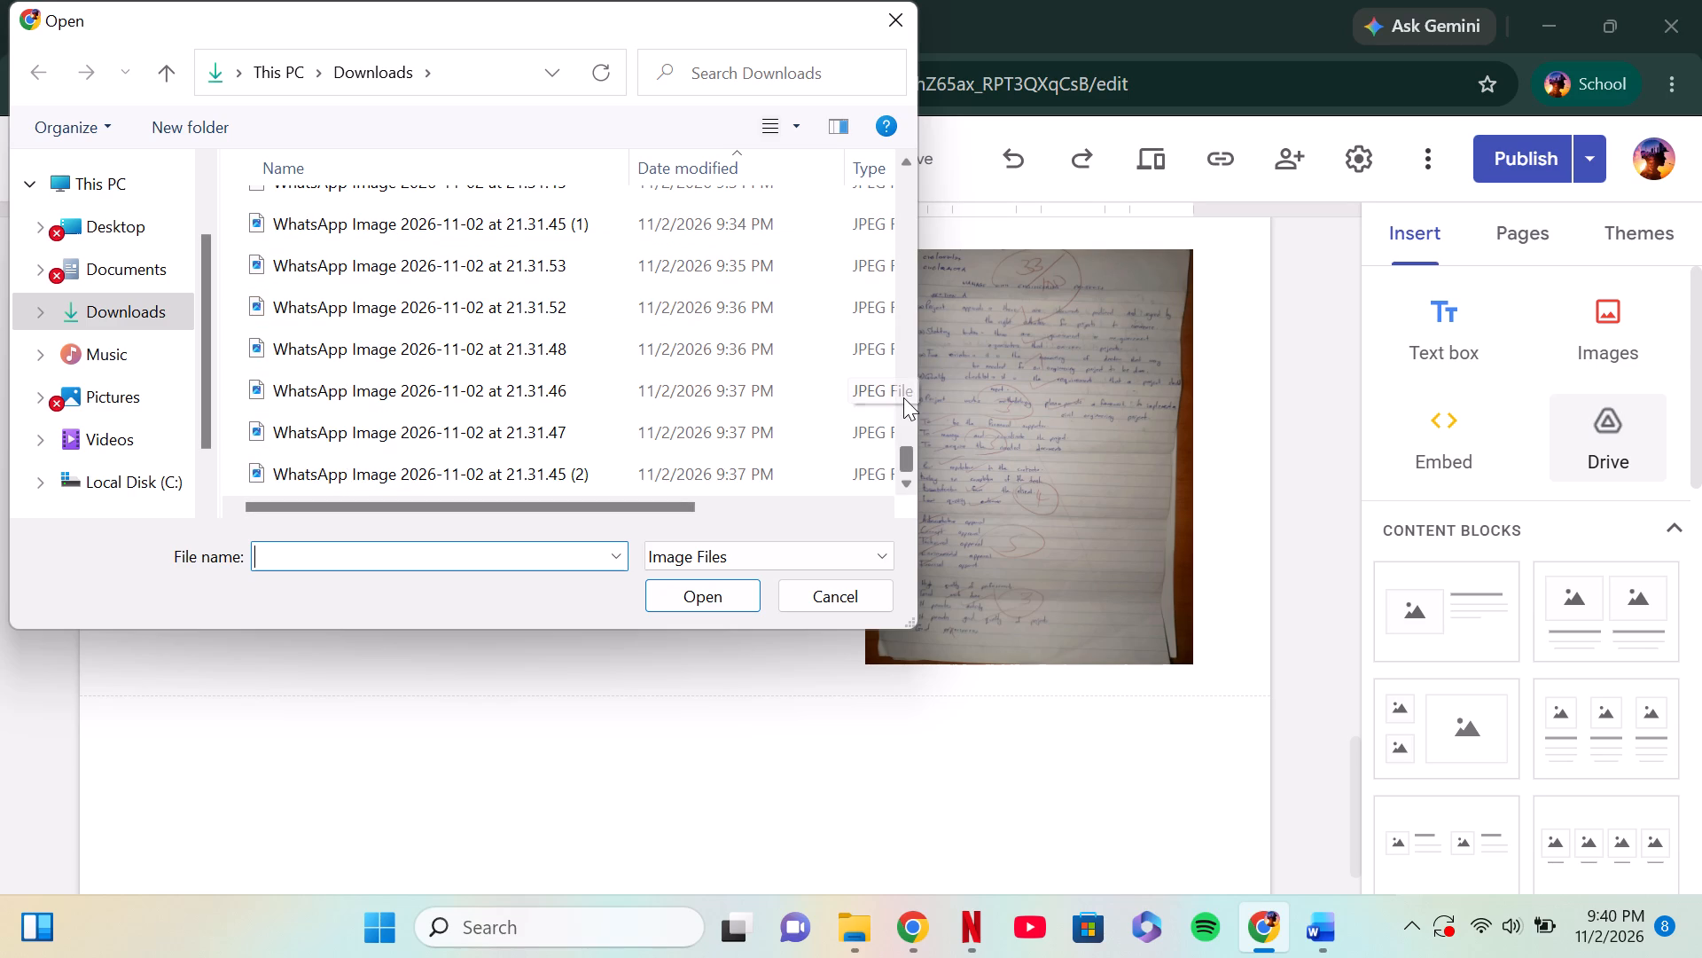
pyautogui.moveTo(910, 455); pyautogui.dragTo(910, 451)
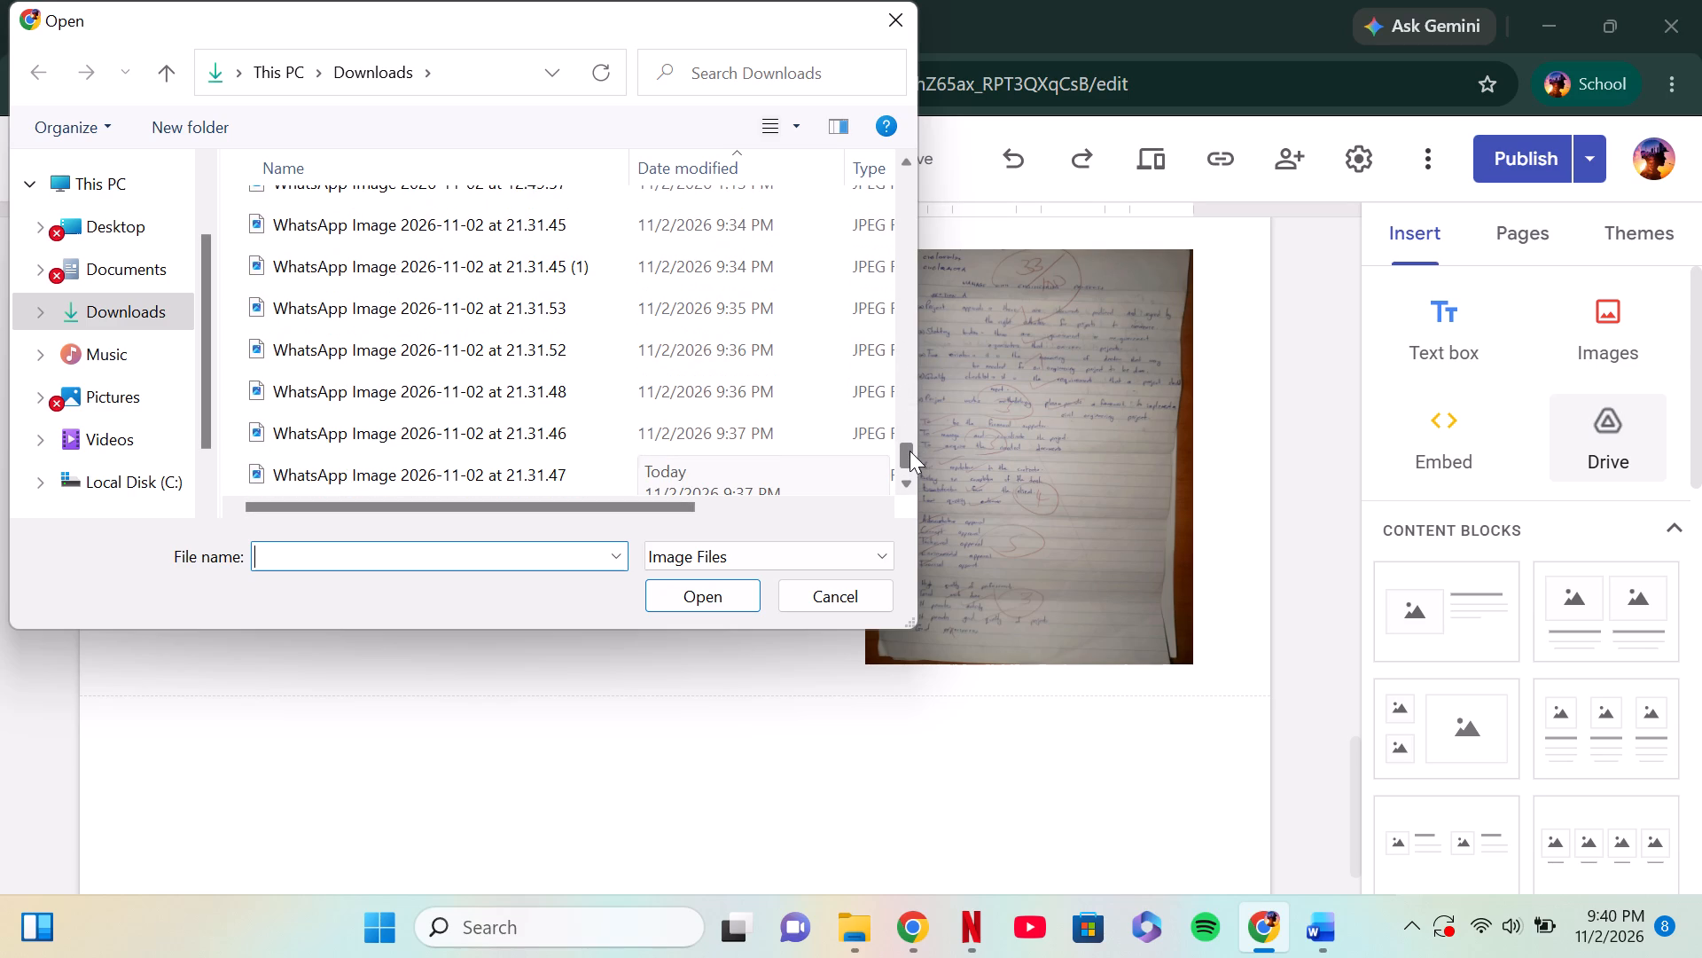
pyautogui.moveTo(910, 451); pyautogui.dragTo(910, 447)
pyautogui.doubleClick(467, 287)
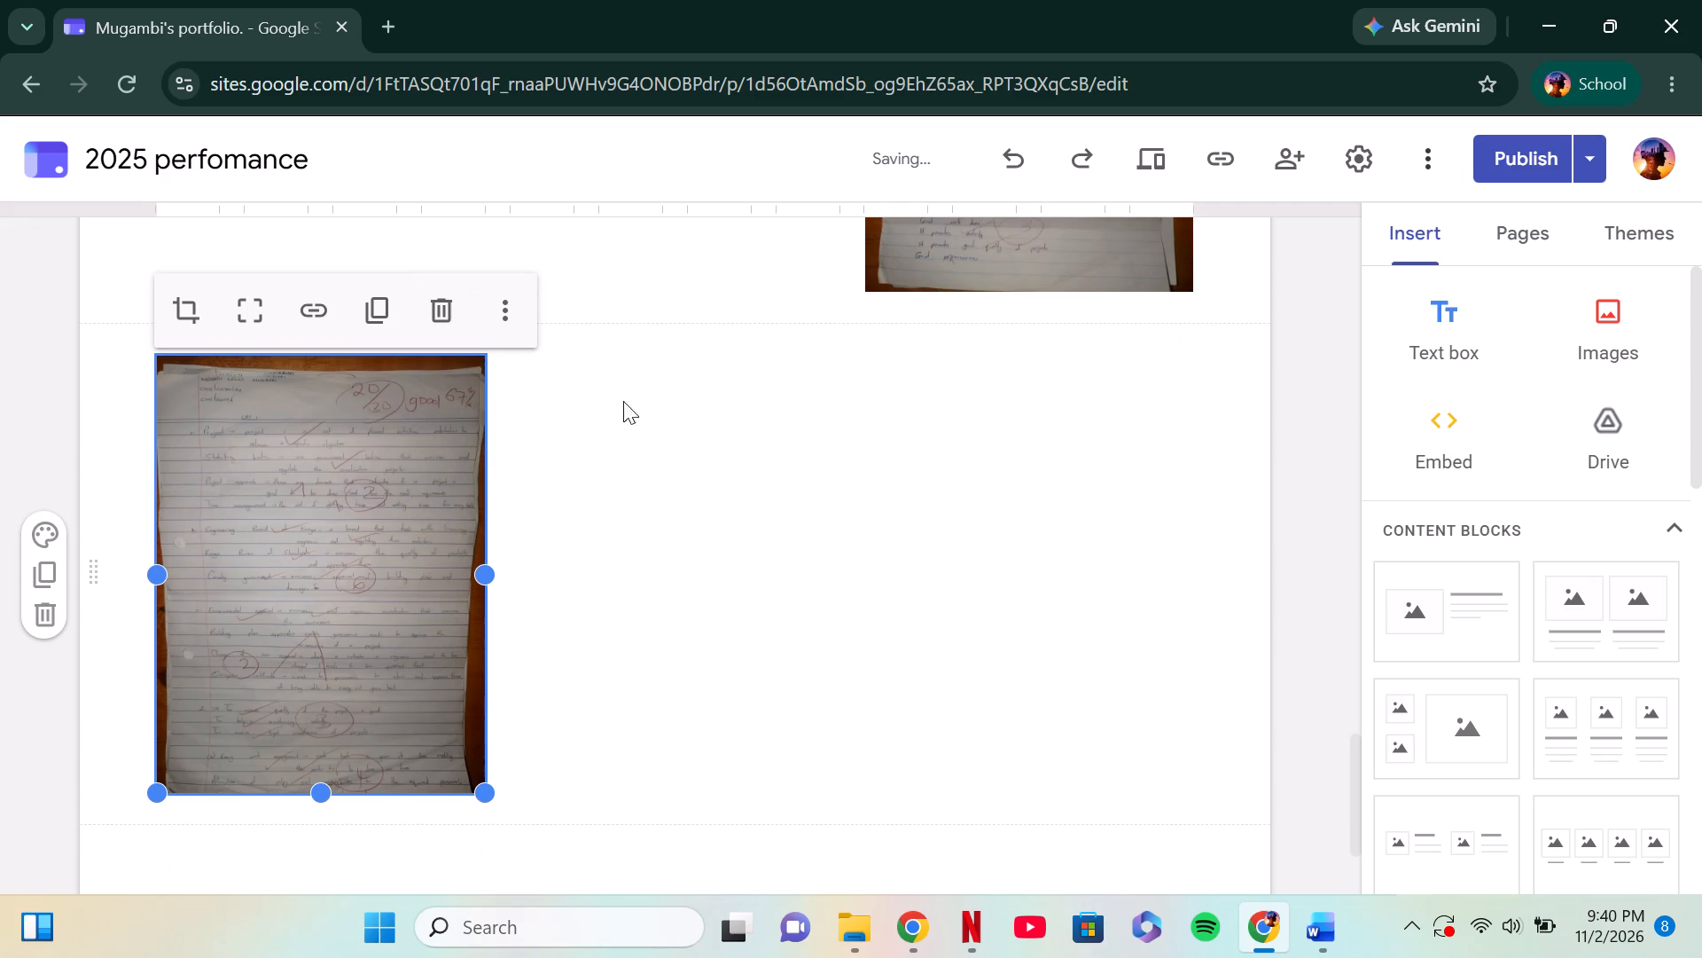
pyautogui.moveTo(408, 495); pyautogui.dragTo(413, 353)
pyautogui.moveTo(413, 353); pyautogui.dragTo(229, 612)
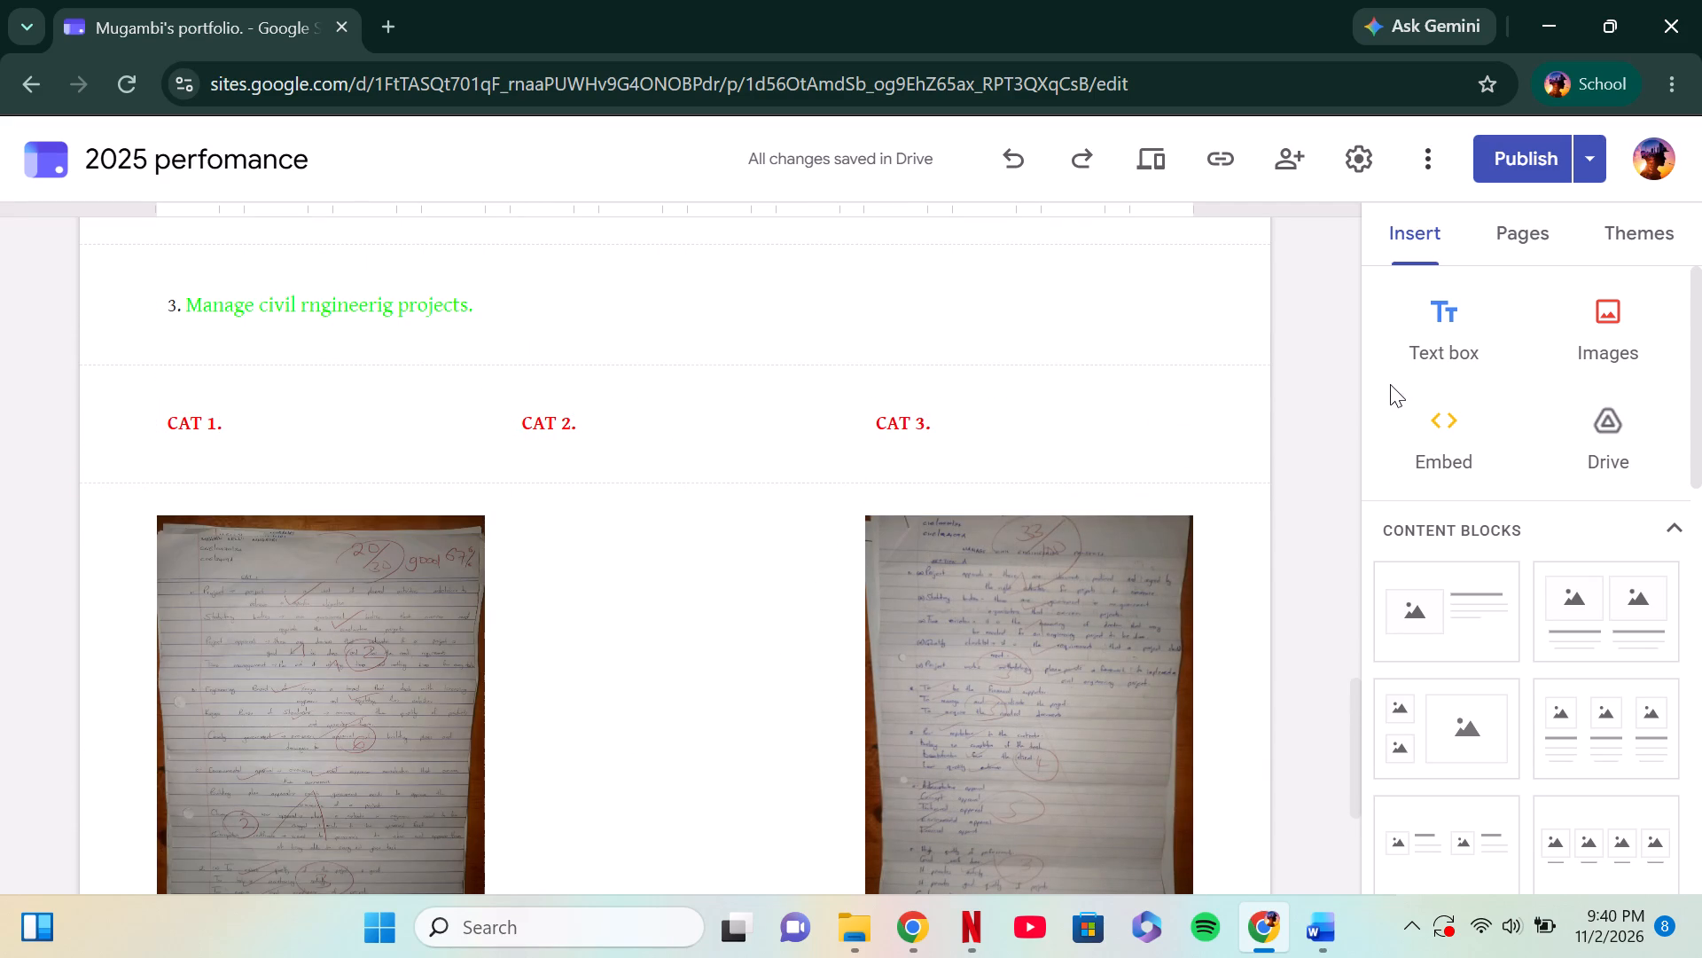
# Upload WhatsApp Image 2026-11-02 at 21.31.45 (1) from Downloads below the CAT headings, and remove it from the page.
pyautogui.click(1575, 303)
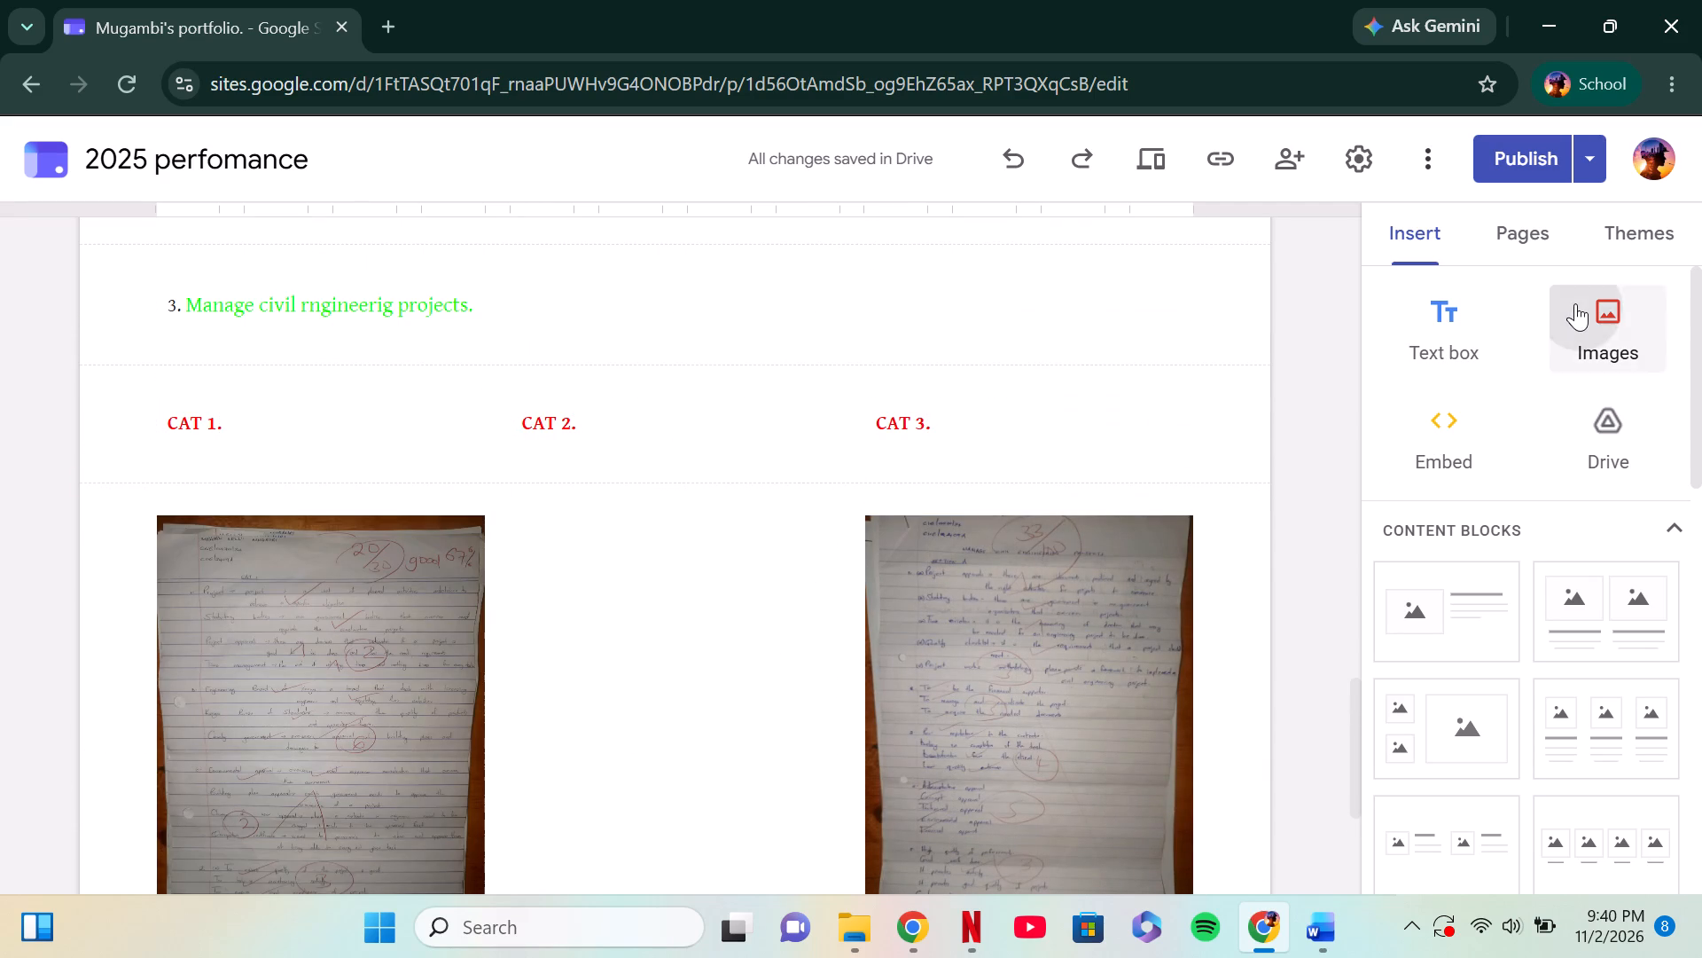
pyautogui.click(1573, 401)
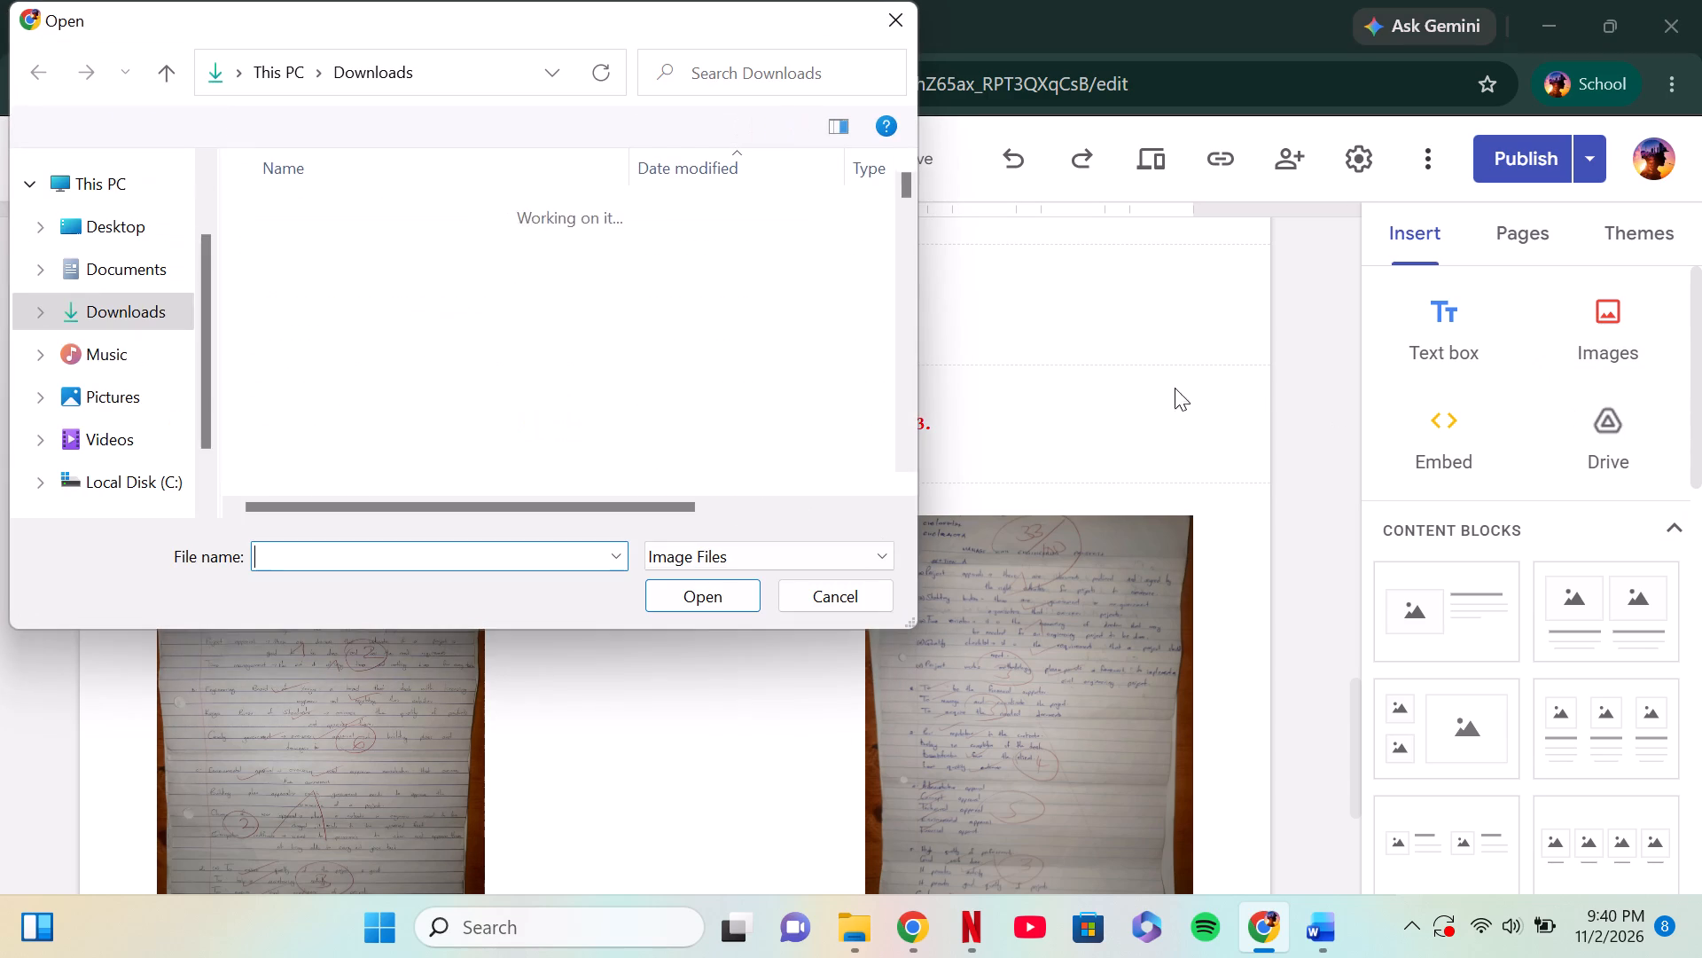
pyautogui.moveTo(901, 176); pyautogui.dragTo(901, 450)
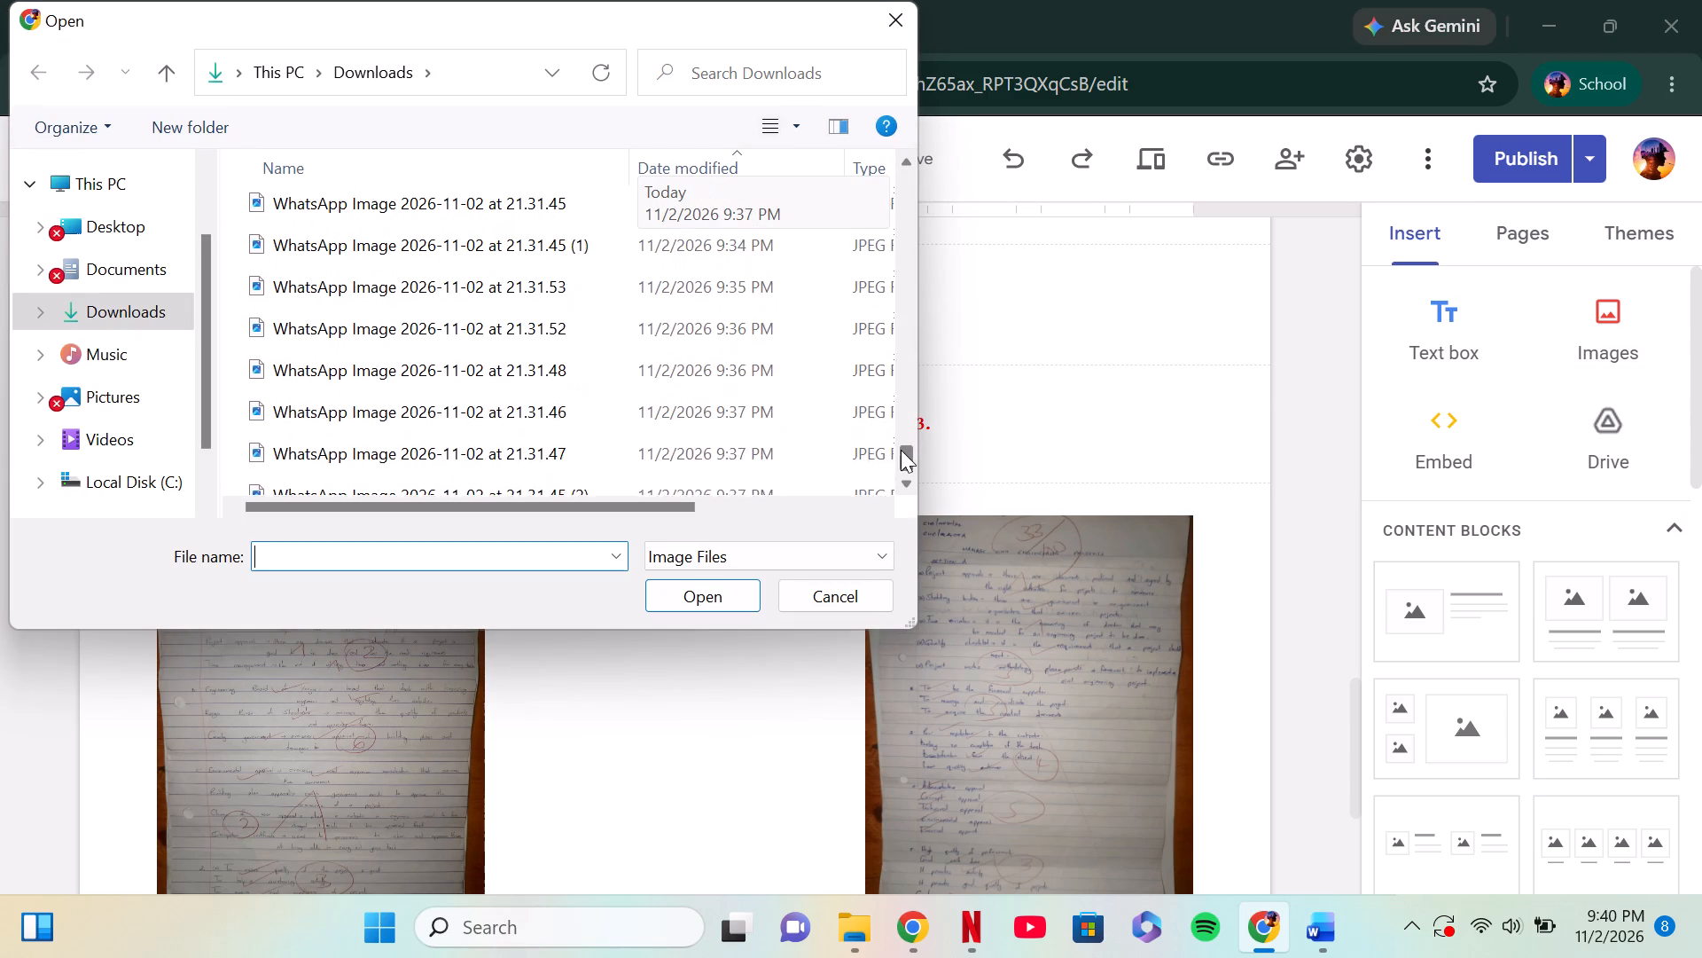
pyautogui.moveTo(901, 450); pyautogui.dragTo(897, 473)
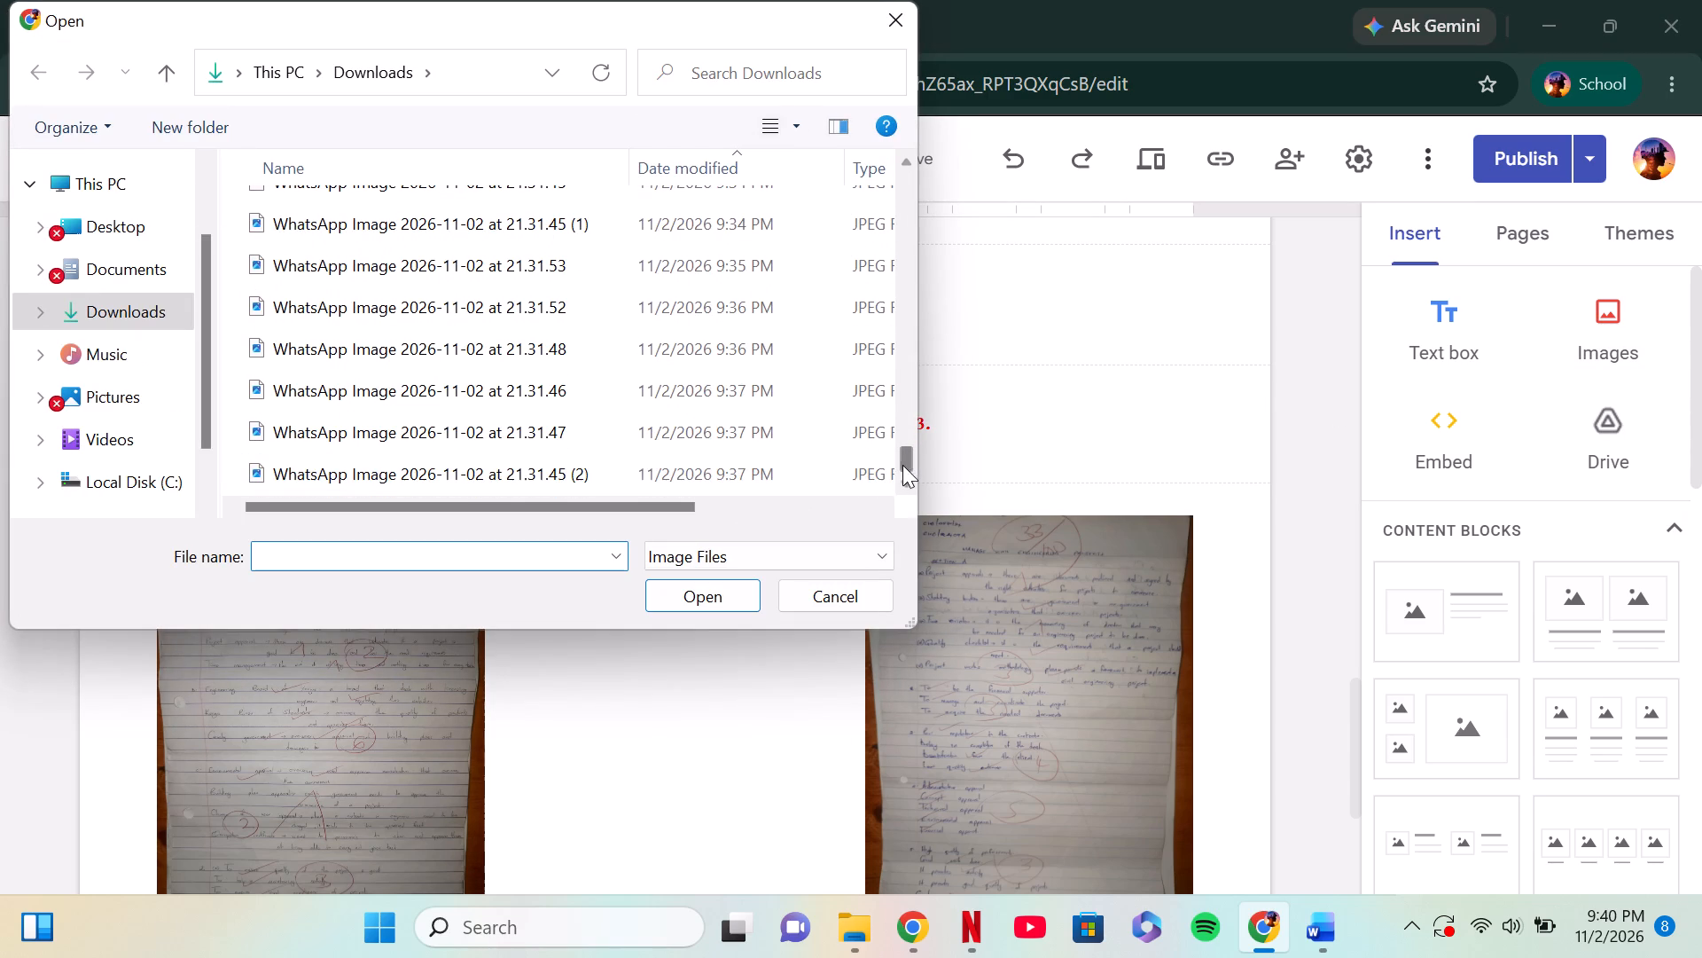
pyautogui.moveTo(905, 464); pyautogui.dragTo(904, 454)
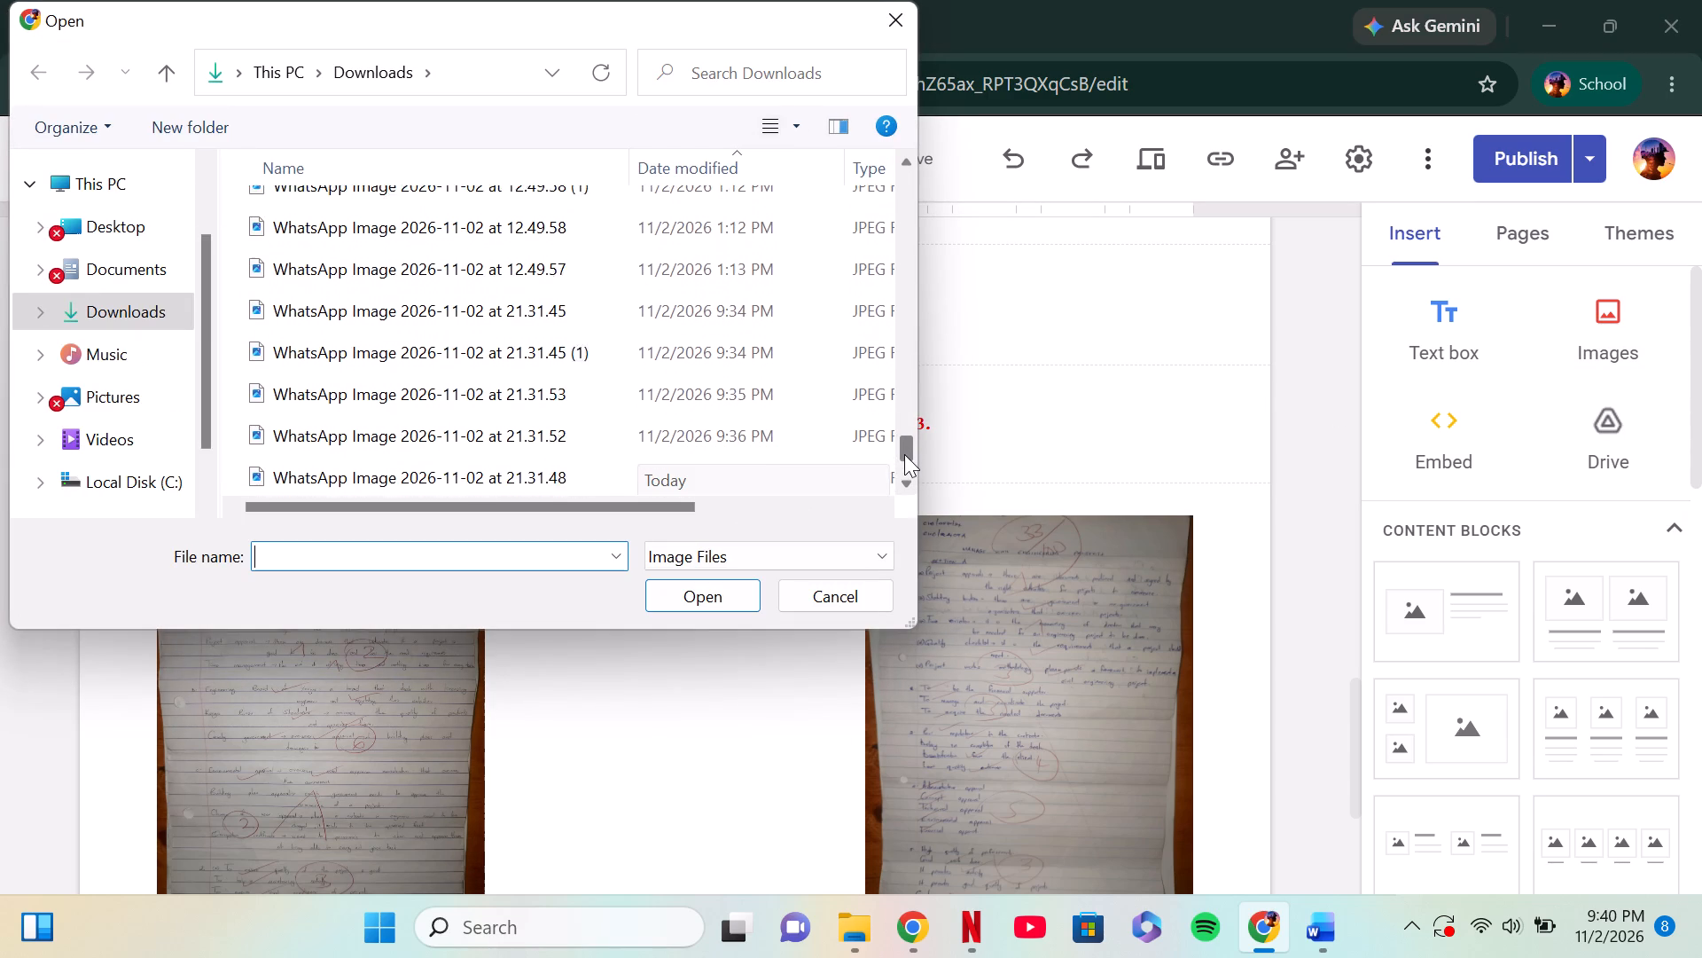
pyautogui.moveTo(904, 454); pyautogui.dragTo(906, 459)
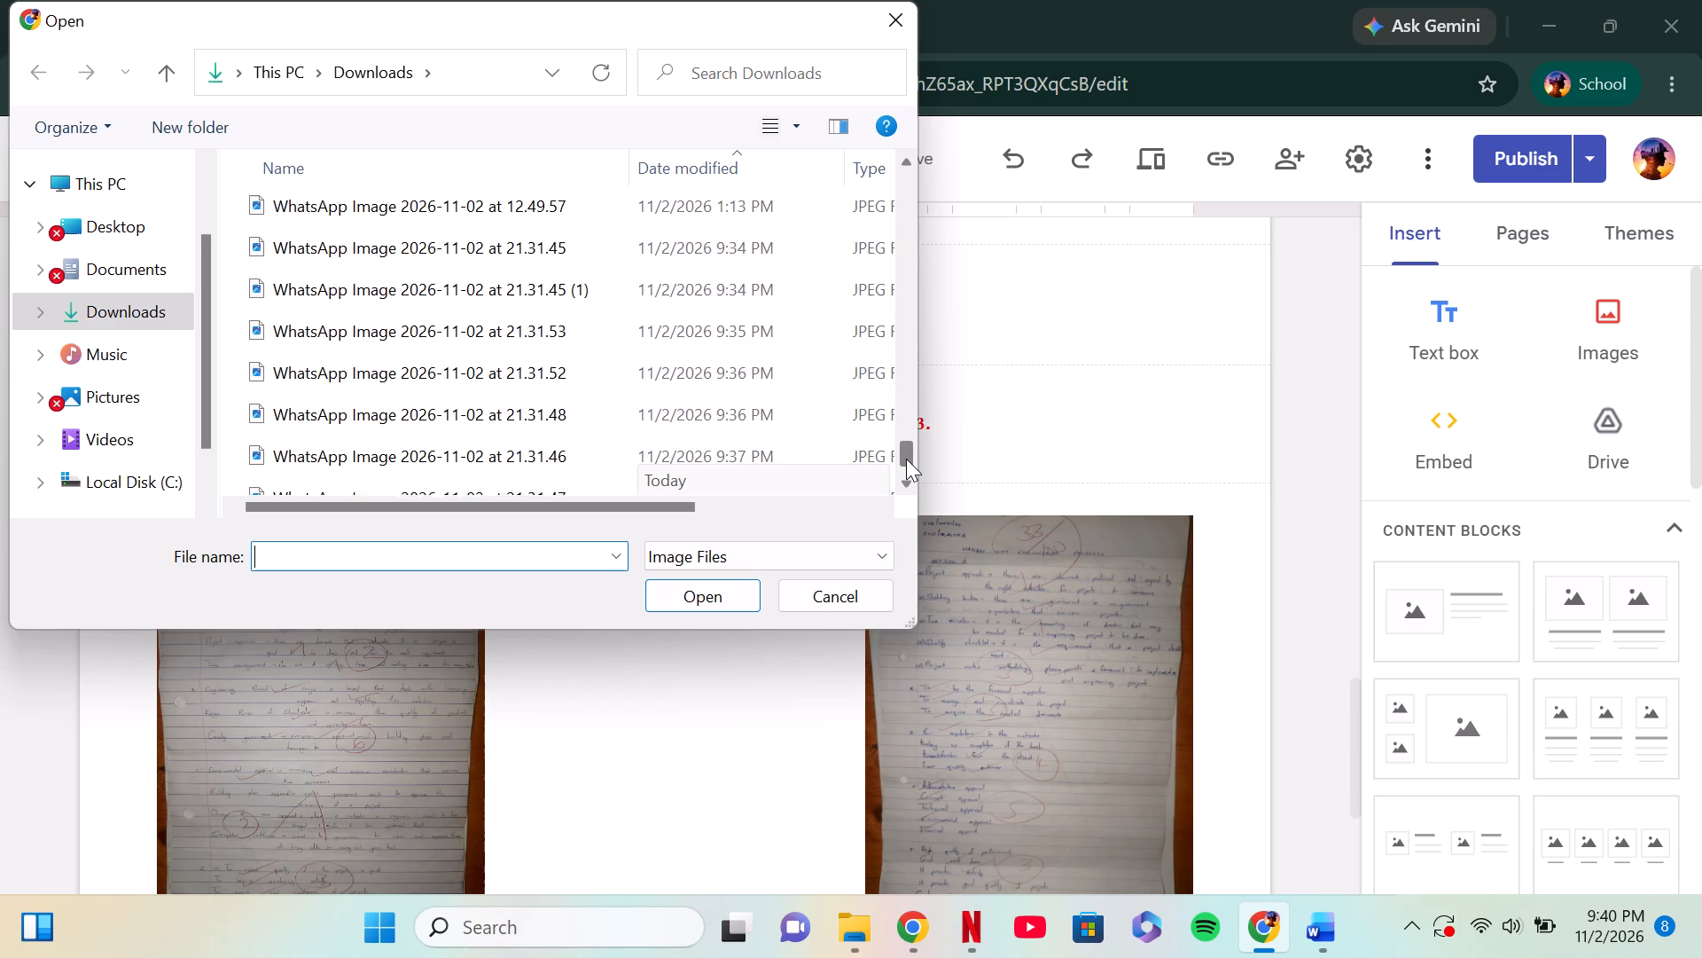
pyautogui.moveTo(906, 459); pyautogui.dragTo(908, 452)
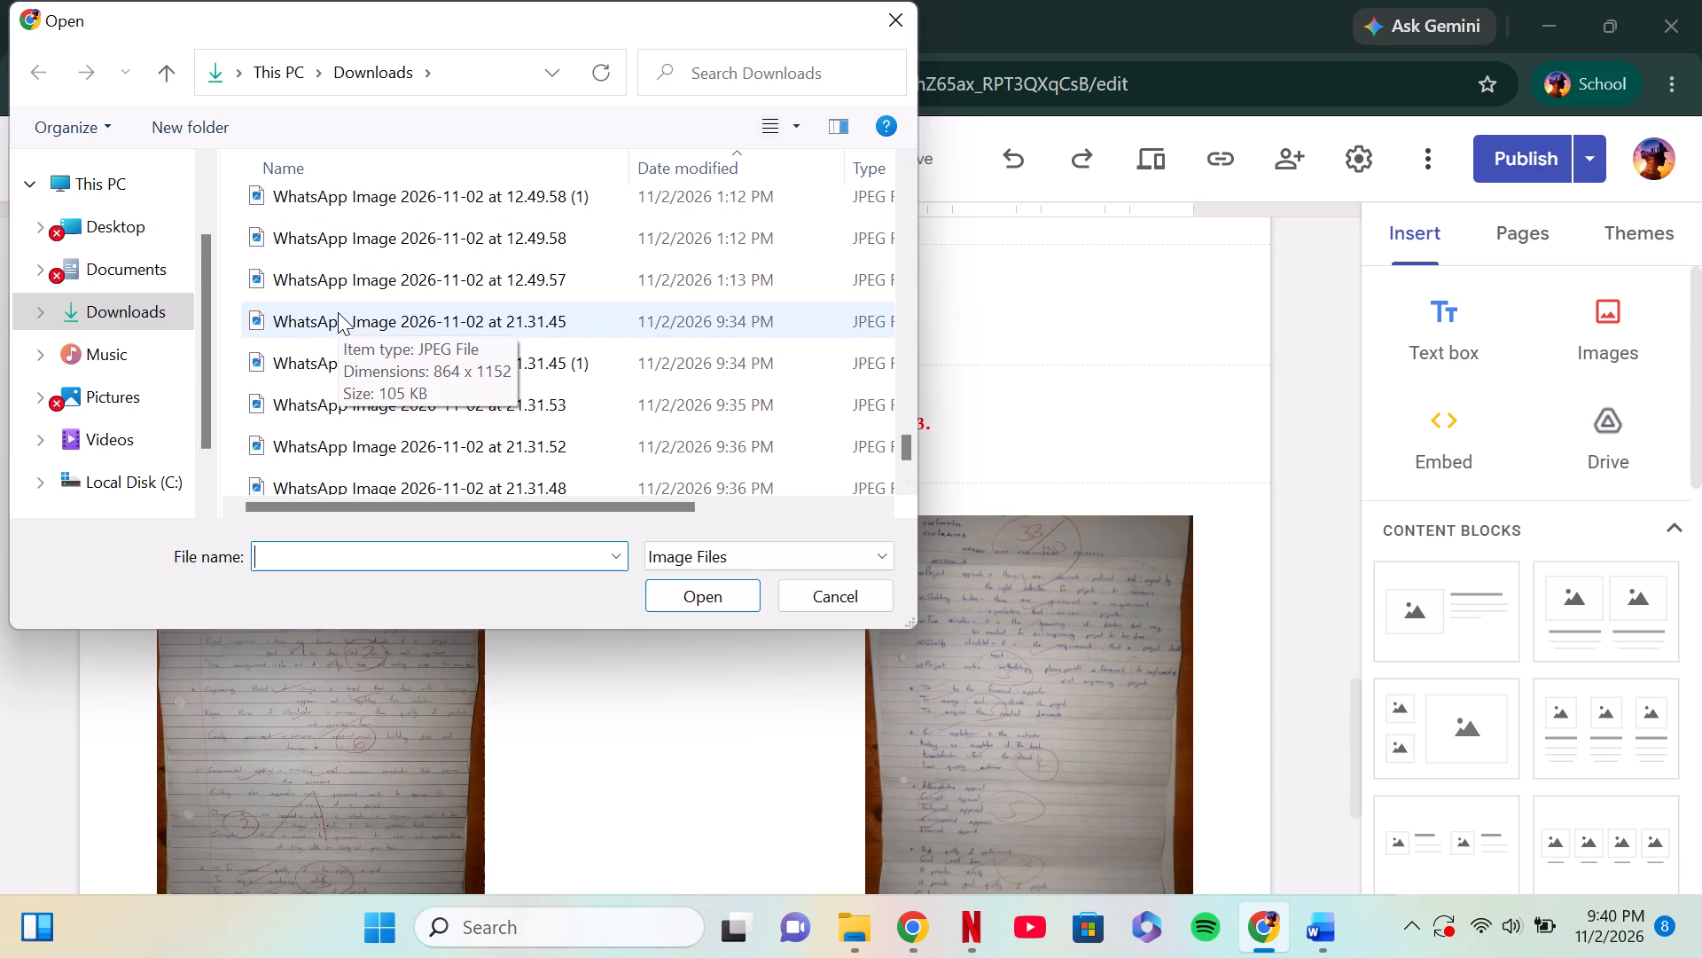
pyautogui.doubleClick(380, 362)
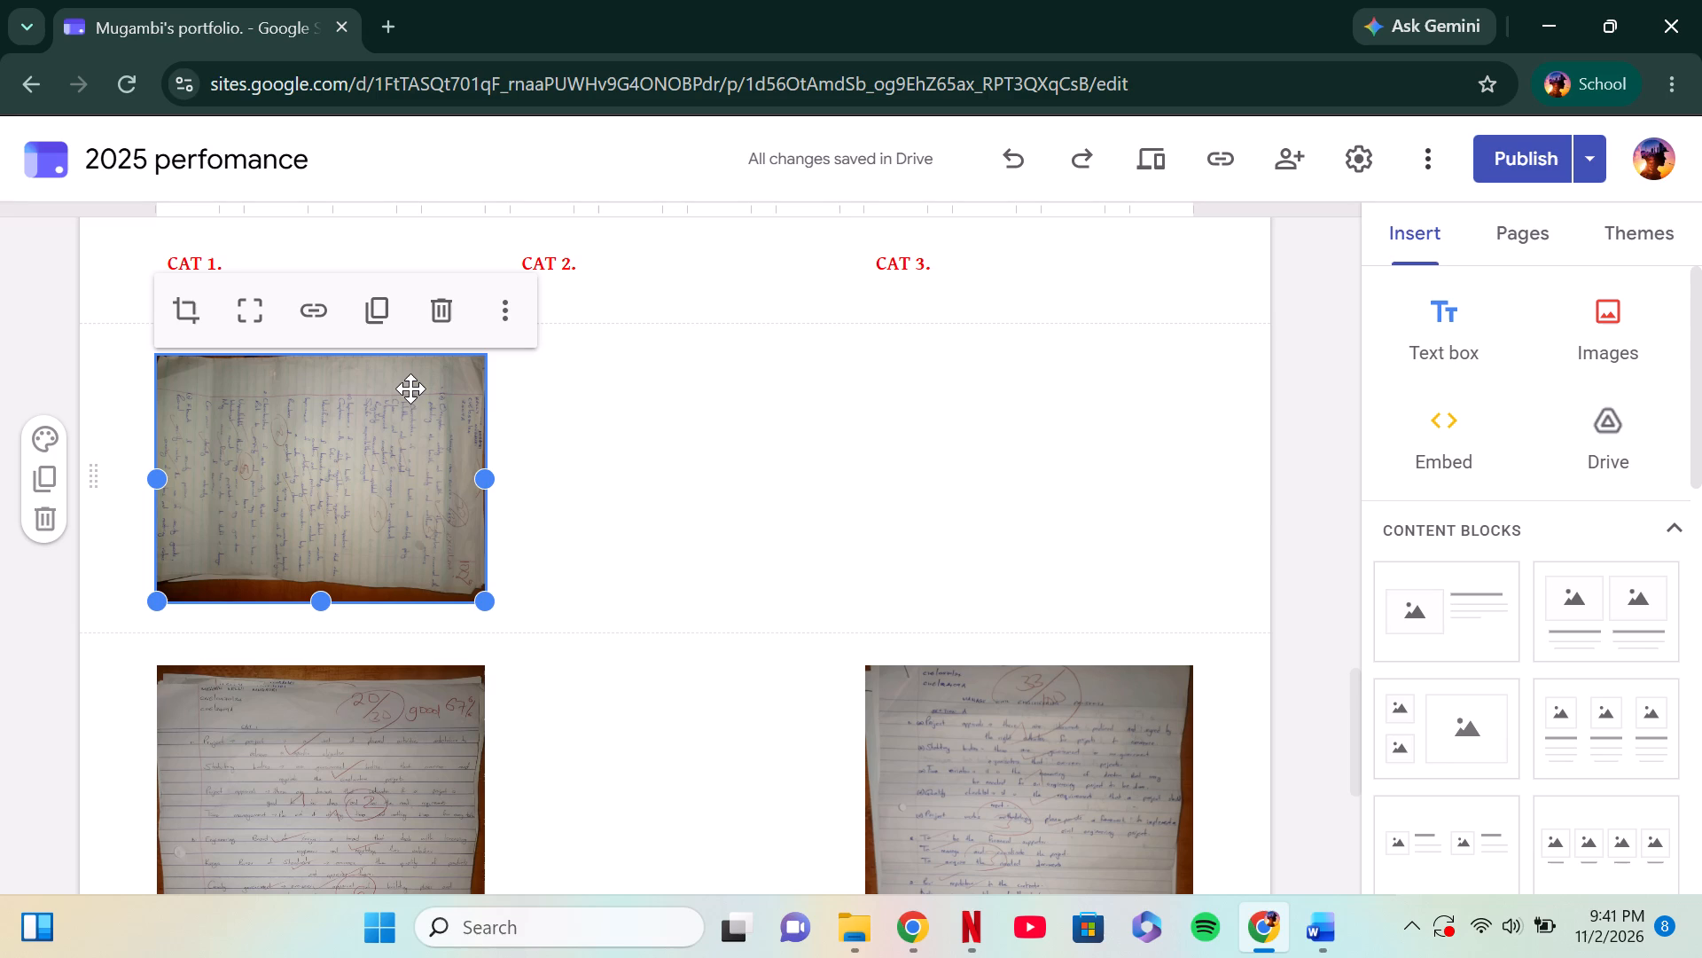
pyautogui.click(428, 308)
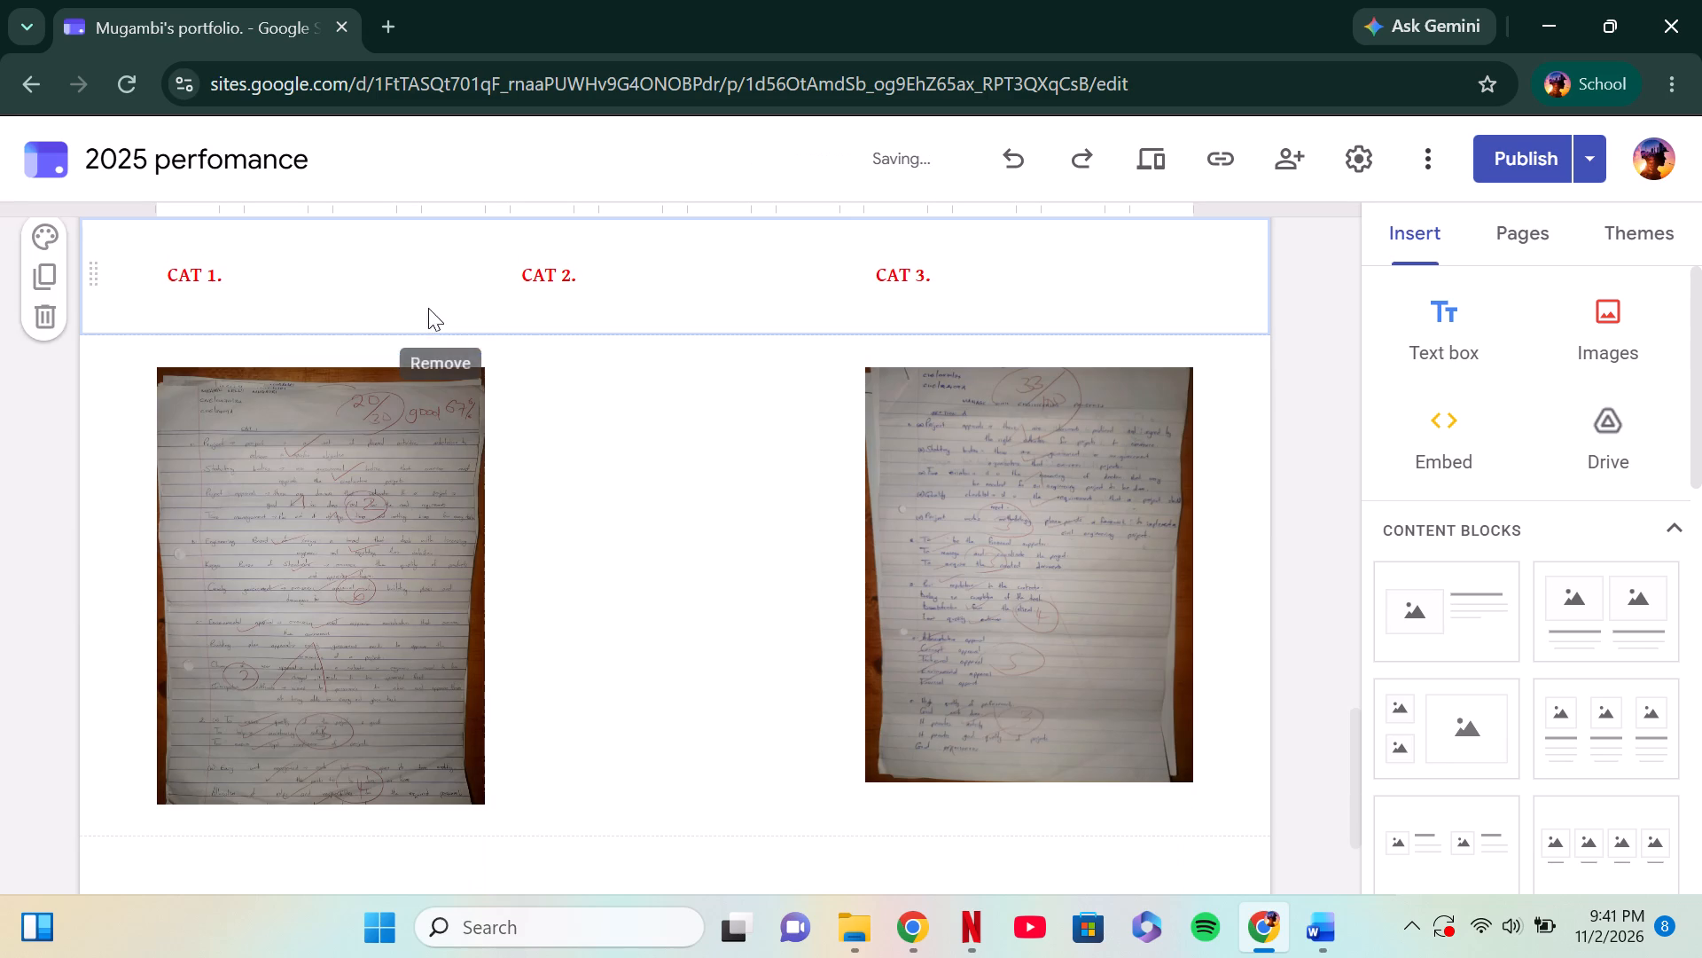
# Switch to the Downloads folder and rotate WhatsApp Image 2026-11-02 at 21.31.45 (1) upright to portrait in Photos.
pyautogui.click(838, 940)
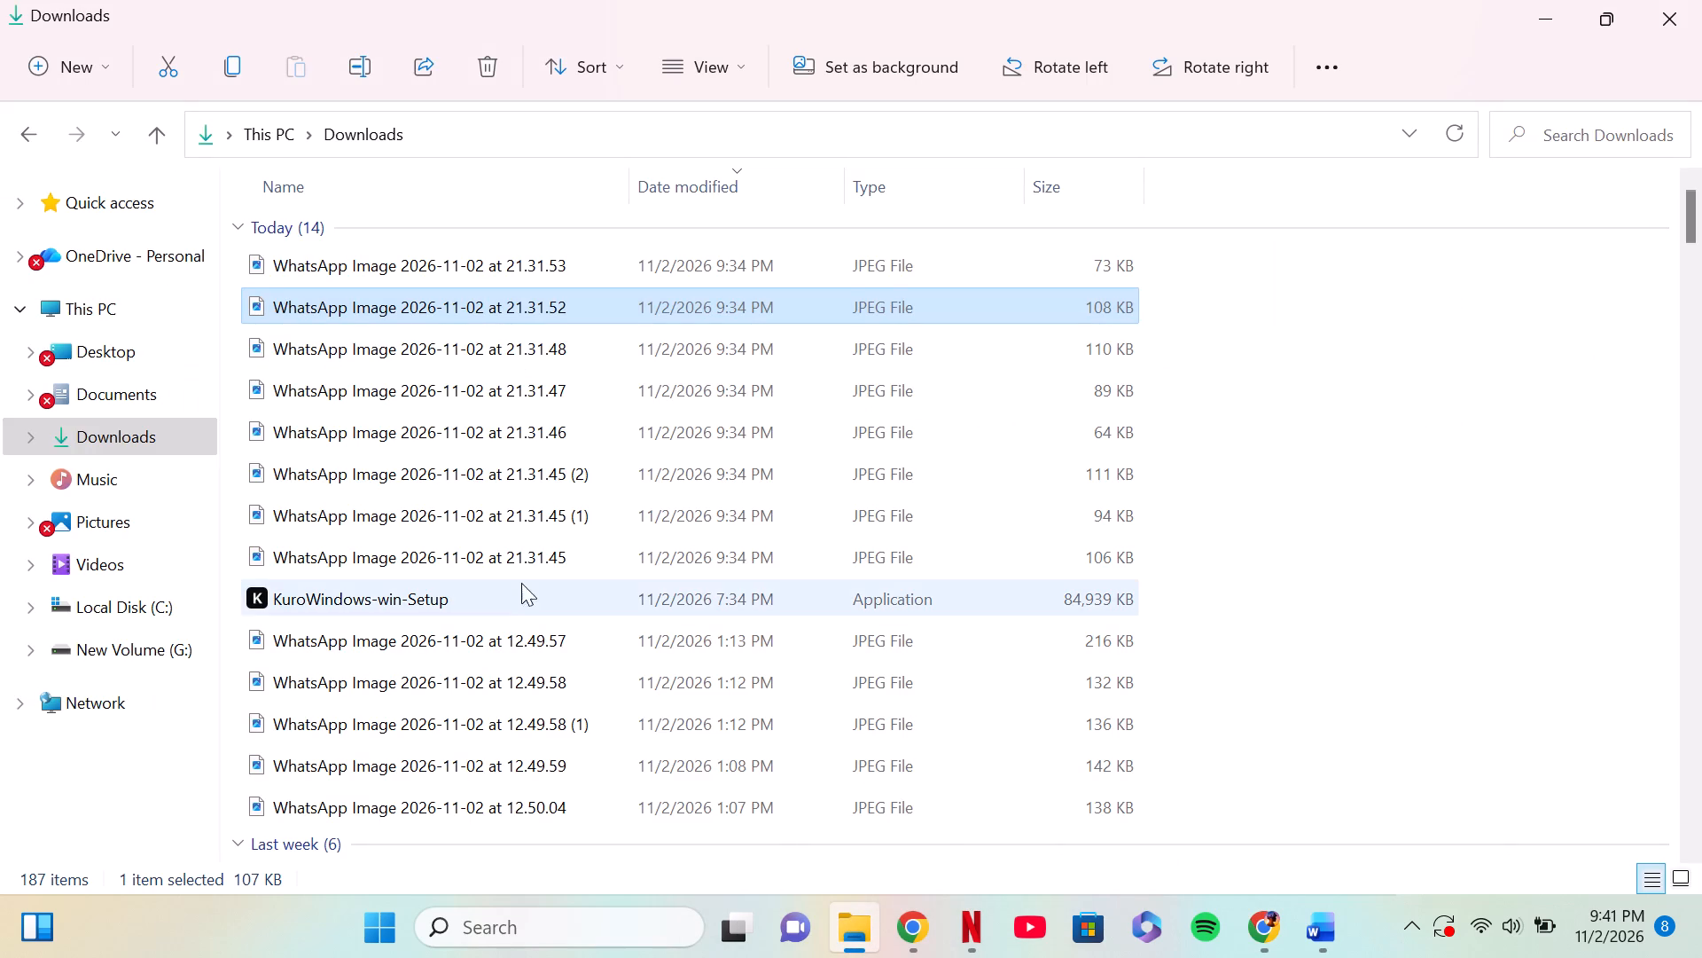
pyautogui.doubleClick(511, 550)
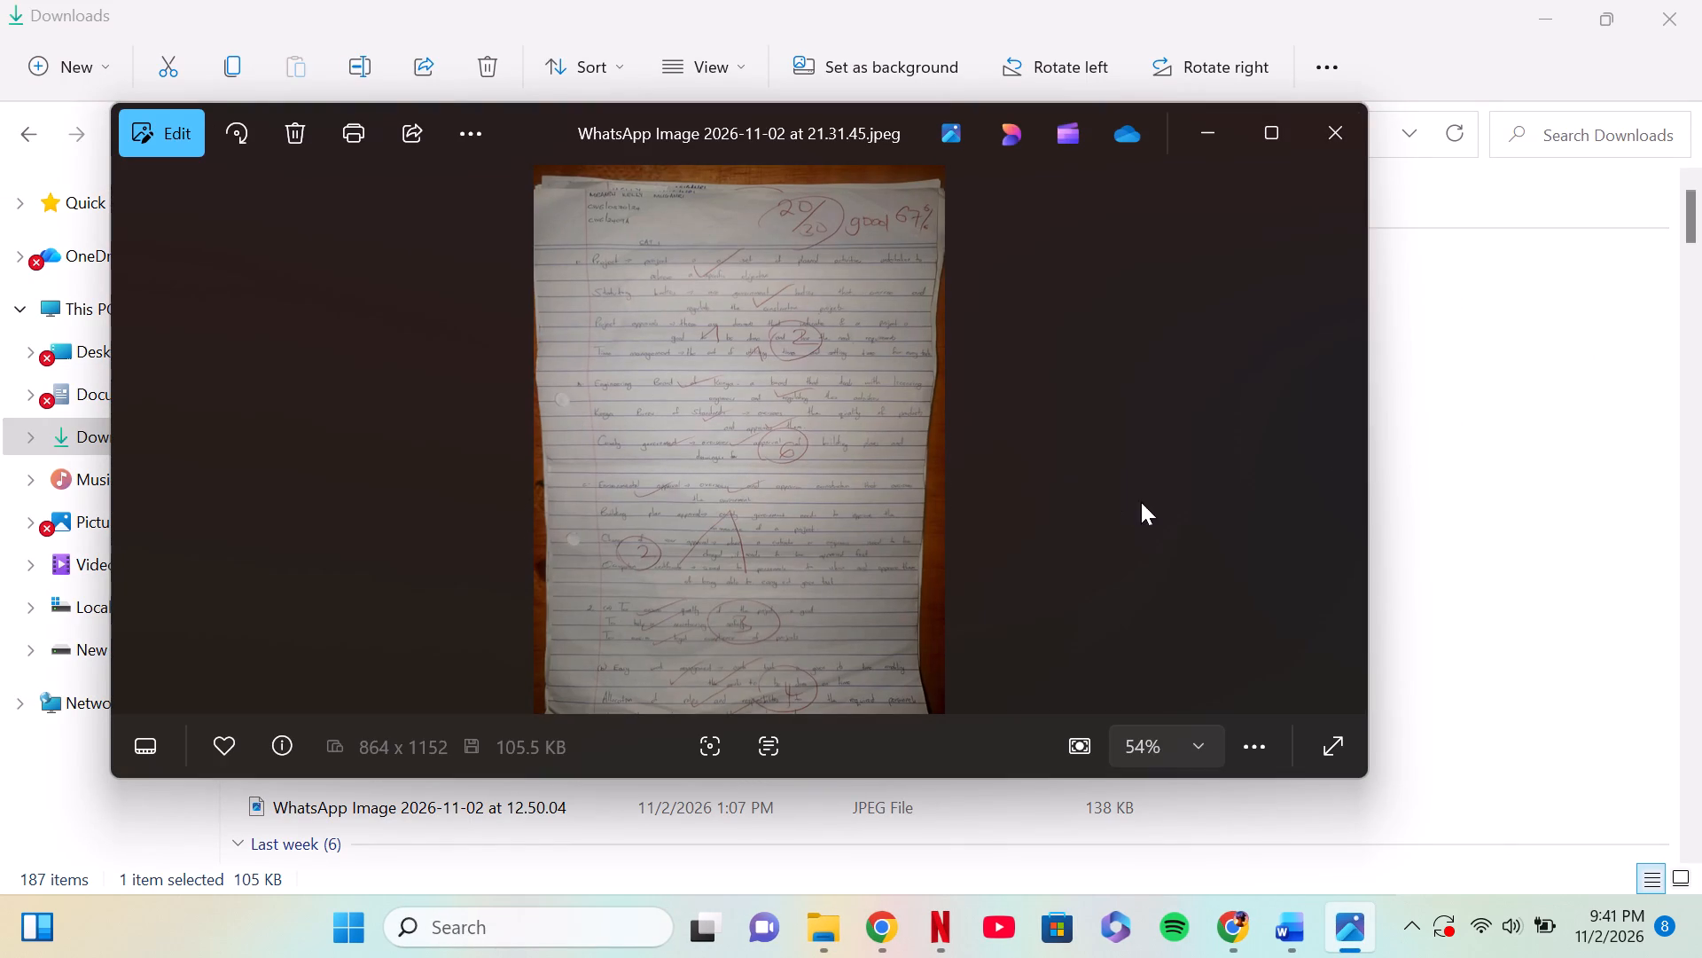
pyautogui.click(138, 447)
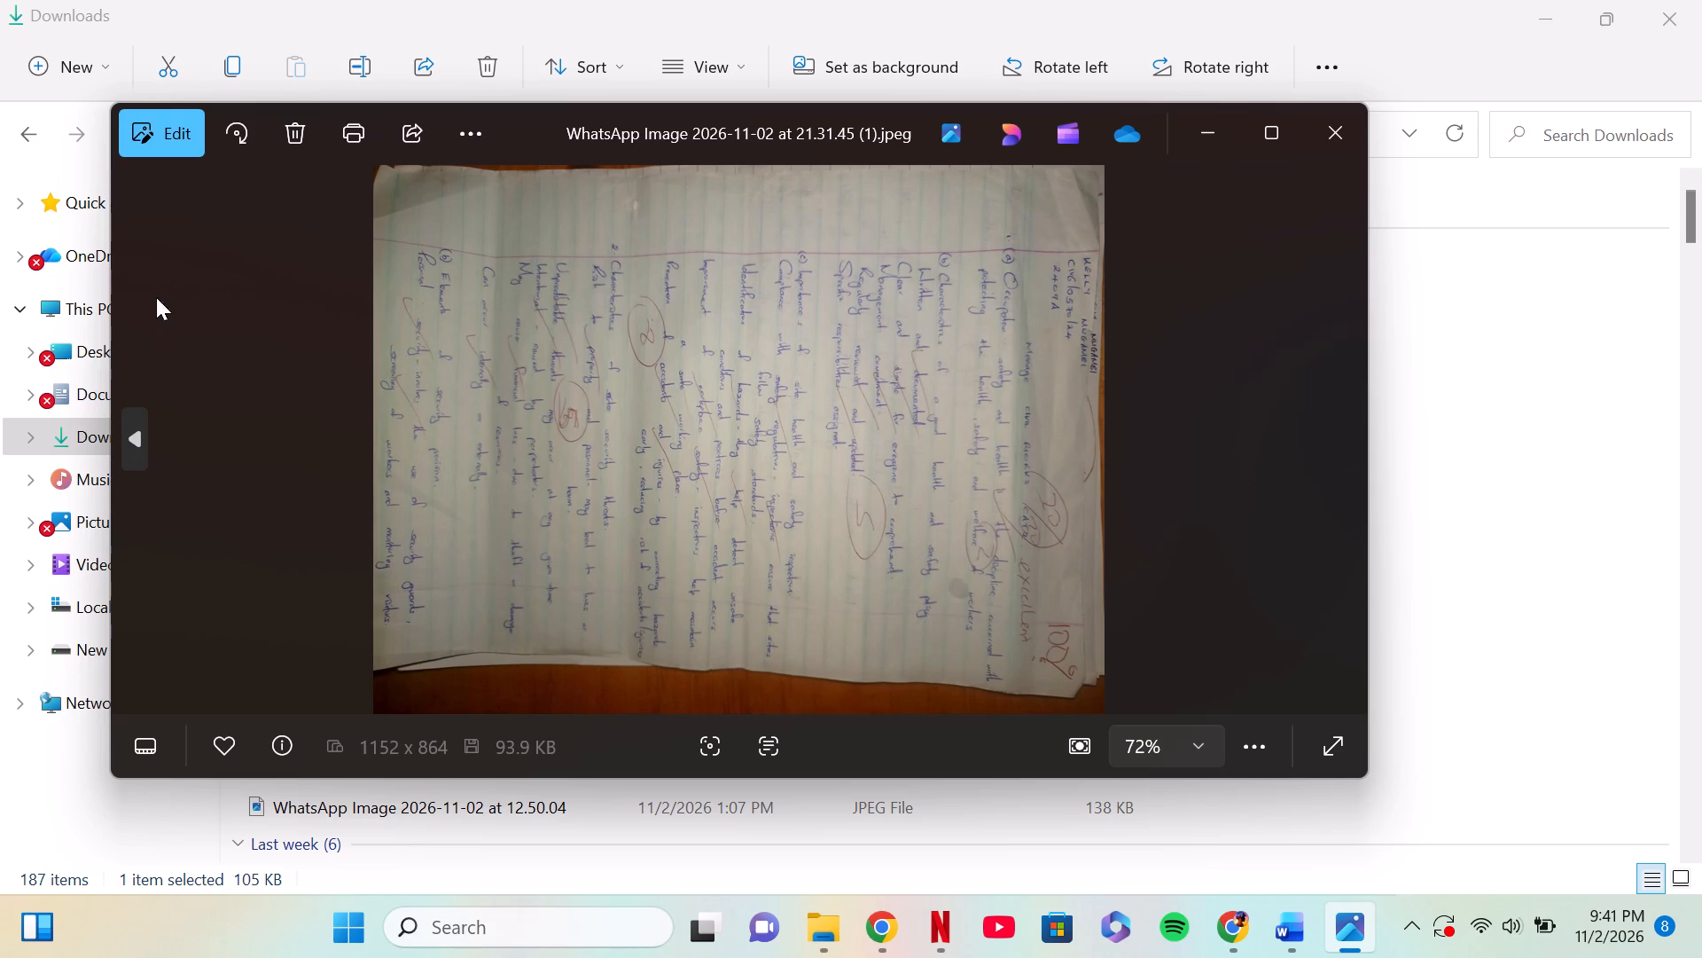
pyautogui.click(244, 133)
pyautogui.click(244, 133)
pyautogui.click(244, 133)
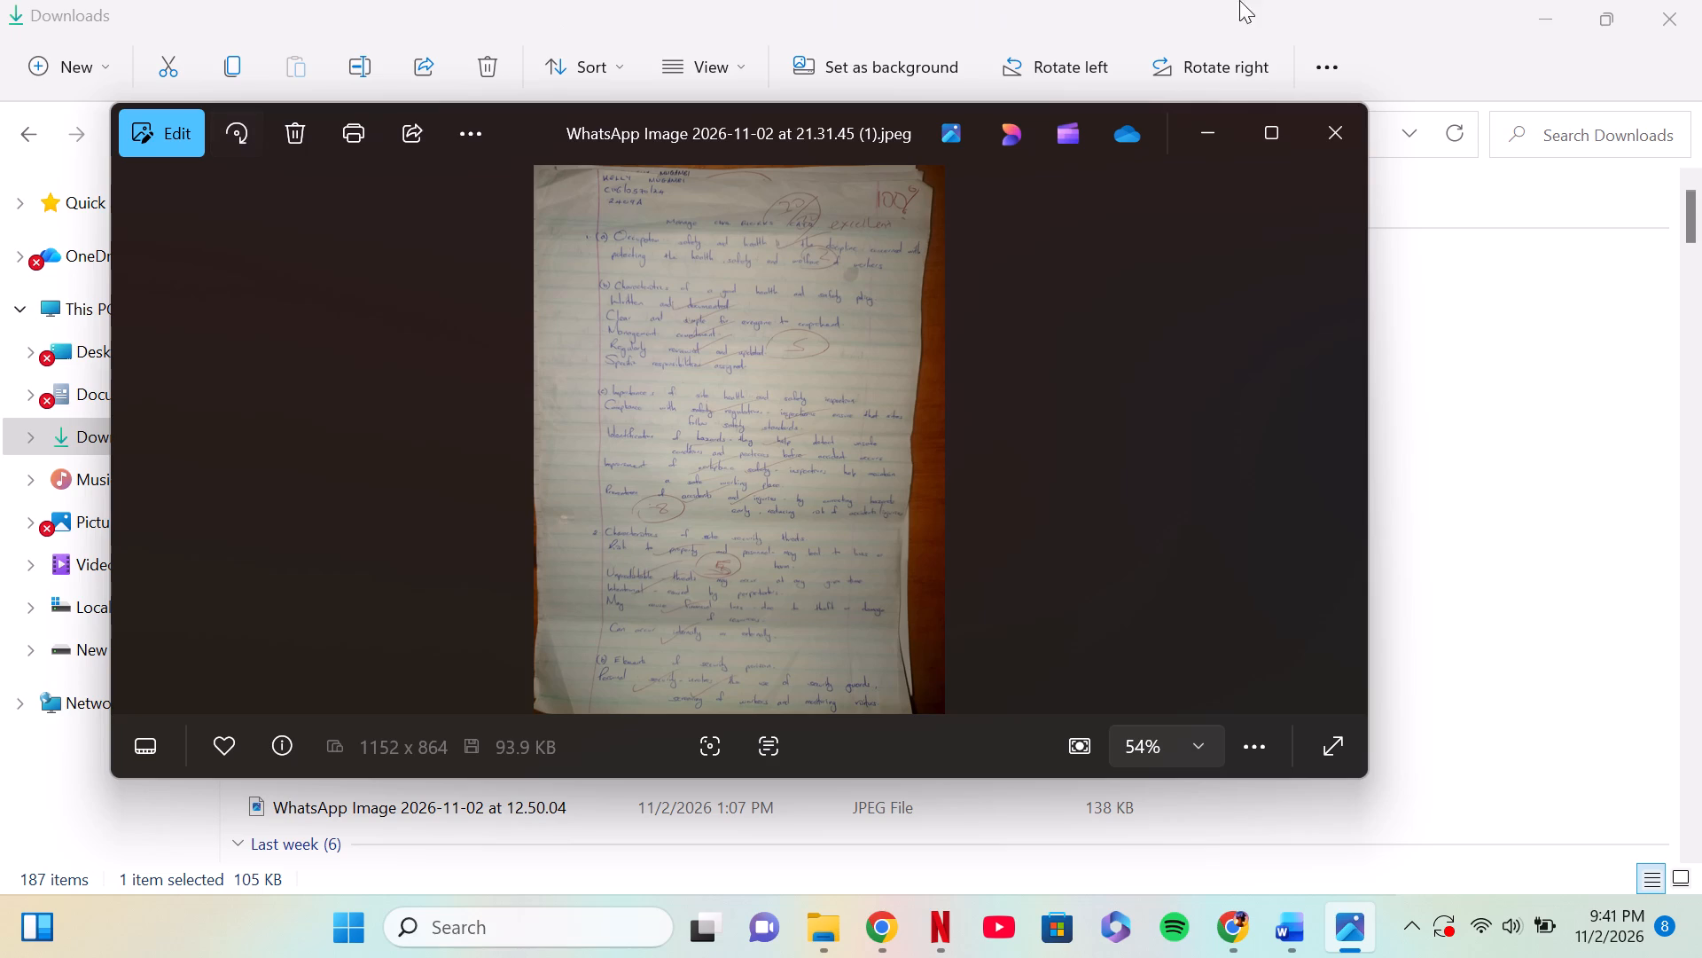
pyautogui.click(1342, 124)
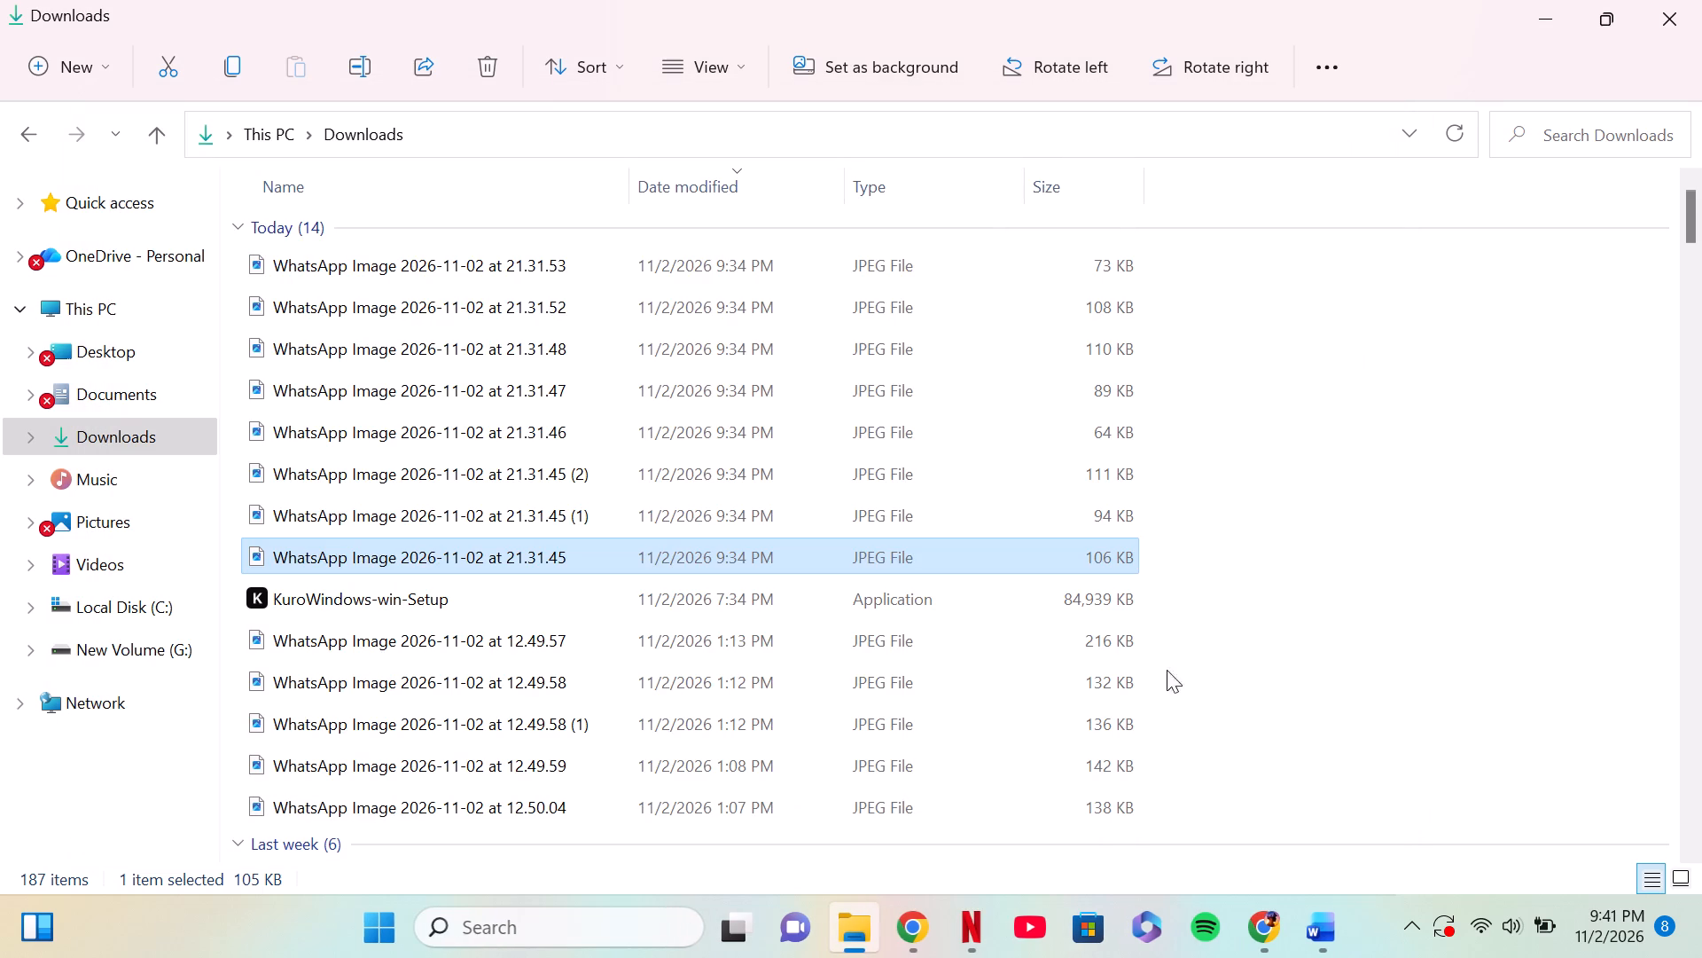
# Back on the portfolio page, upload the rotated WhatsApp Image 2026-11-02 at 21.31.45 (1) and place it under the CAT 2 heading.
pyautogui.click(1281, 912)
pyautogui.click(1617, 331)
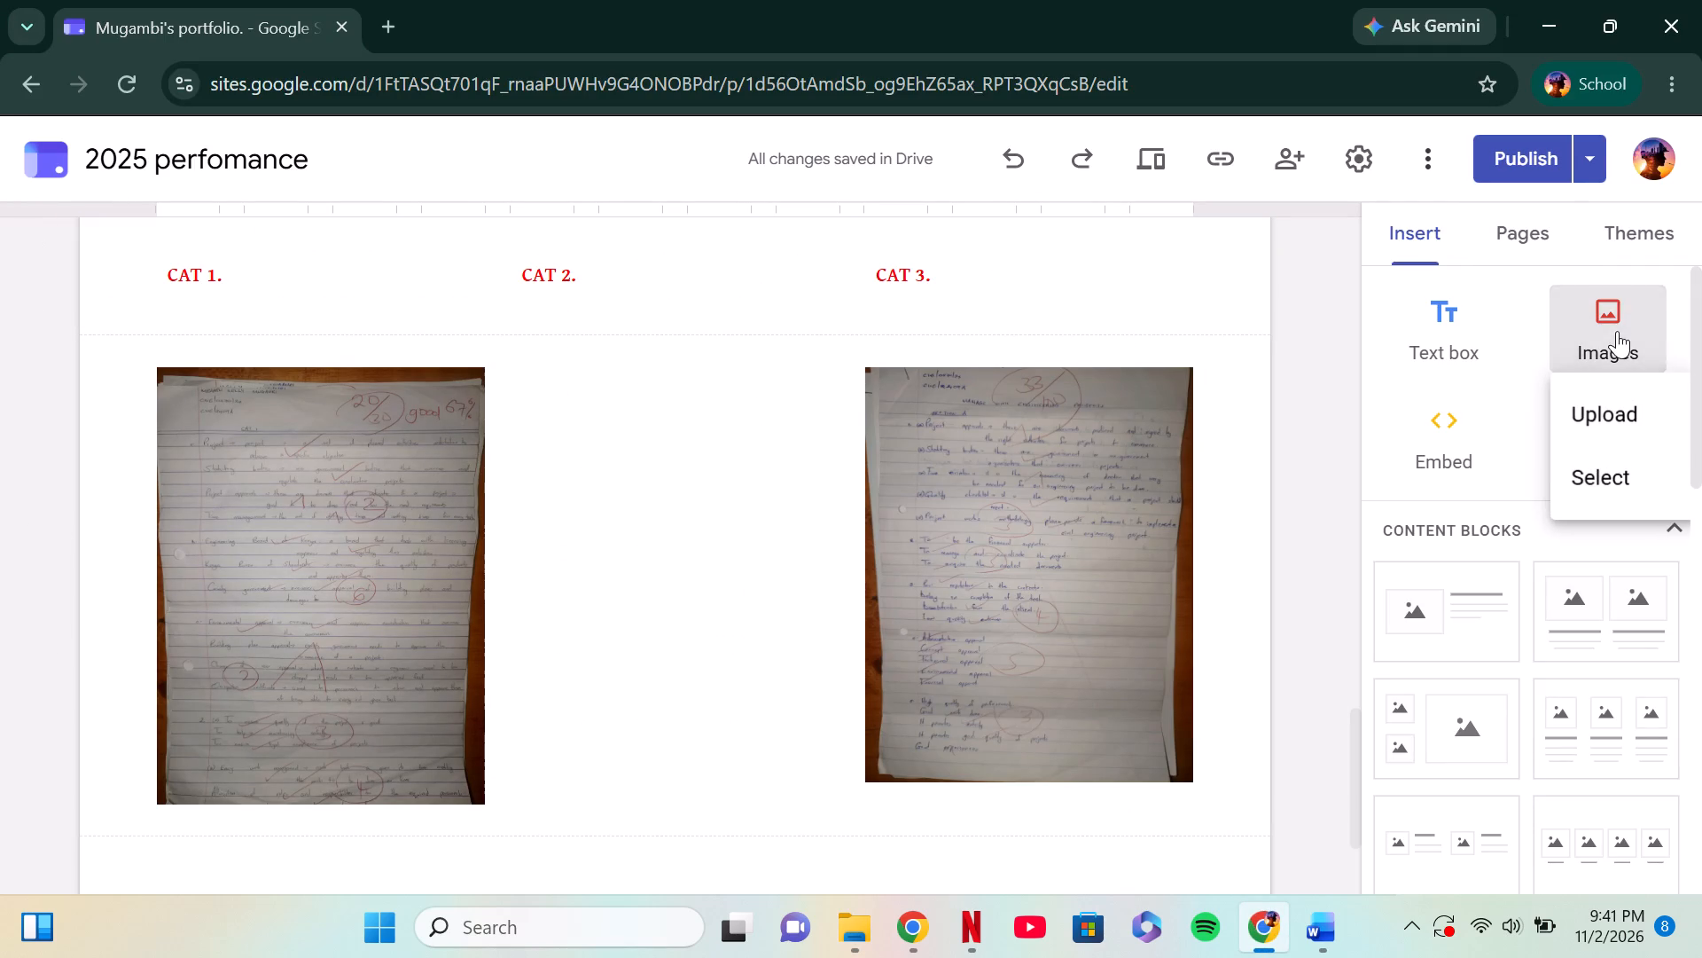
pyautogui.click(1591, 432)
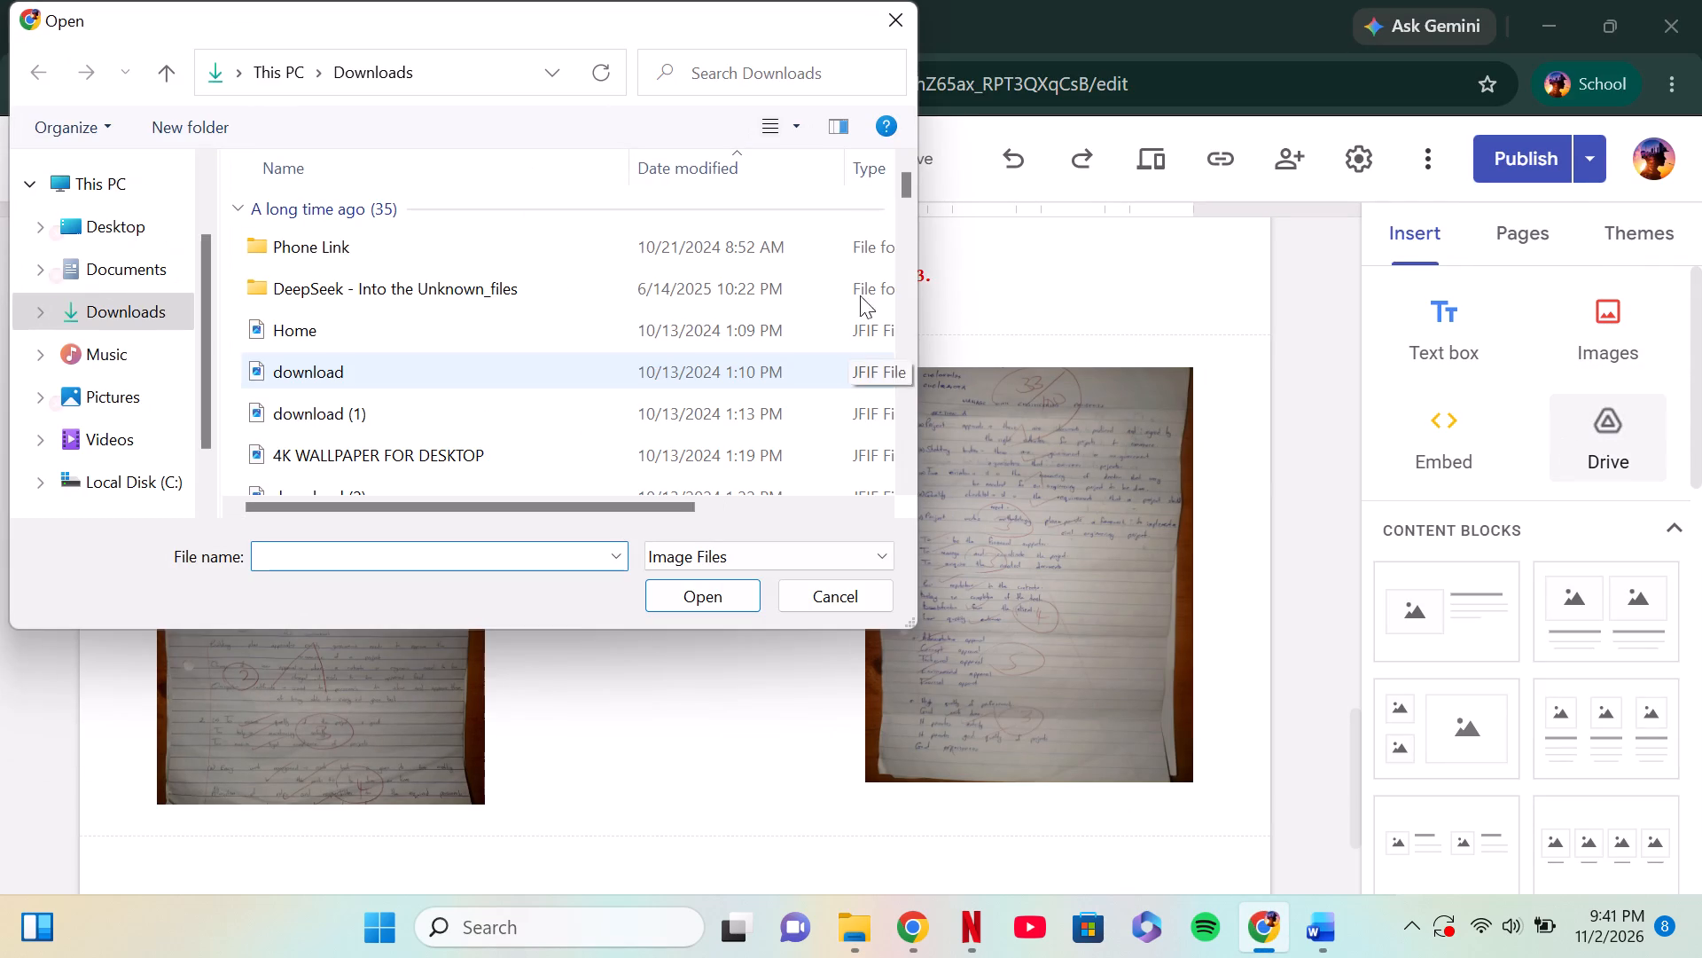
pyautogui.moveTo(907, 185); pyautogui.dragTo(911, 478)
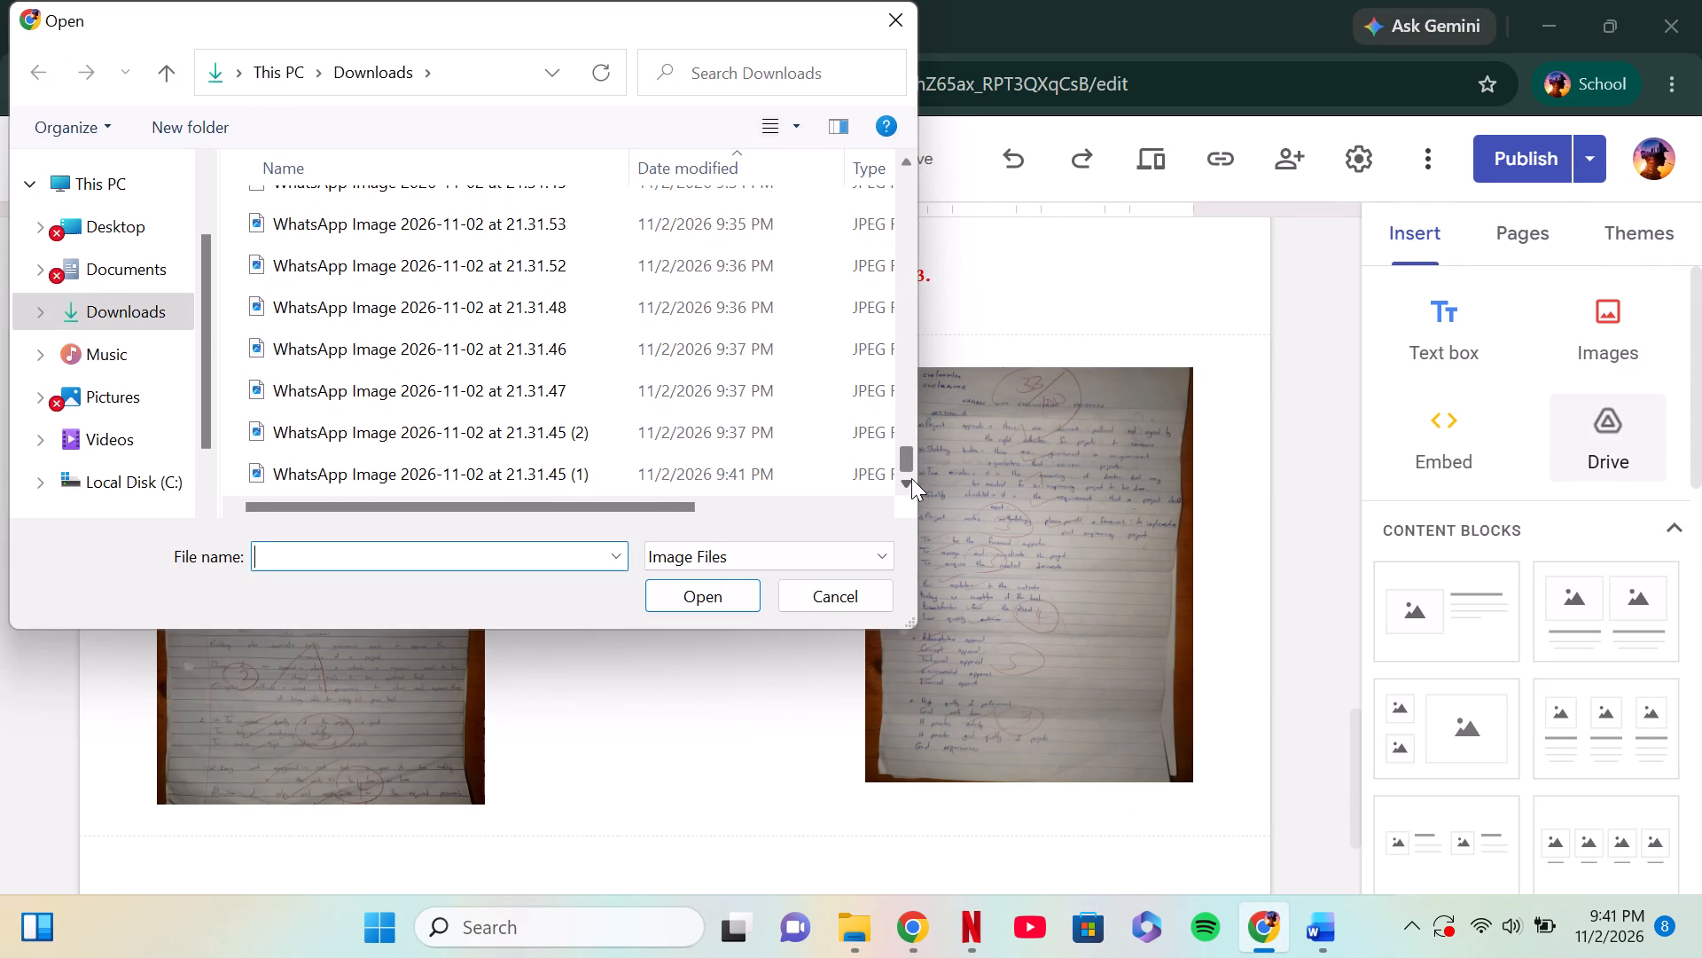
pyautogui.doubleClick(768, 479)
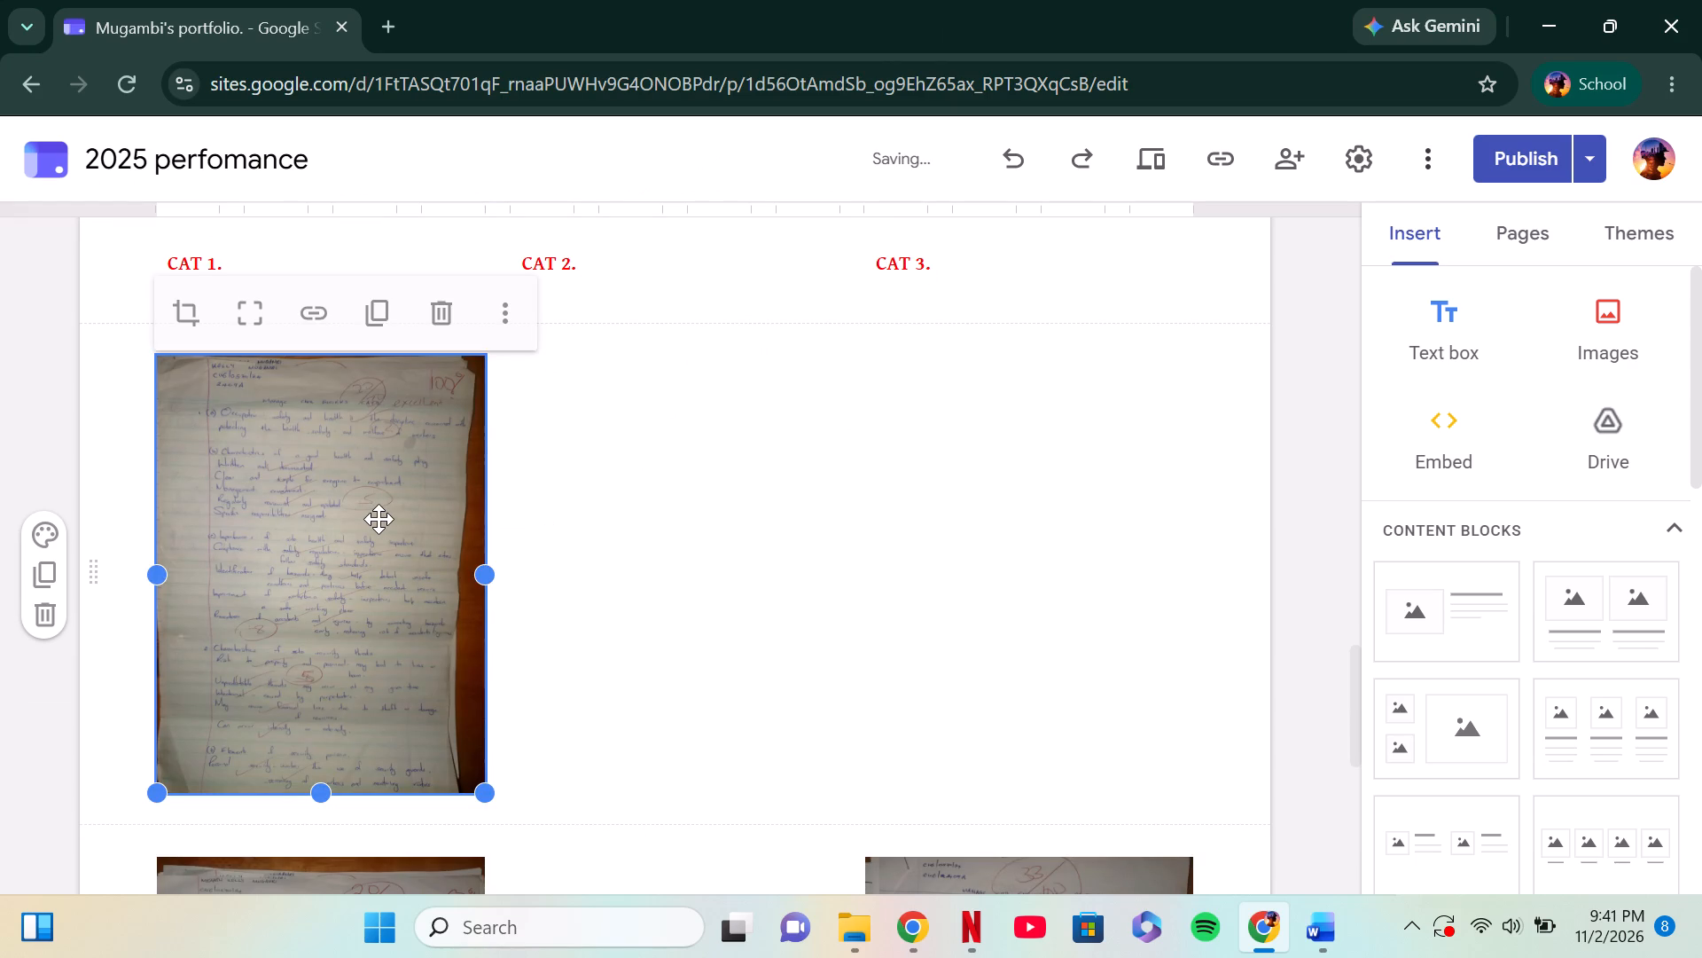
pyautogui.moveTo(379, 519); pyautogui.dragTo(660, 500)
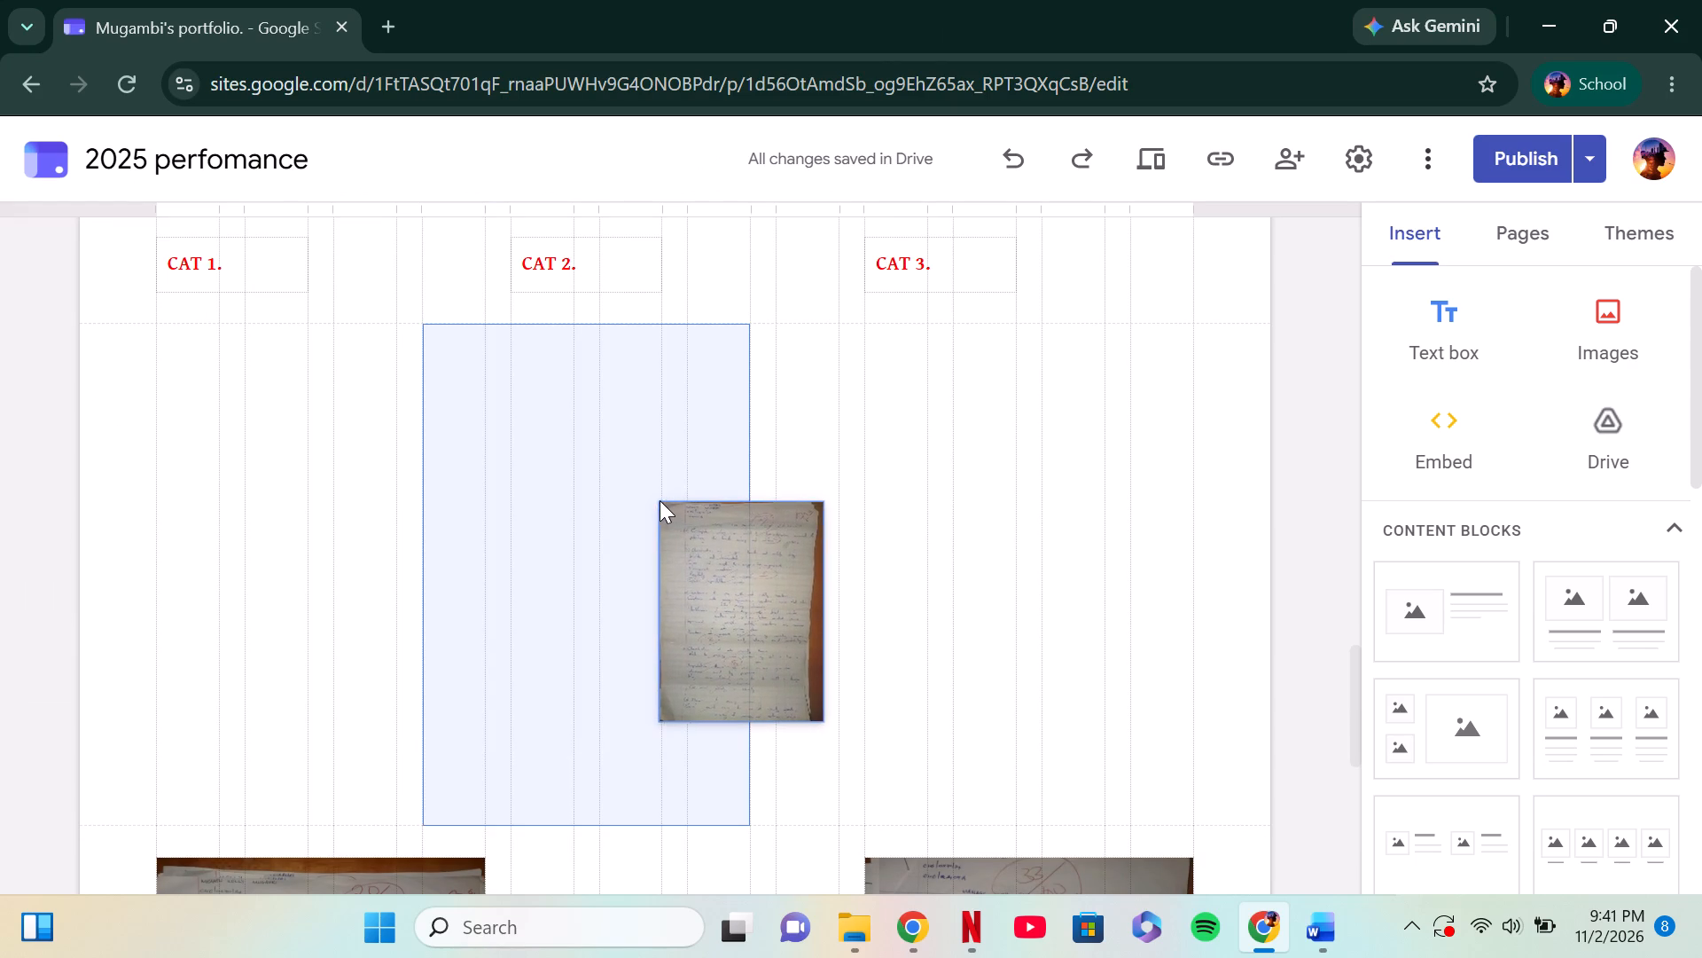
pyautogui.moveTo(660, 500); pyautogui.dragTo(680, 495)
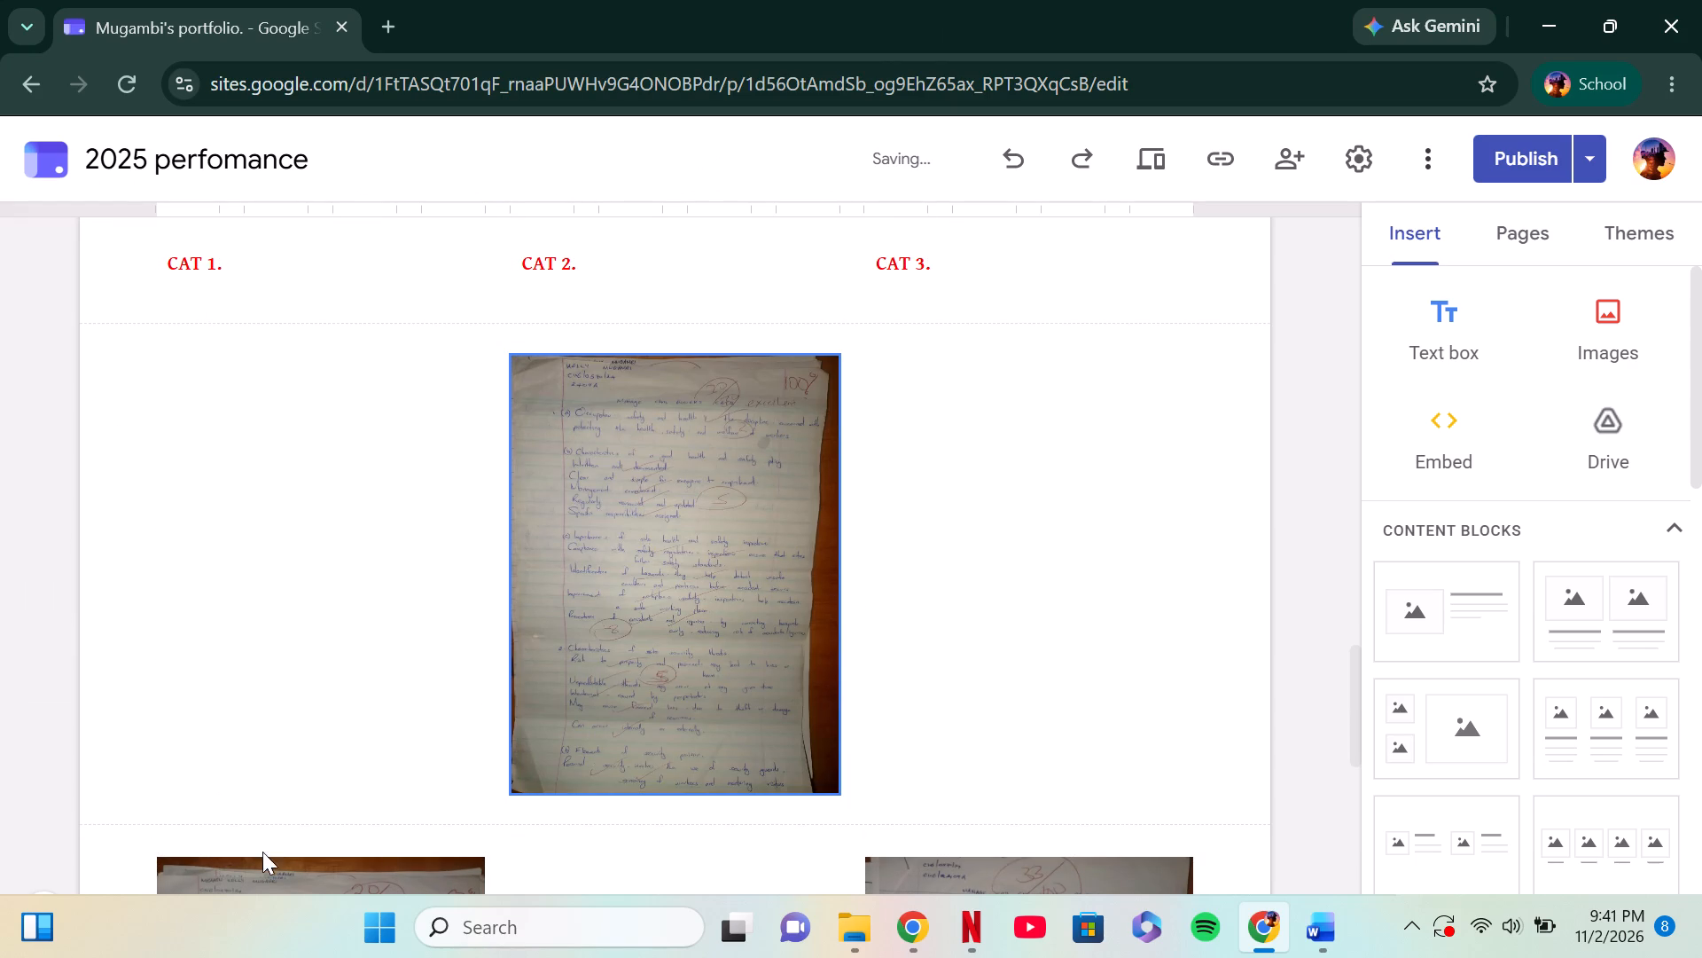
# Move the CAT 1 photo from the row below up beside the CAT 2 photo, under the CAT 1 heading.
pyautogui.moveTo(265, 861); pyautogui.dragTo(244, 777)
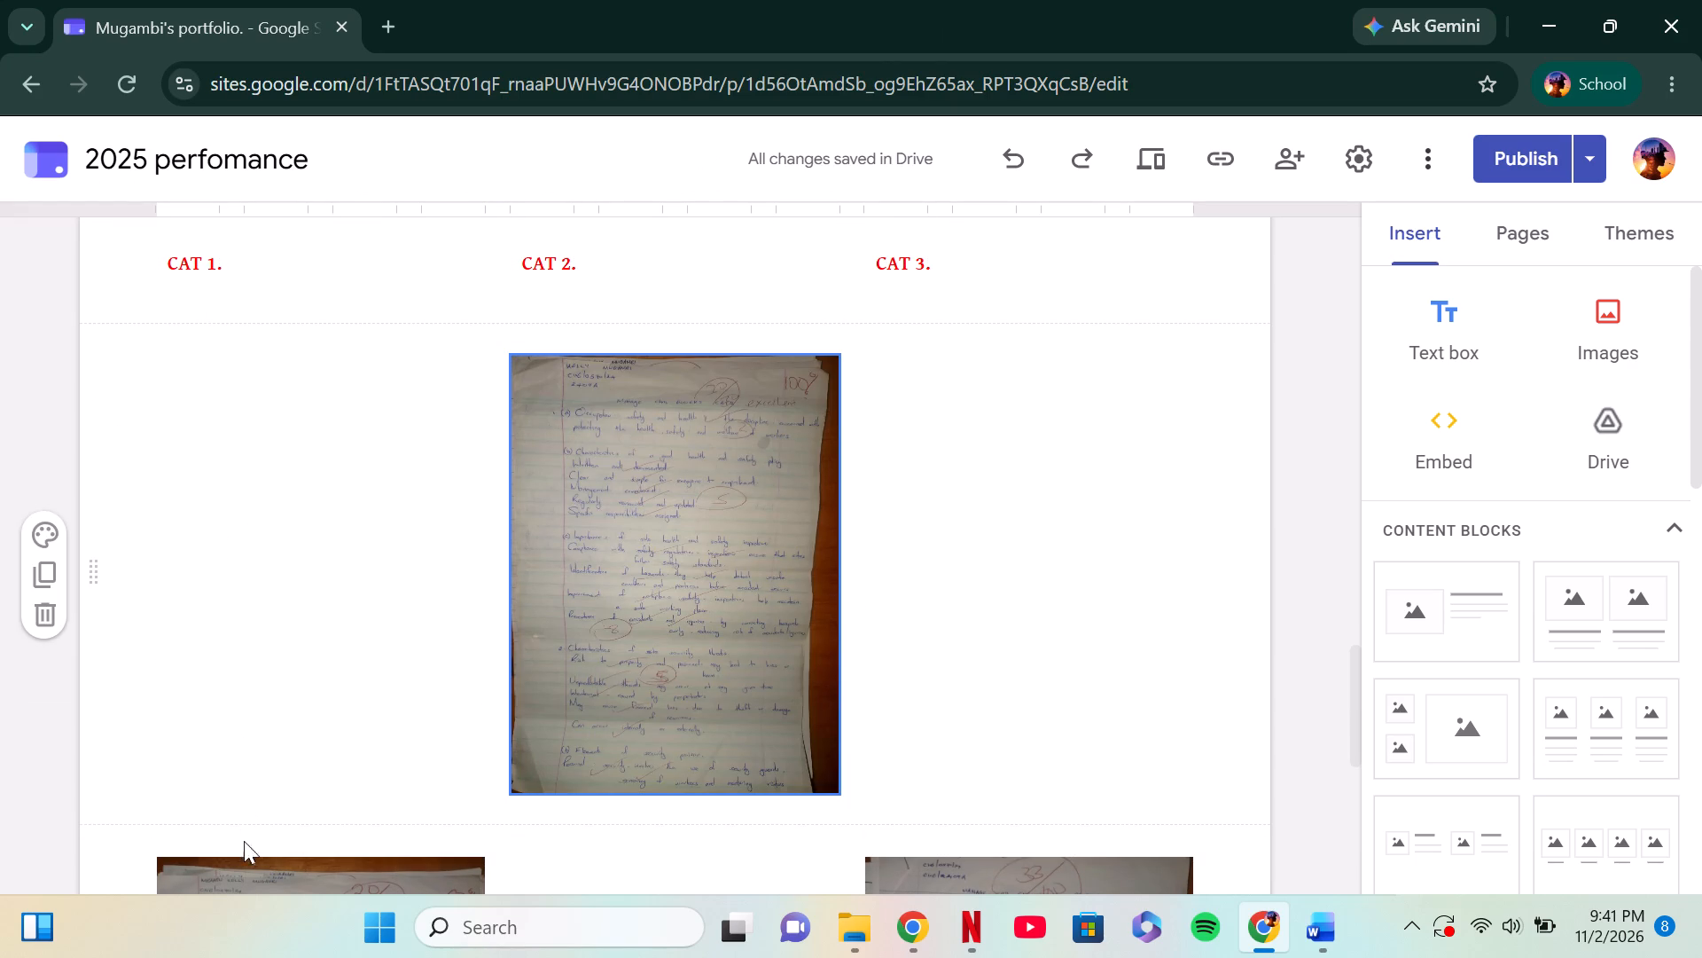
pyautogui.moveTo(245, 863); pyautogui.dragTo(222, 720)
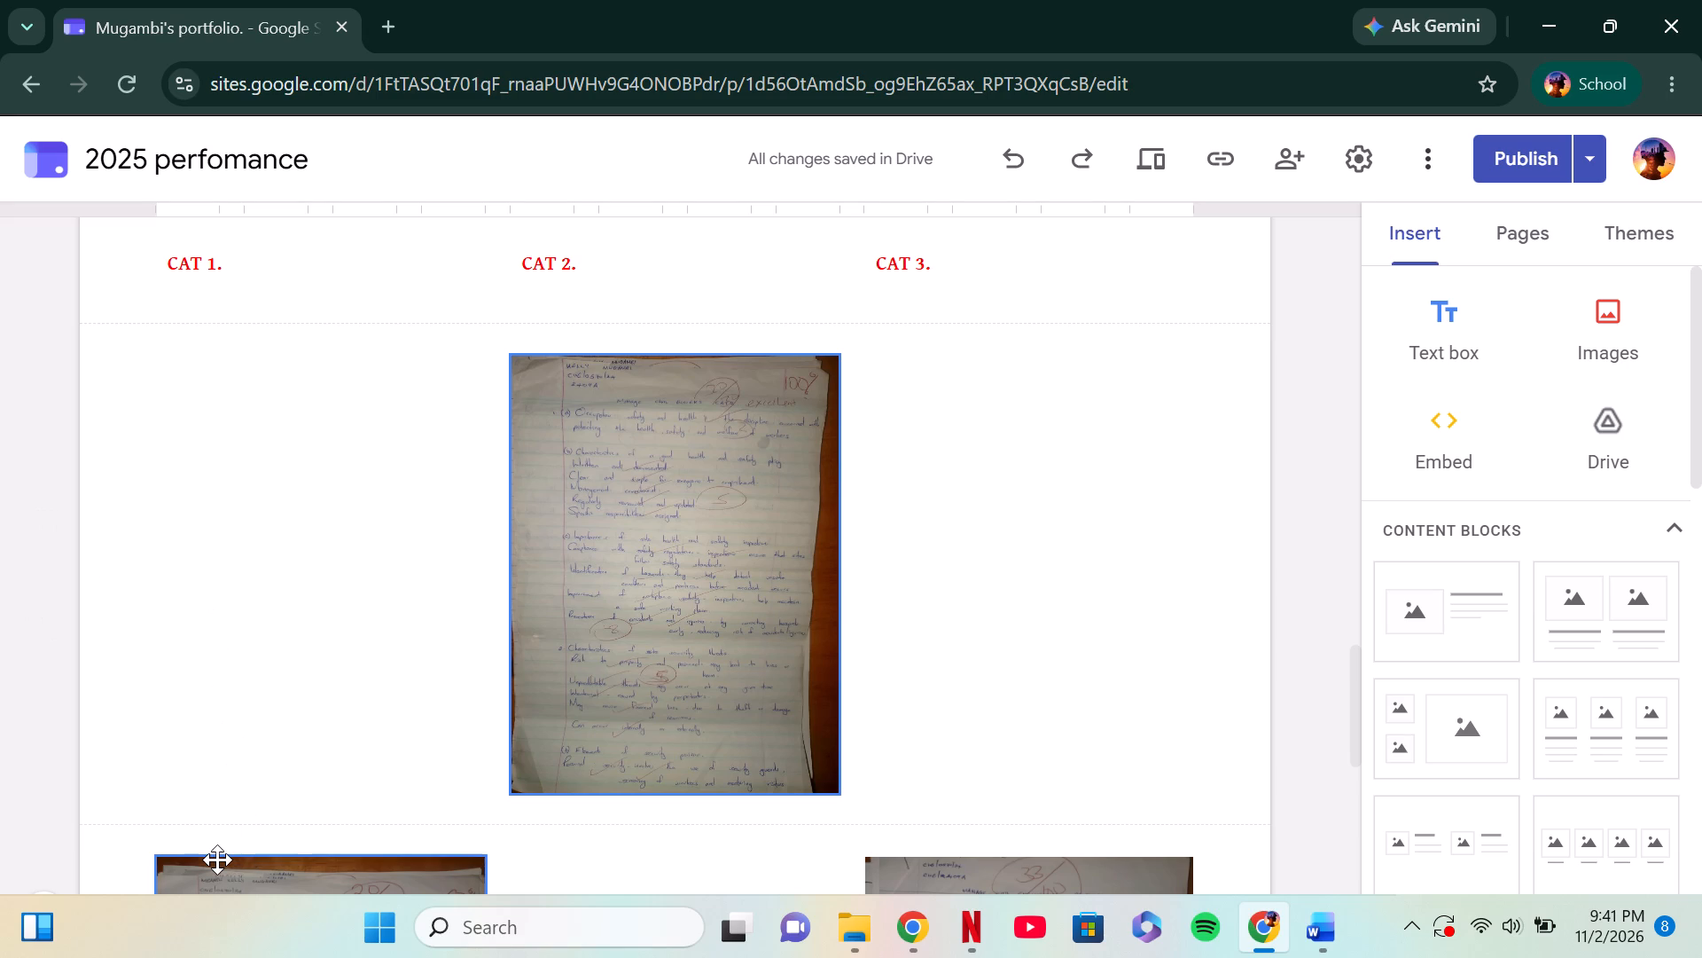
# Move the two script images from the lower section up beside the CAT 2 image, into the CAT 1 and CAT 3 columns.
pyautogui.moveTo(217, 860); pyautogui.dragTo(234, 676)
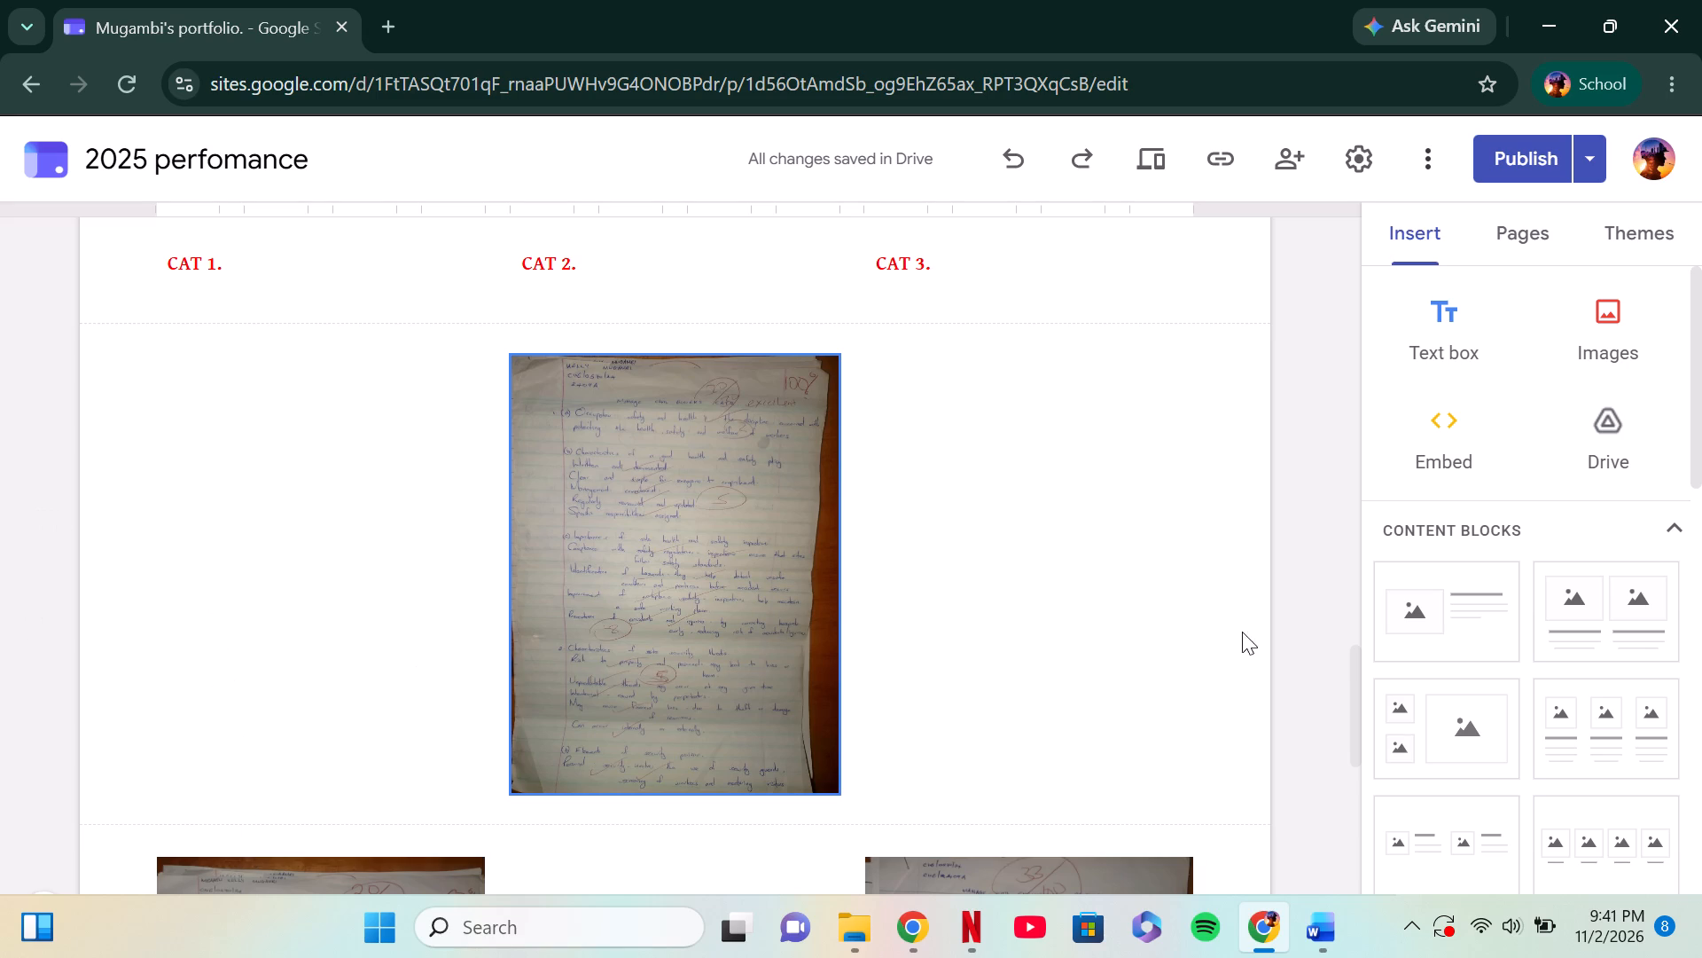
pyautogui.moveTo(1352, 709); pyautogui.dragTo(1360, 730)
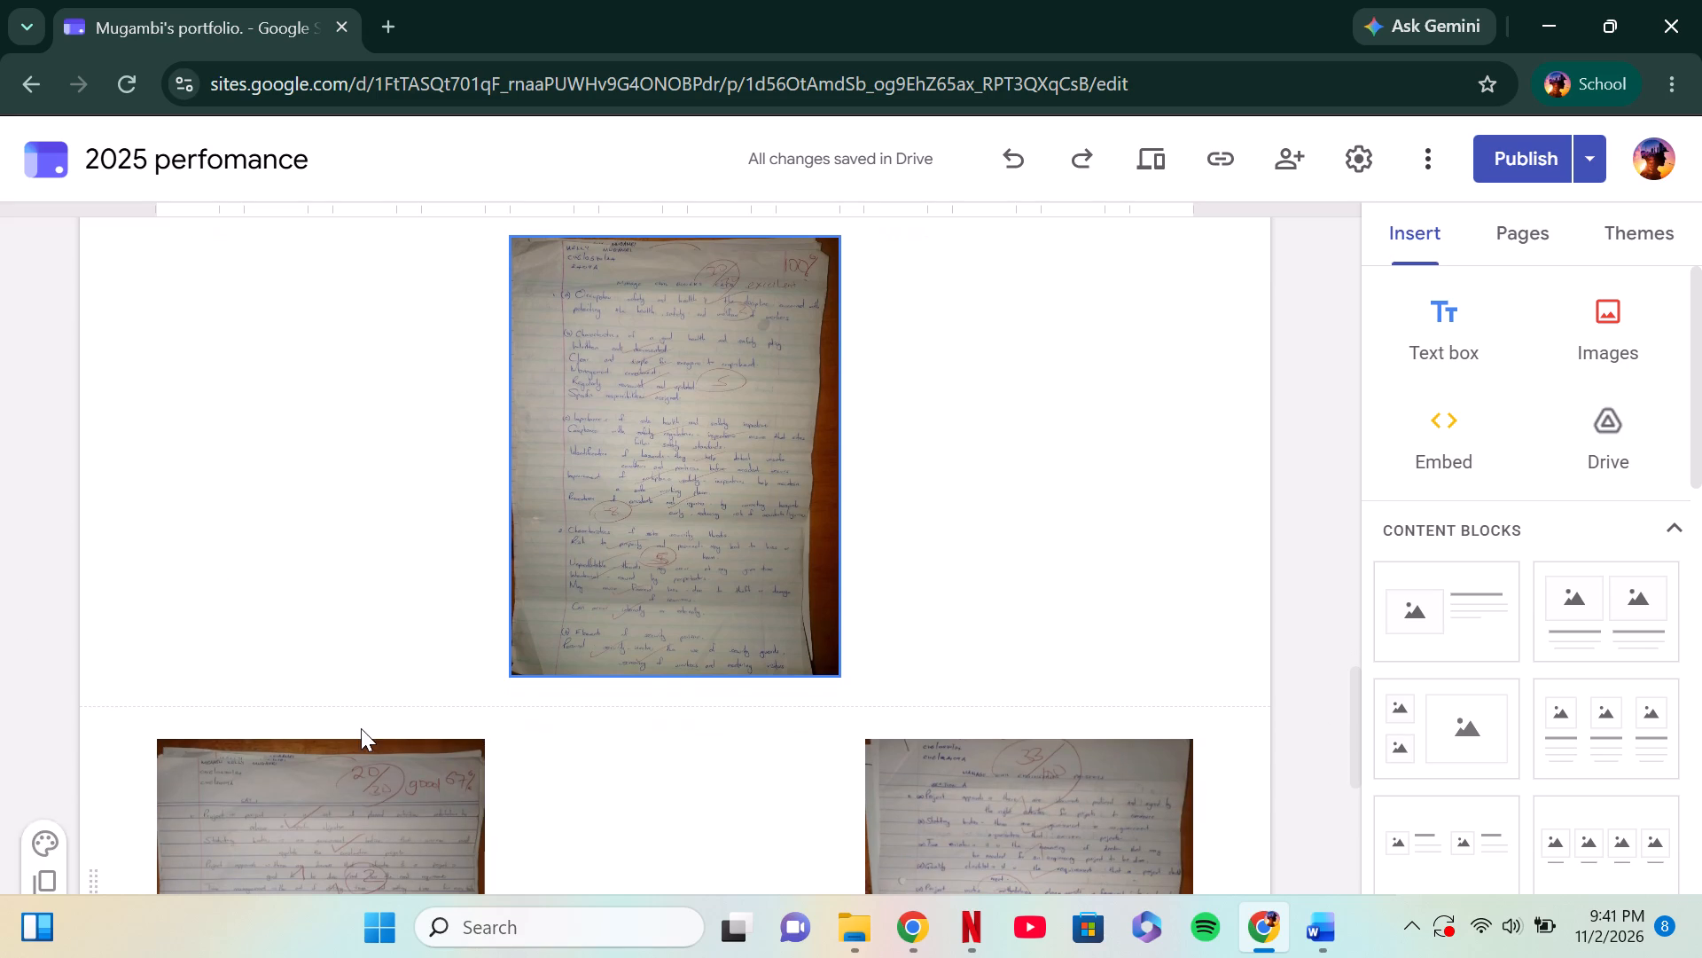
pyautogui.moveTo(363, 814); pyautogui.dragTo(270, 429)
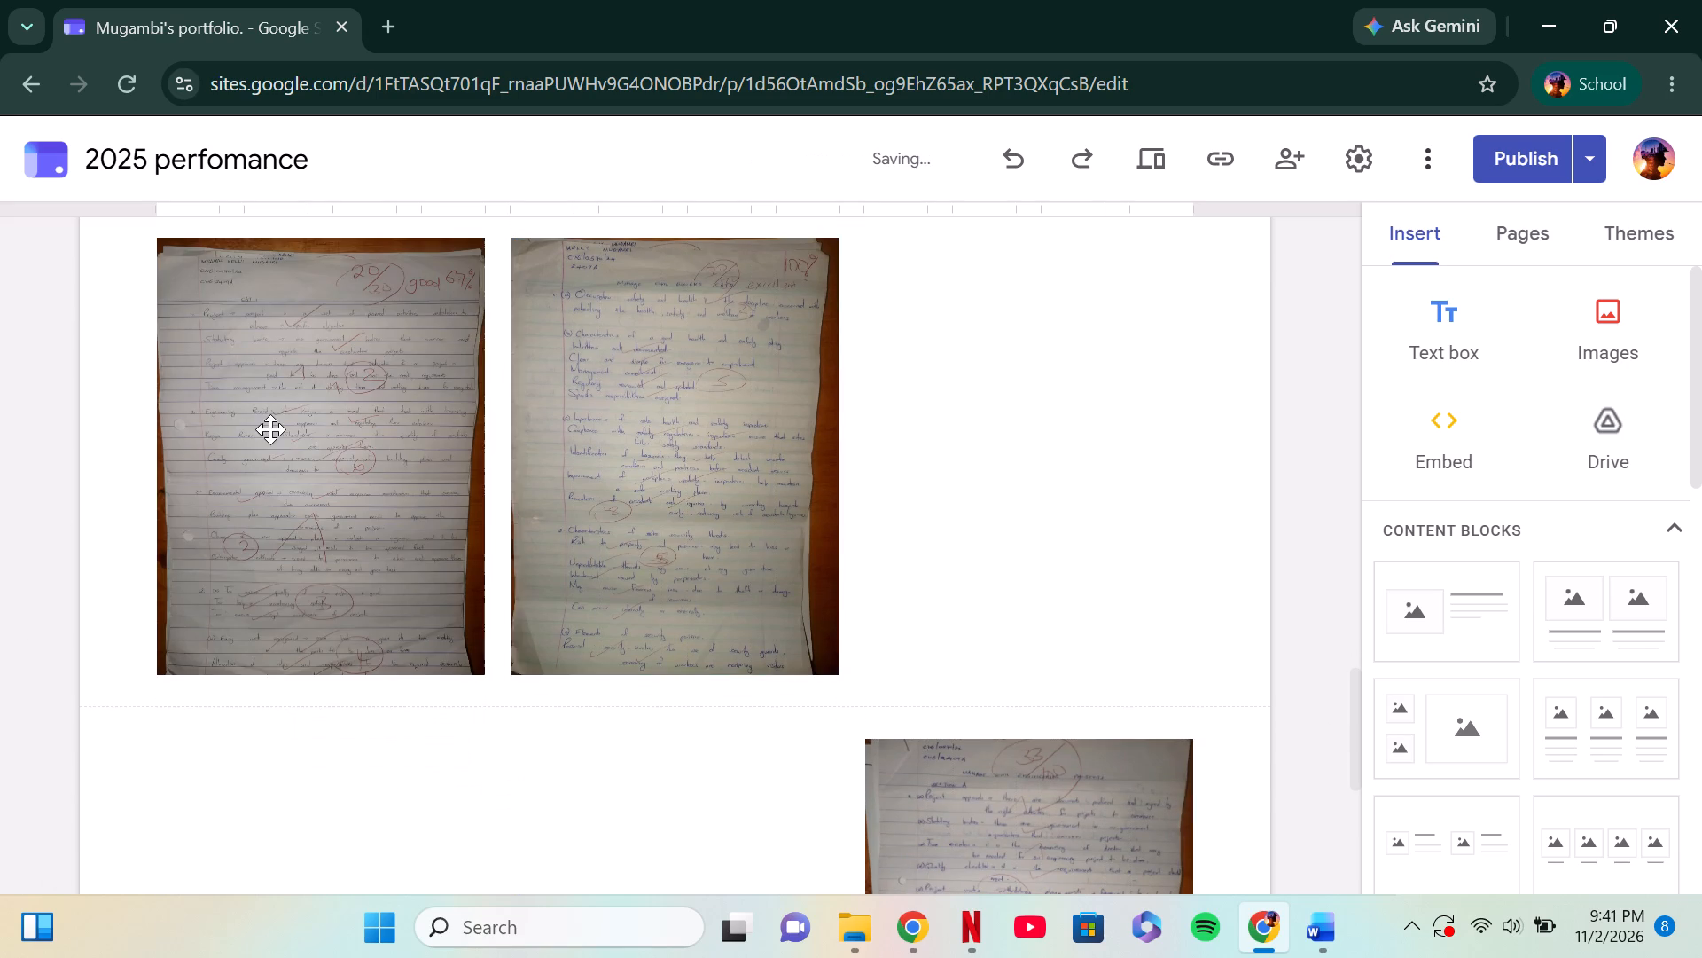
pyautogui.moveTo(967, 854); pyautogui.dragTo(966, 496)
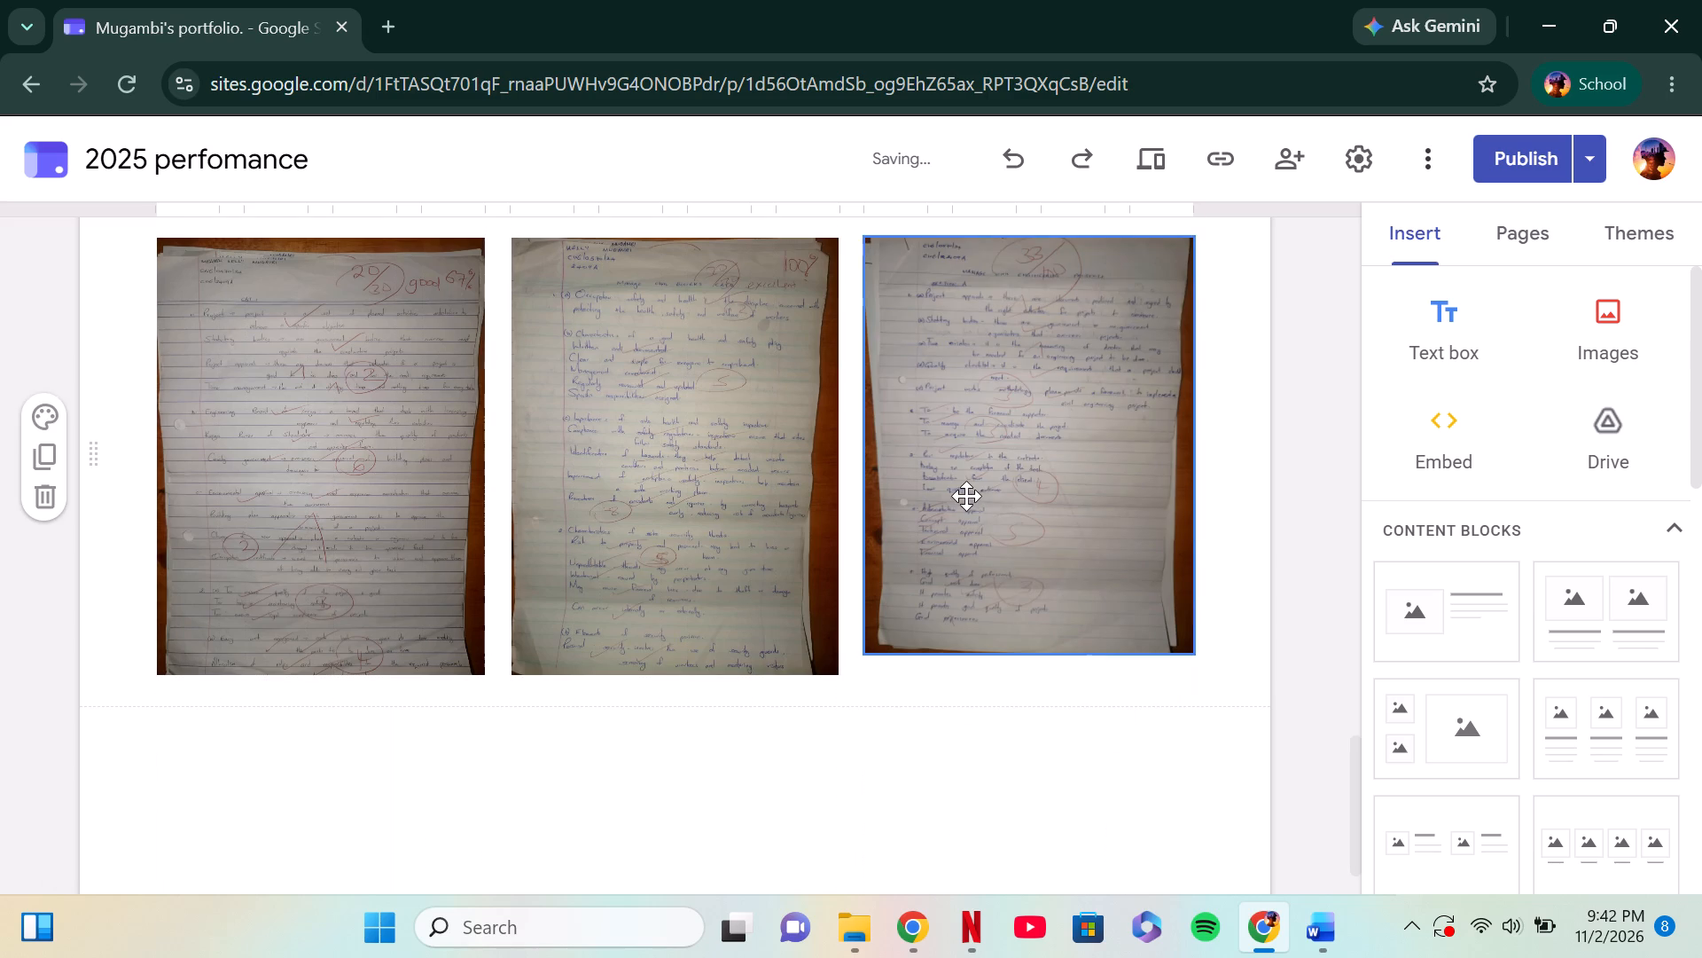
# Extend the bottom edge of the CAT 3 image to match the height of the other two images.
pyautogui.click(1069, 581)
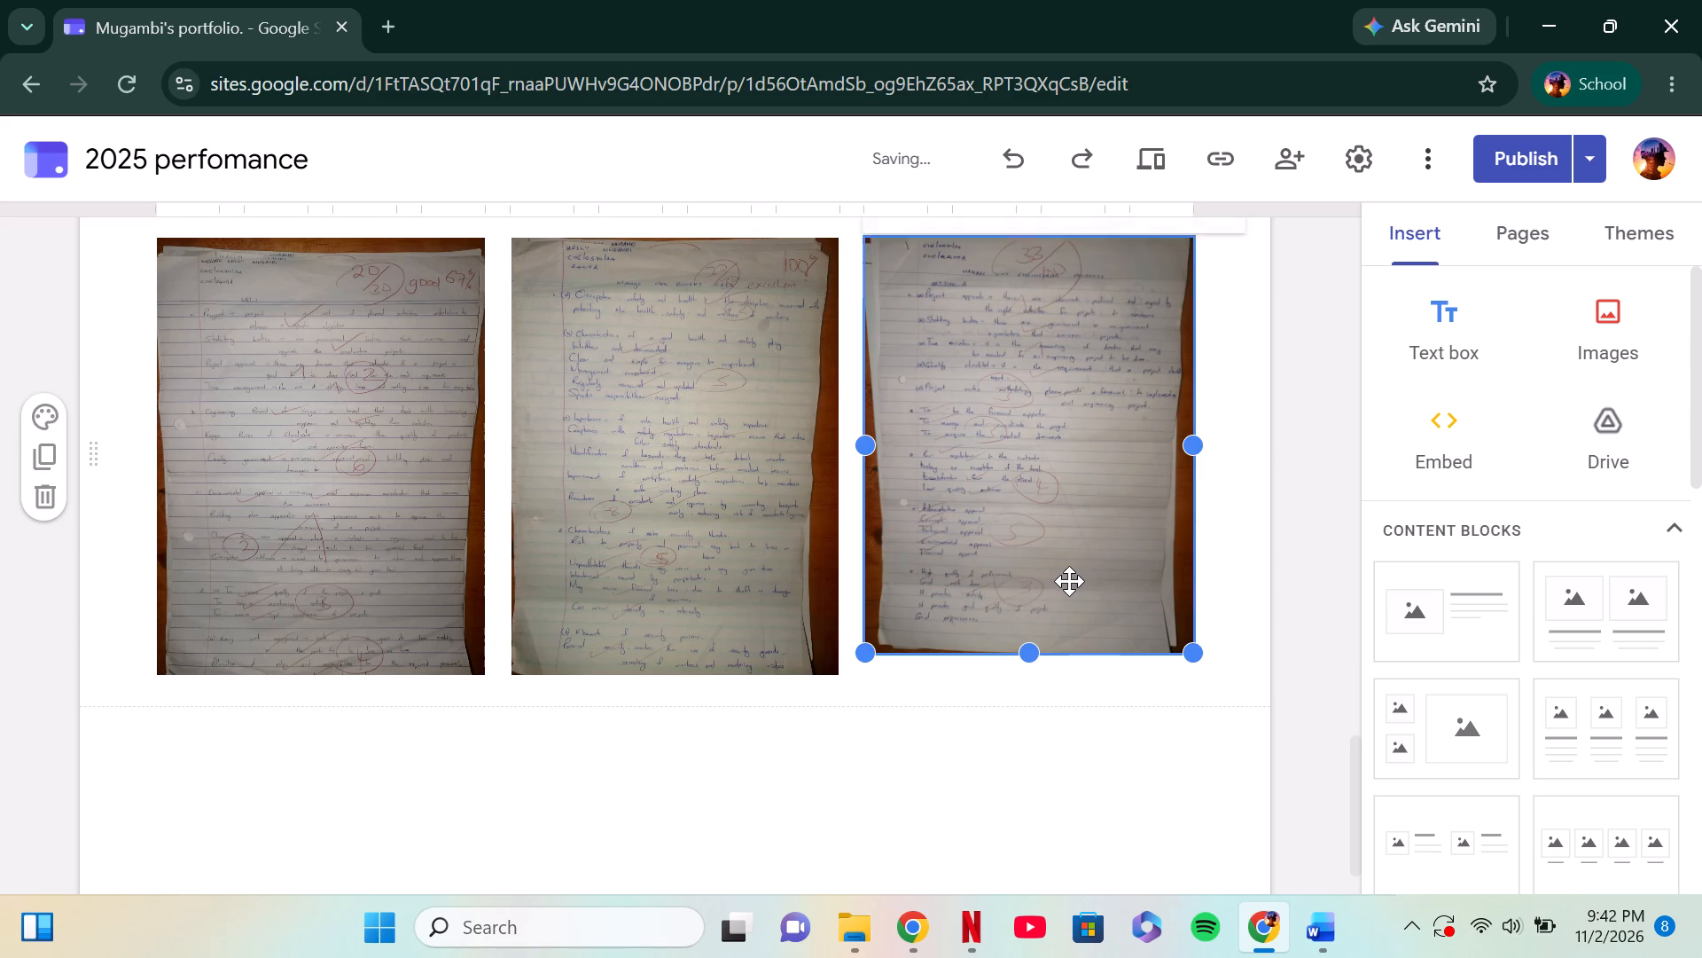
pyautogui.moveTo(1029, 656); pyautogui.dragTo(1034, 679)
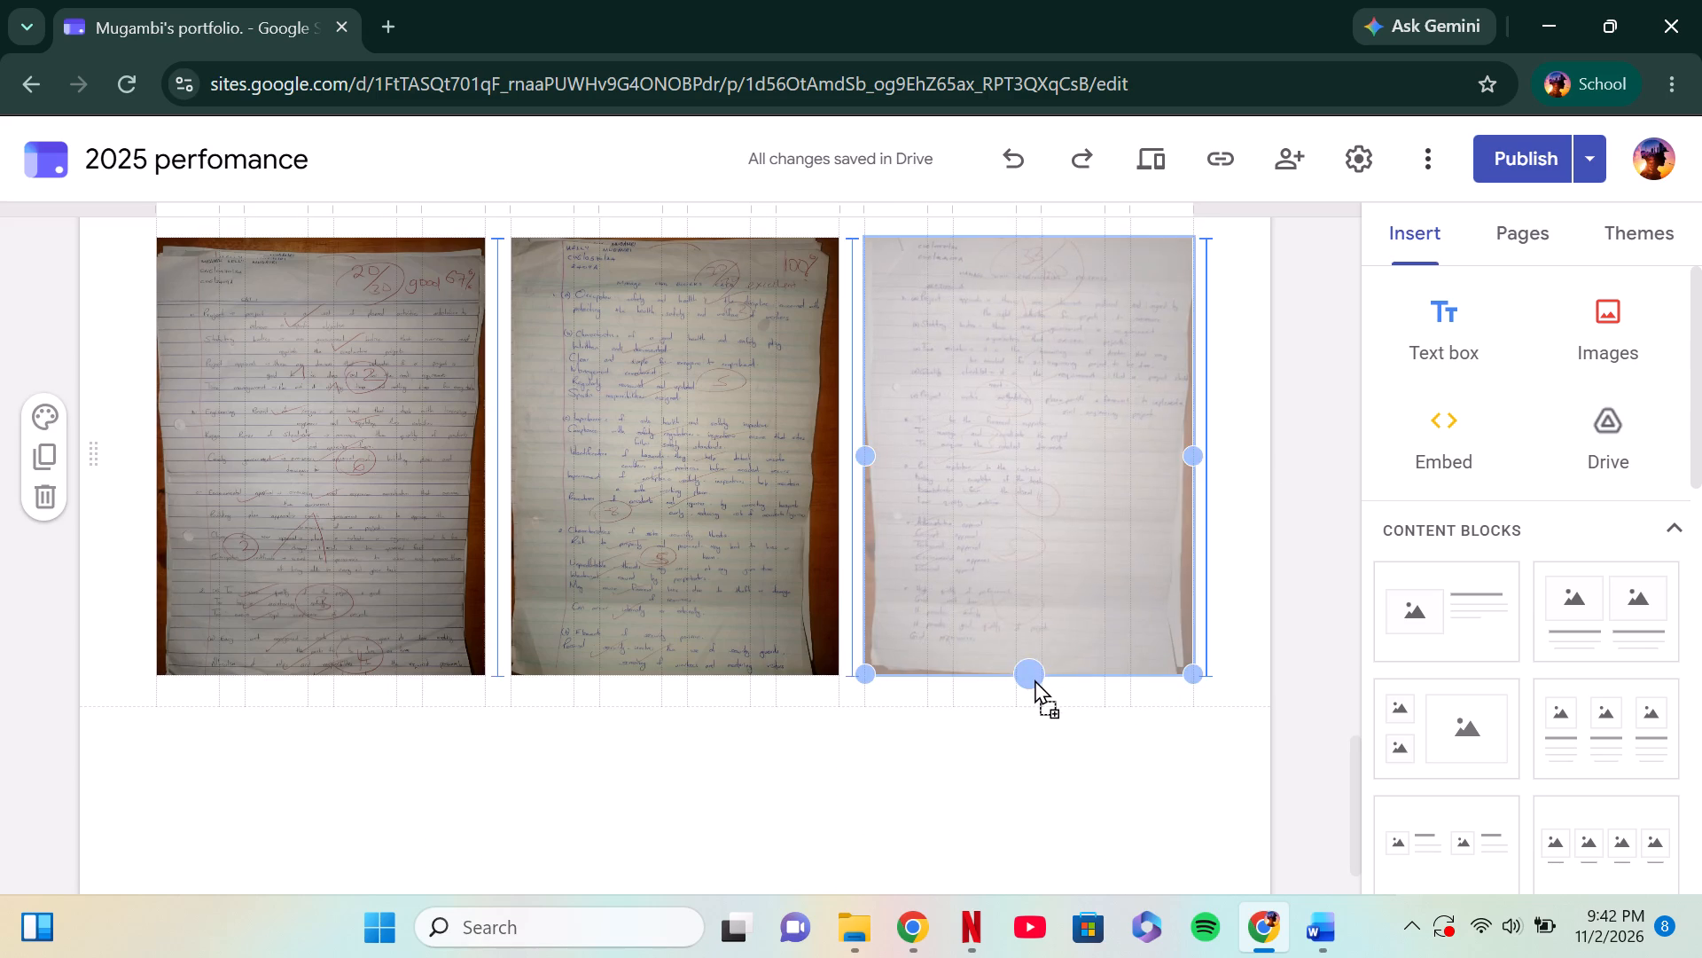
pyautogui.moveTo(1034, 679); pyautogui.dragTo(1036, 679)
pyautogui.click(1315, 610)
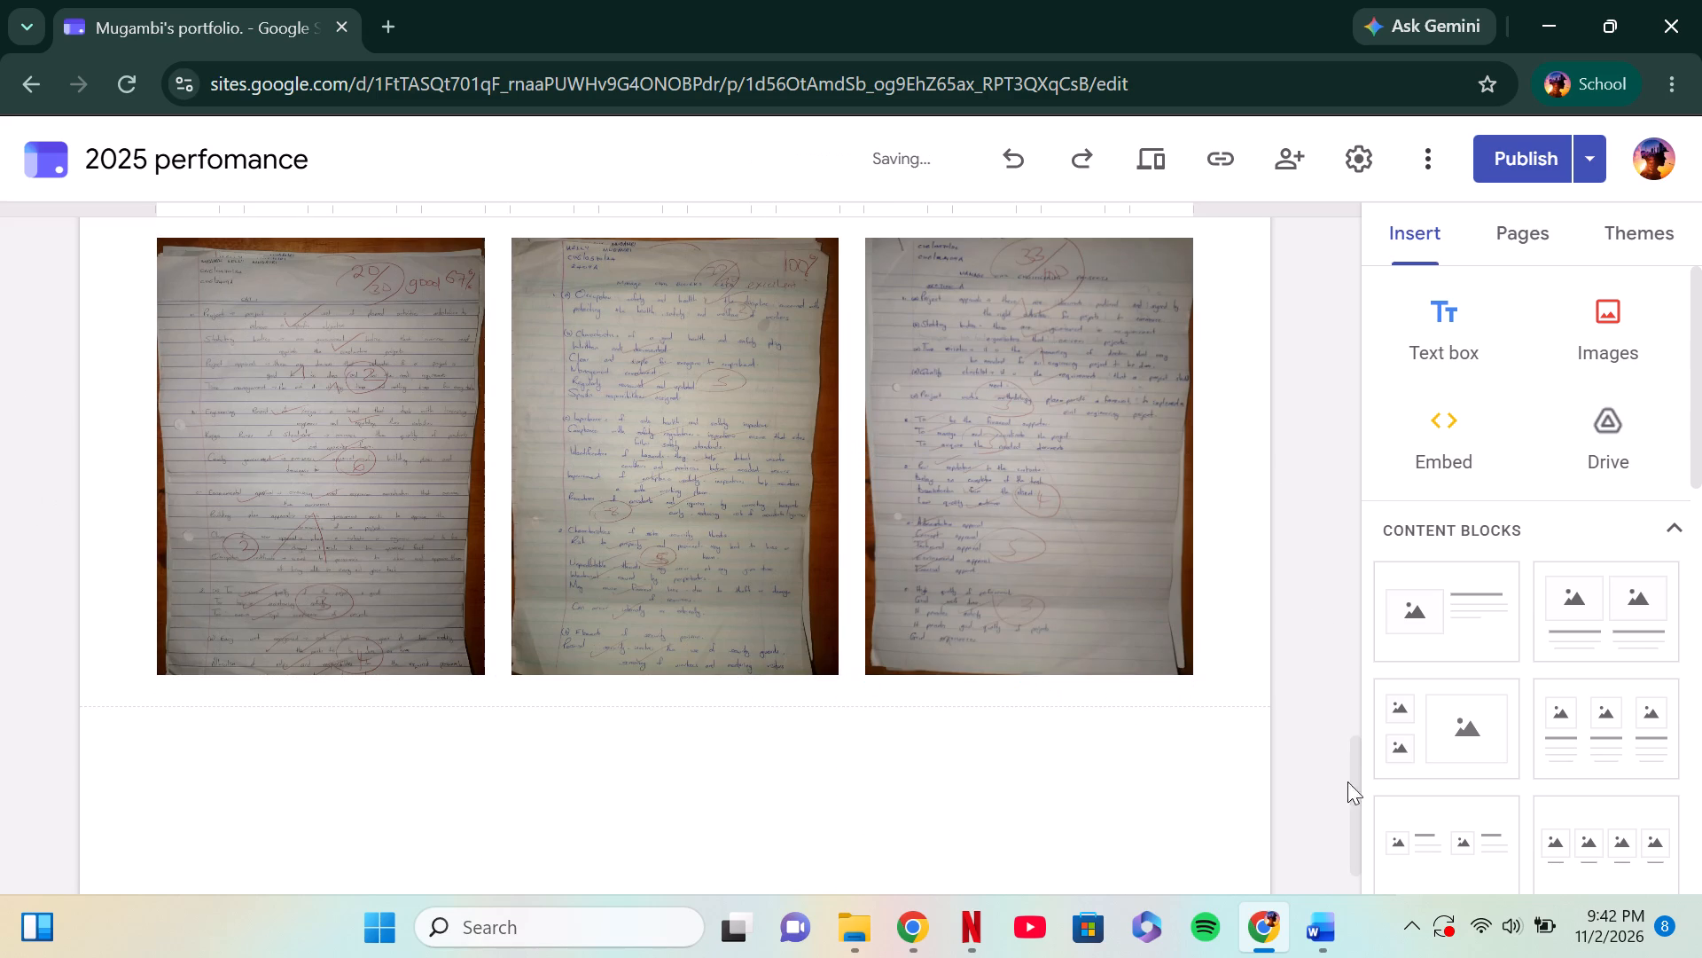
# Add a text box below the script images reading "4. Design basic pavement.", with the unit name in bold, bright green, size 12.
pyautogui.moveTo(1358, 795); pyautogui.dragTo(1359, 736)
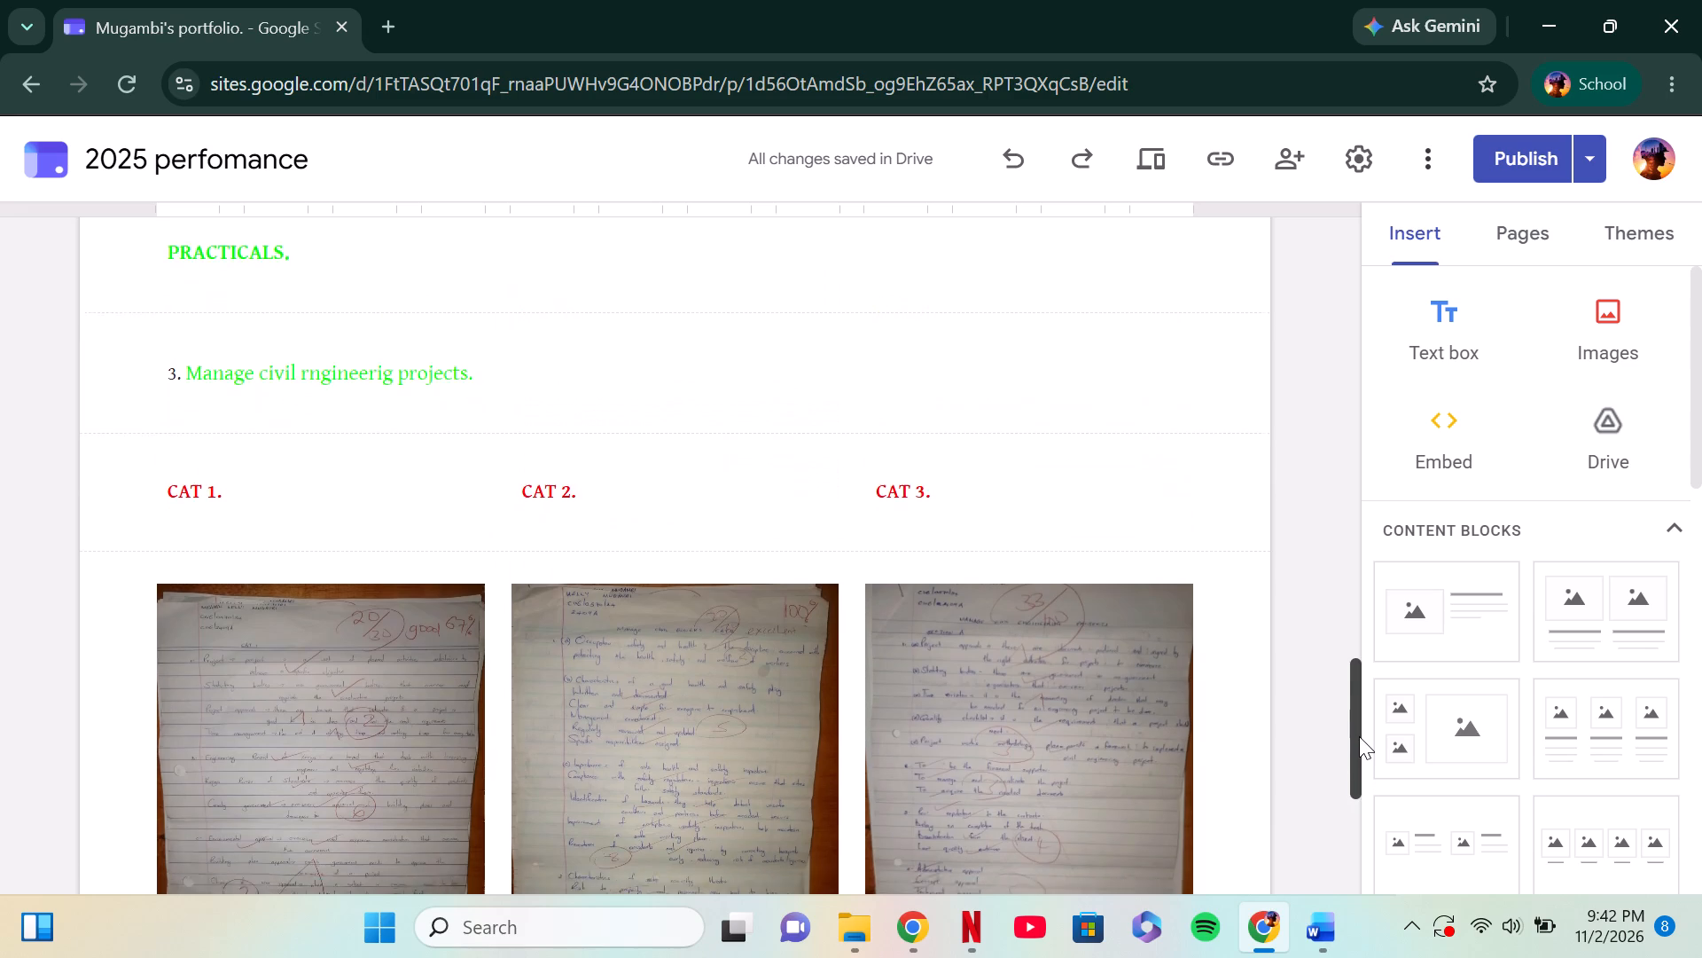
pyautogui.moveTo(1359, 736); pyautogui.dragTo(1358, 806)
pyautogui.click(1487, 318)
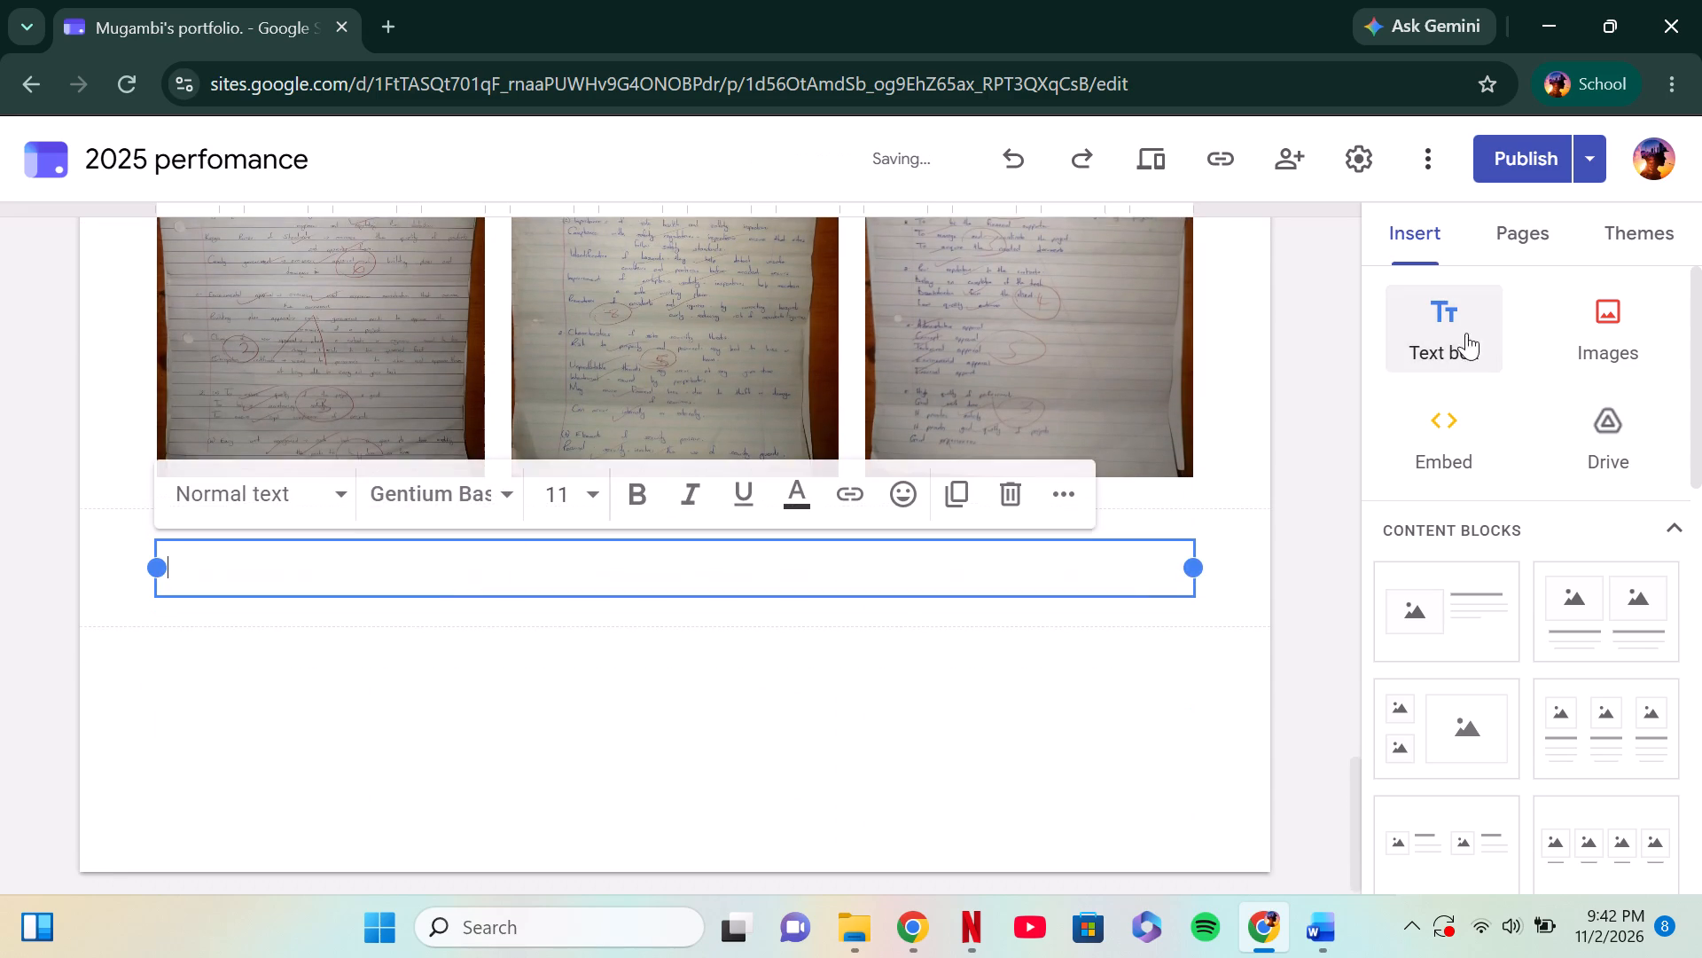
pyautogui.write('4.')
pyautogui.press('space')
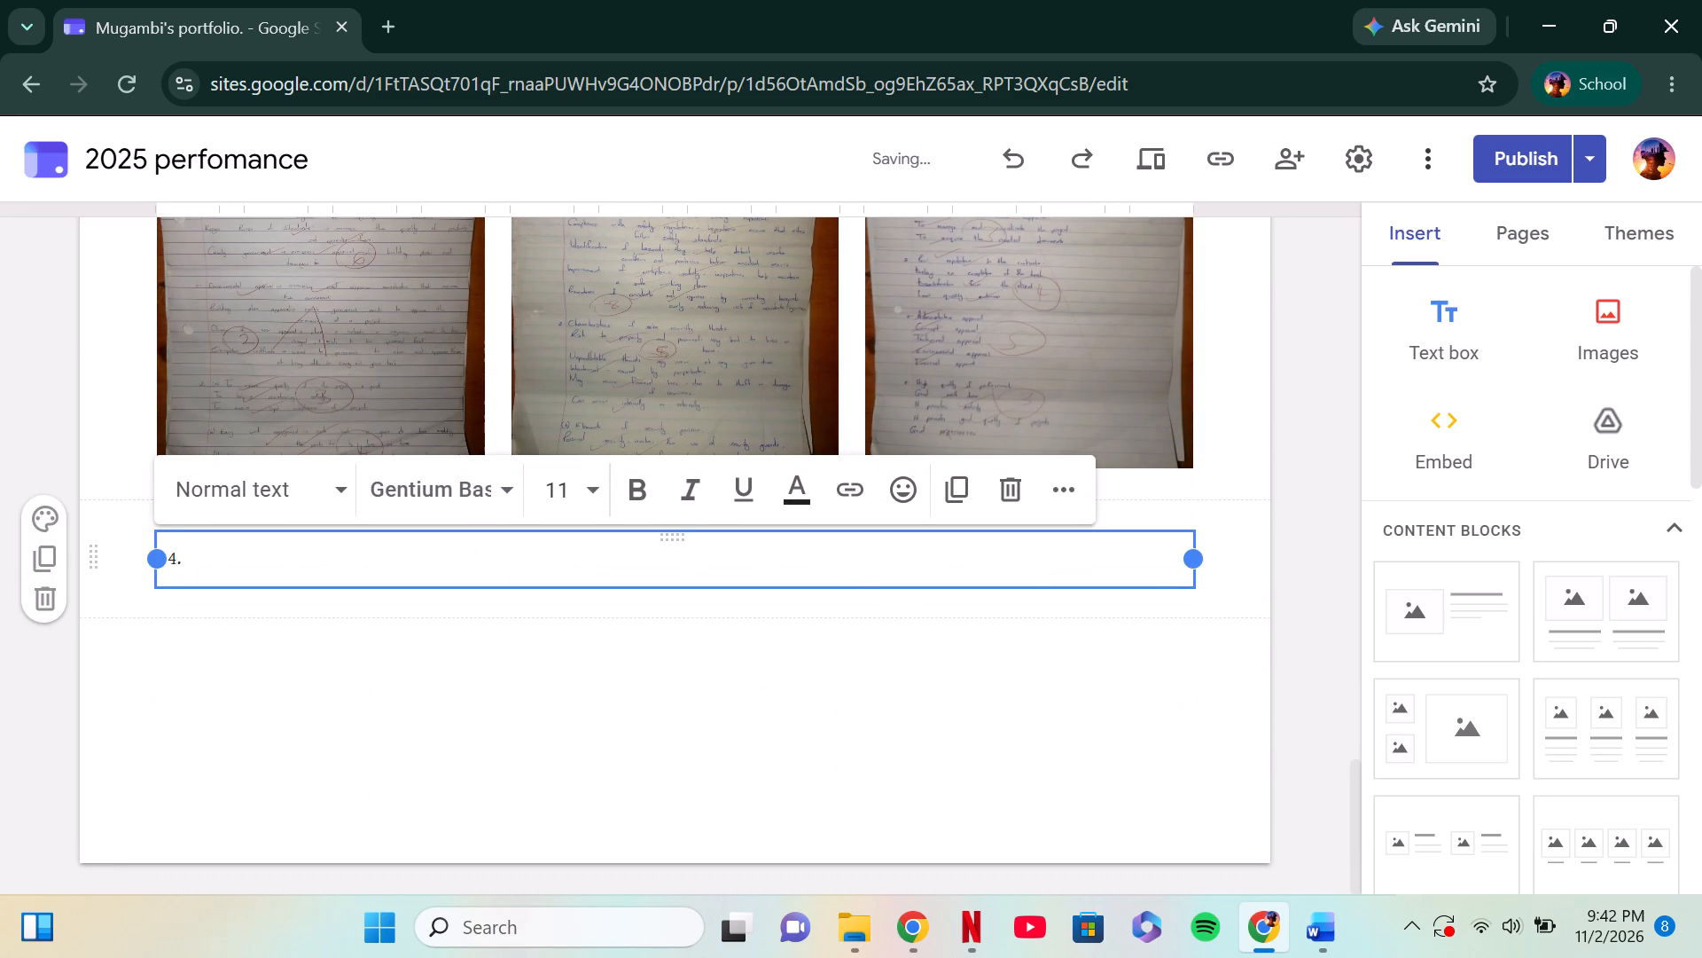
pyautogui.click(658, 512)
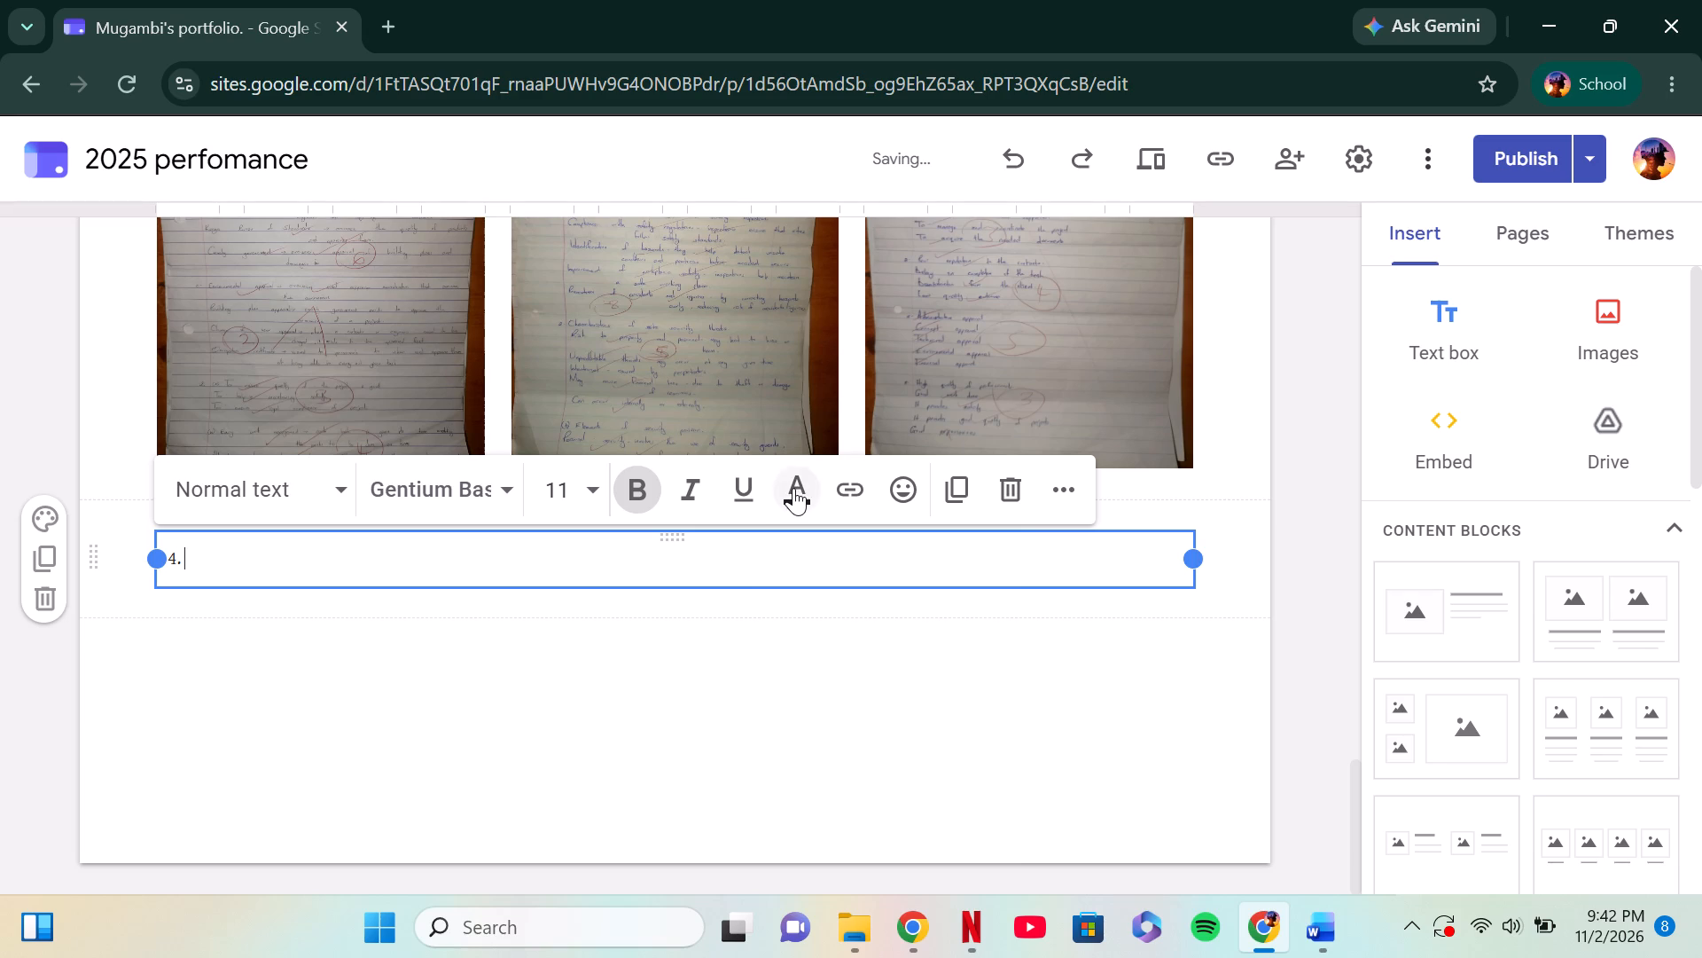
pyautogui.click(793, 488)
pyautogui.click(861, 584)
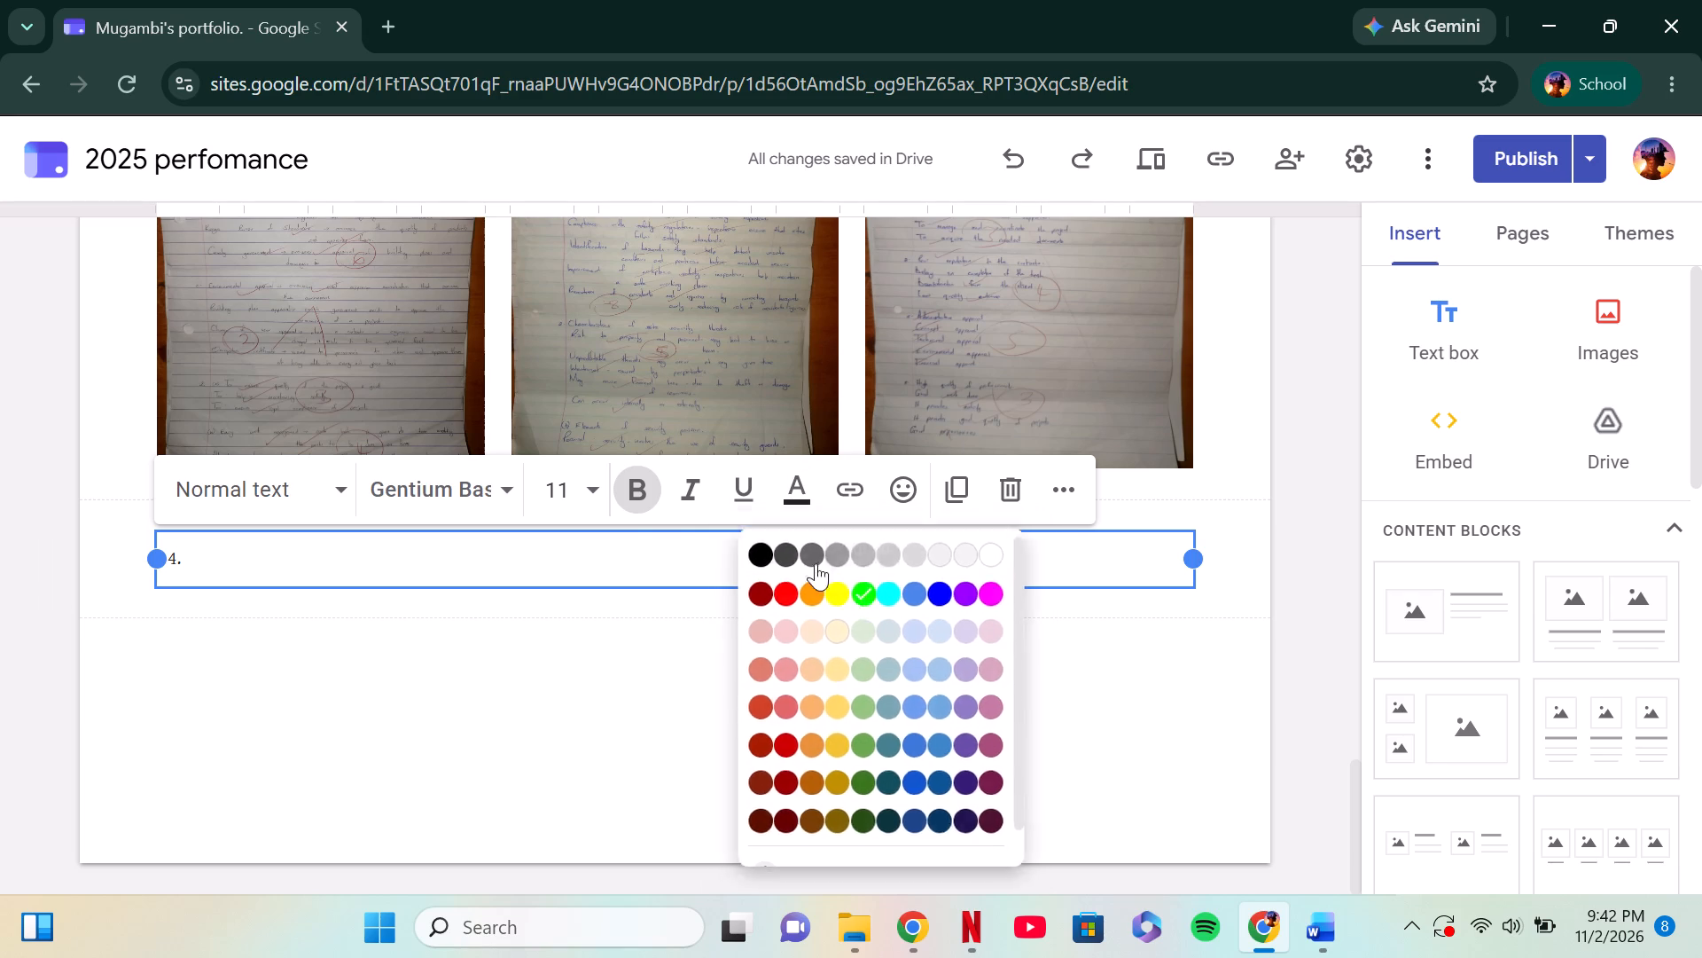
pyautogui.click(583, 482)
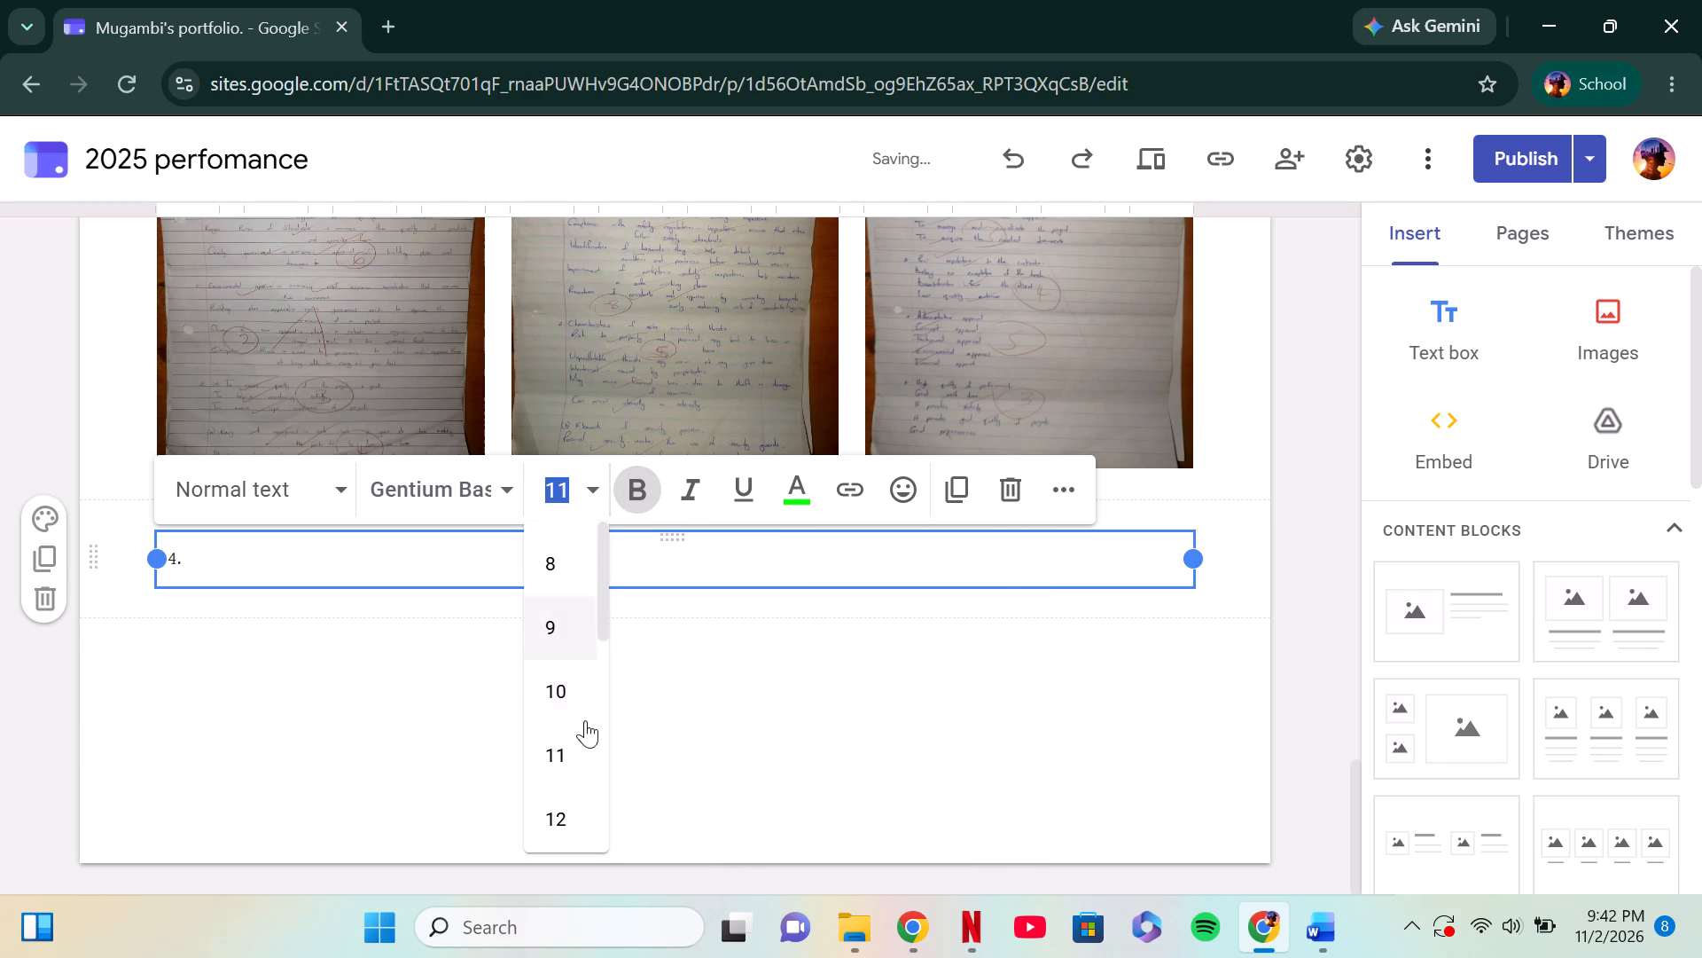
pyautogui.click(569, 816)
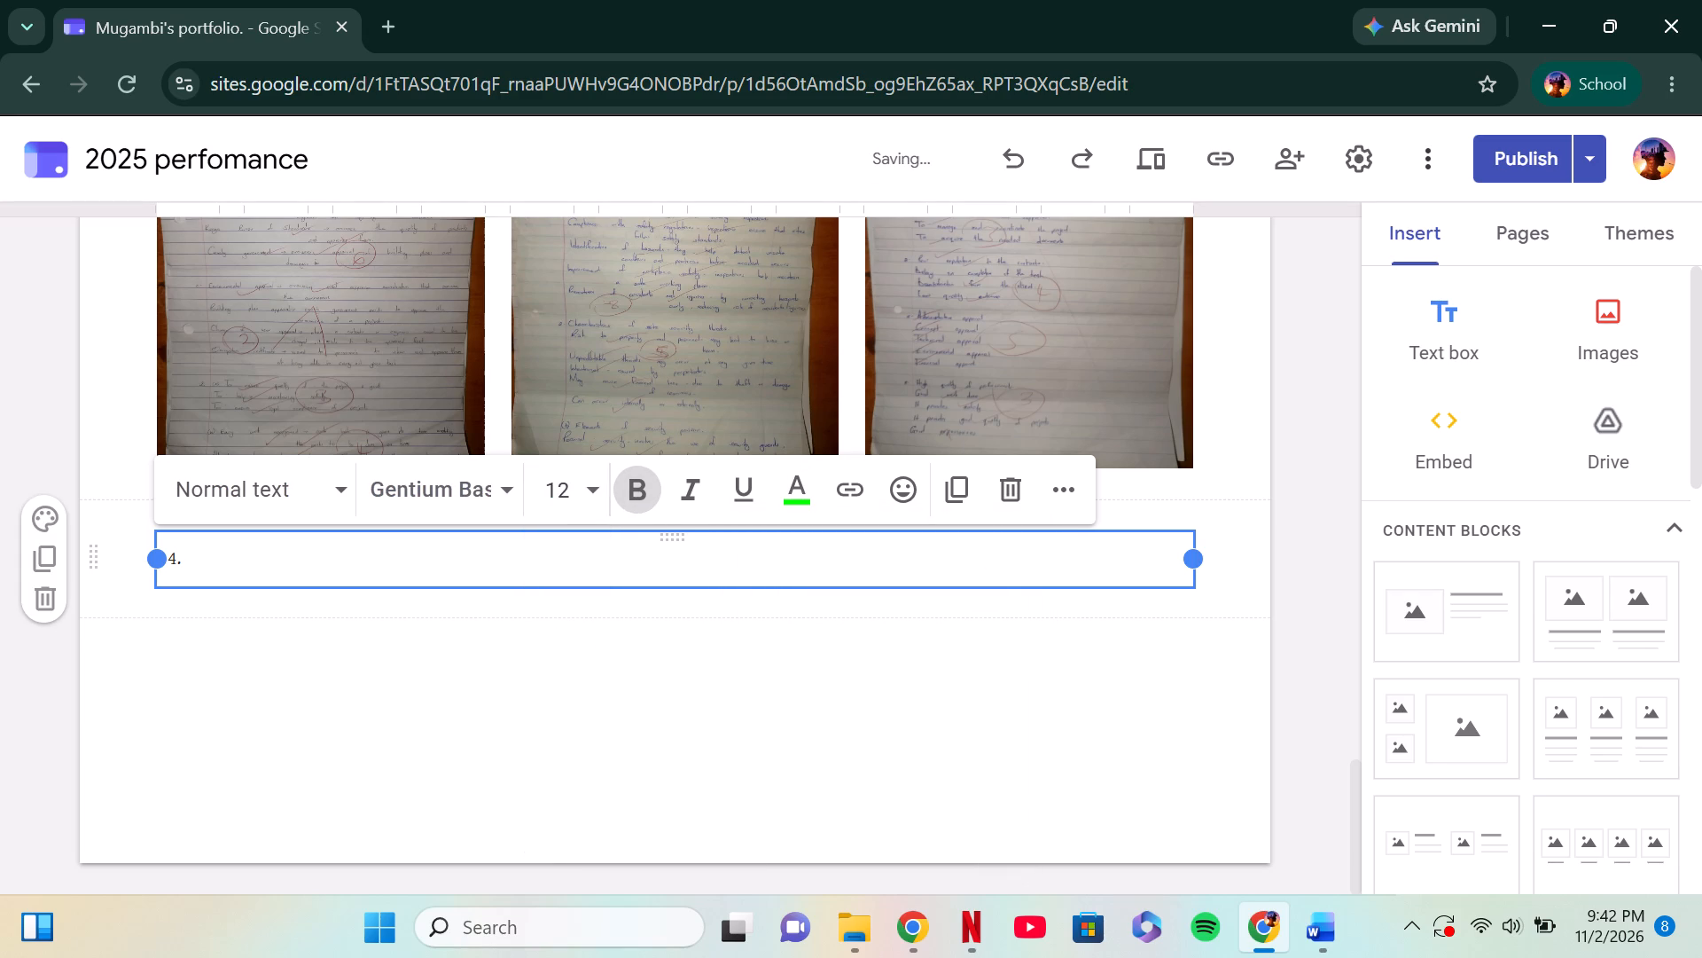
pyautogui.click(240, 549)
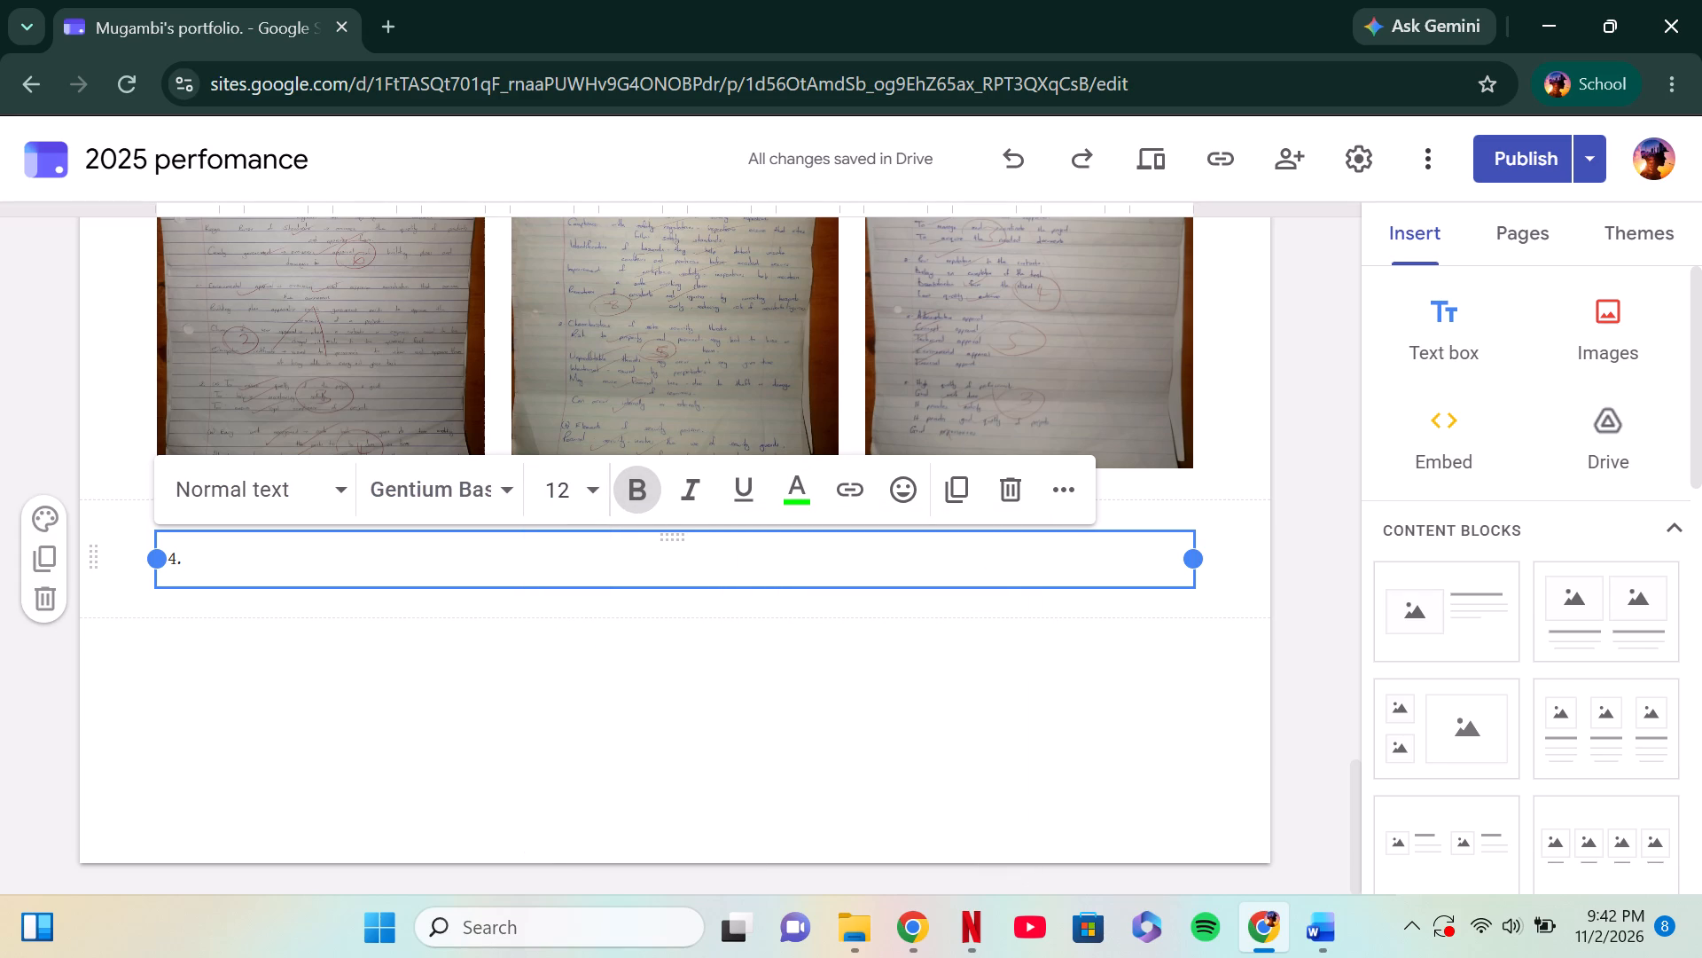
pyautogui.write('Design basic pavement')
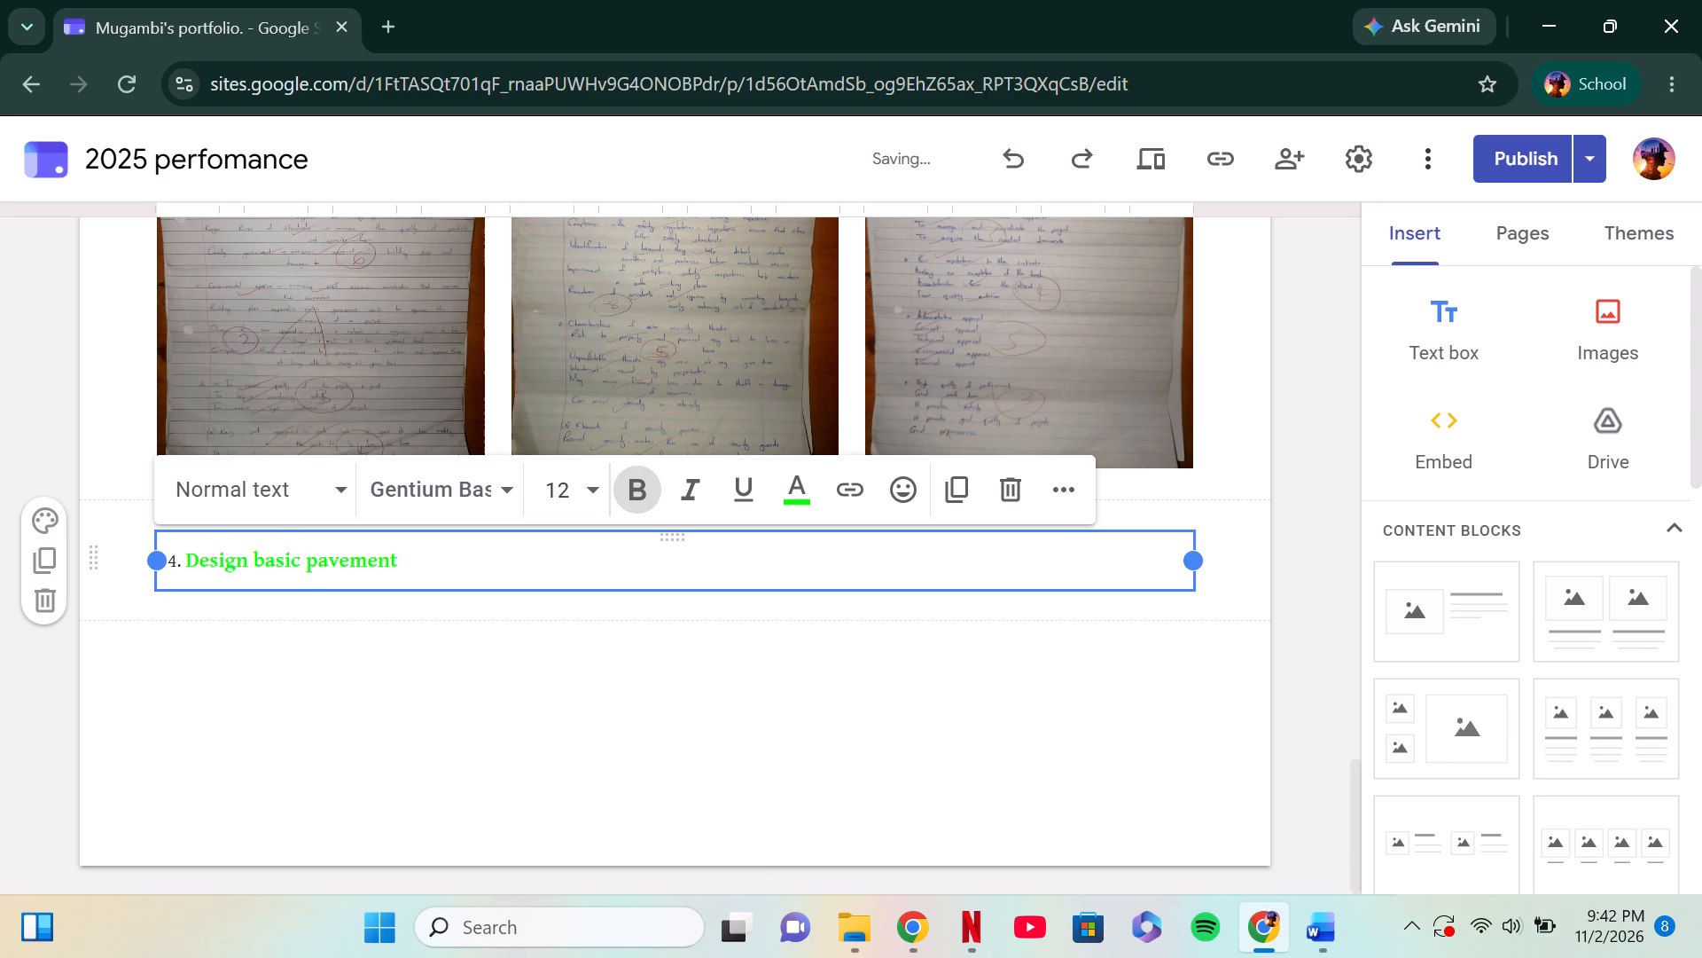
pyautogui.press('.')
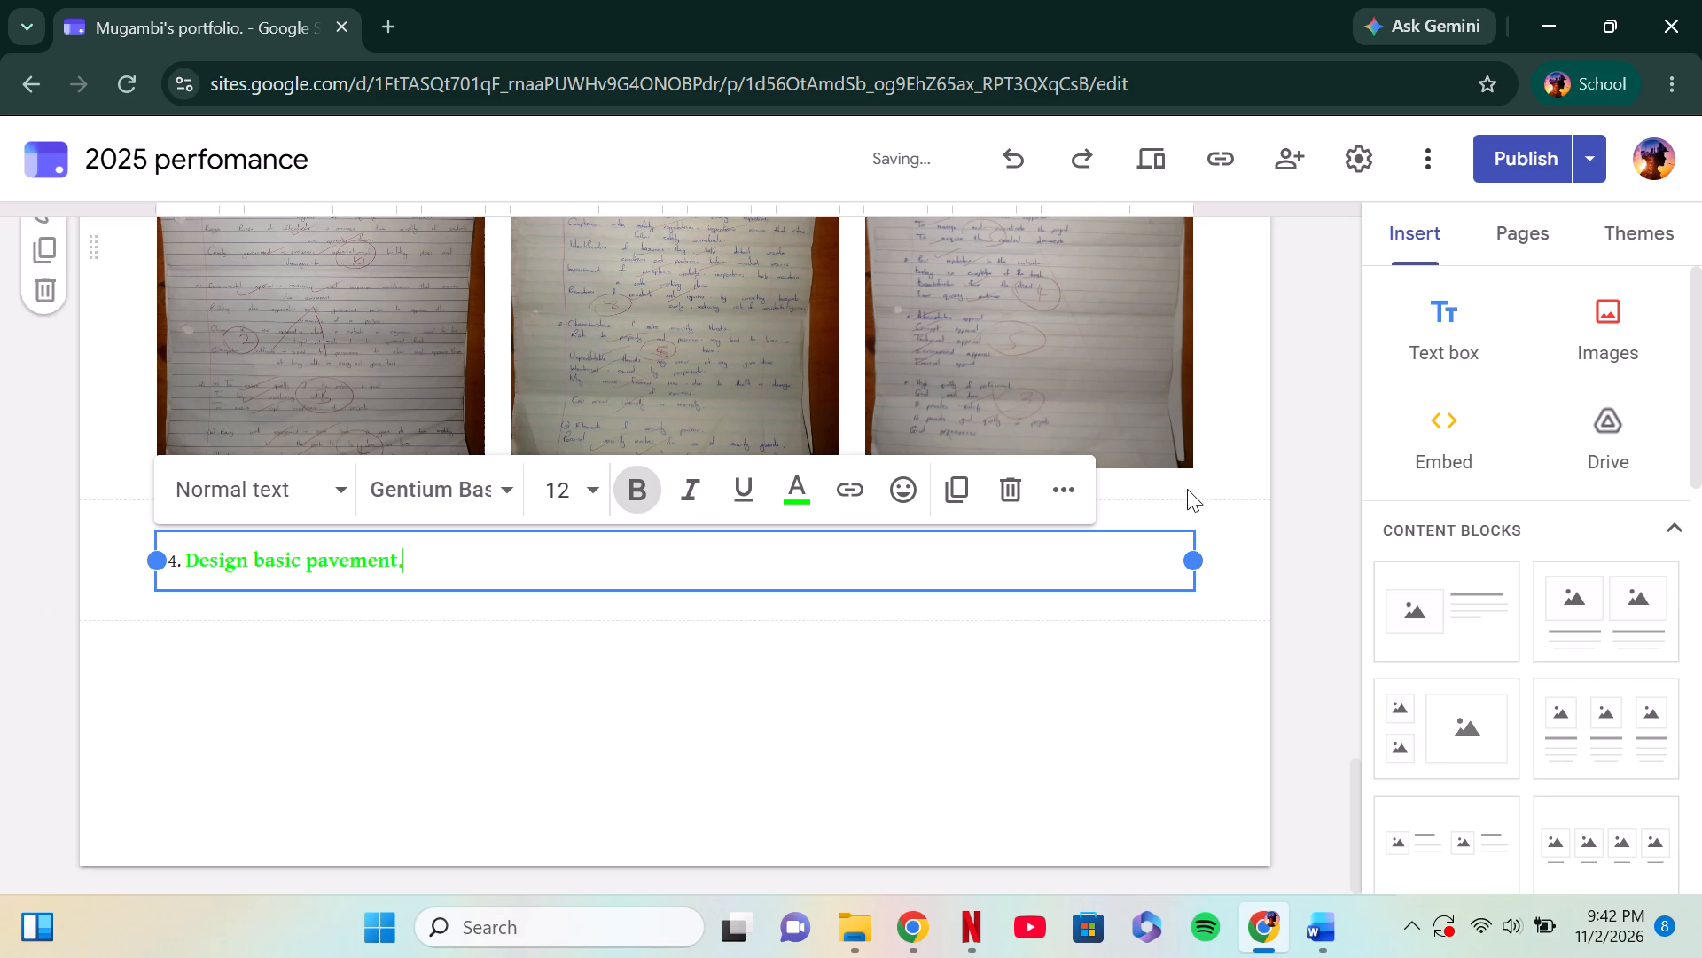
# Add a text box below the unit 4 heading reading "CAT 1." in bold red.
pyautogui.click(1478, 326)
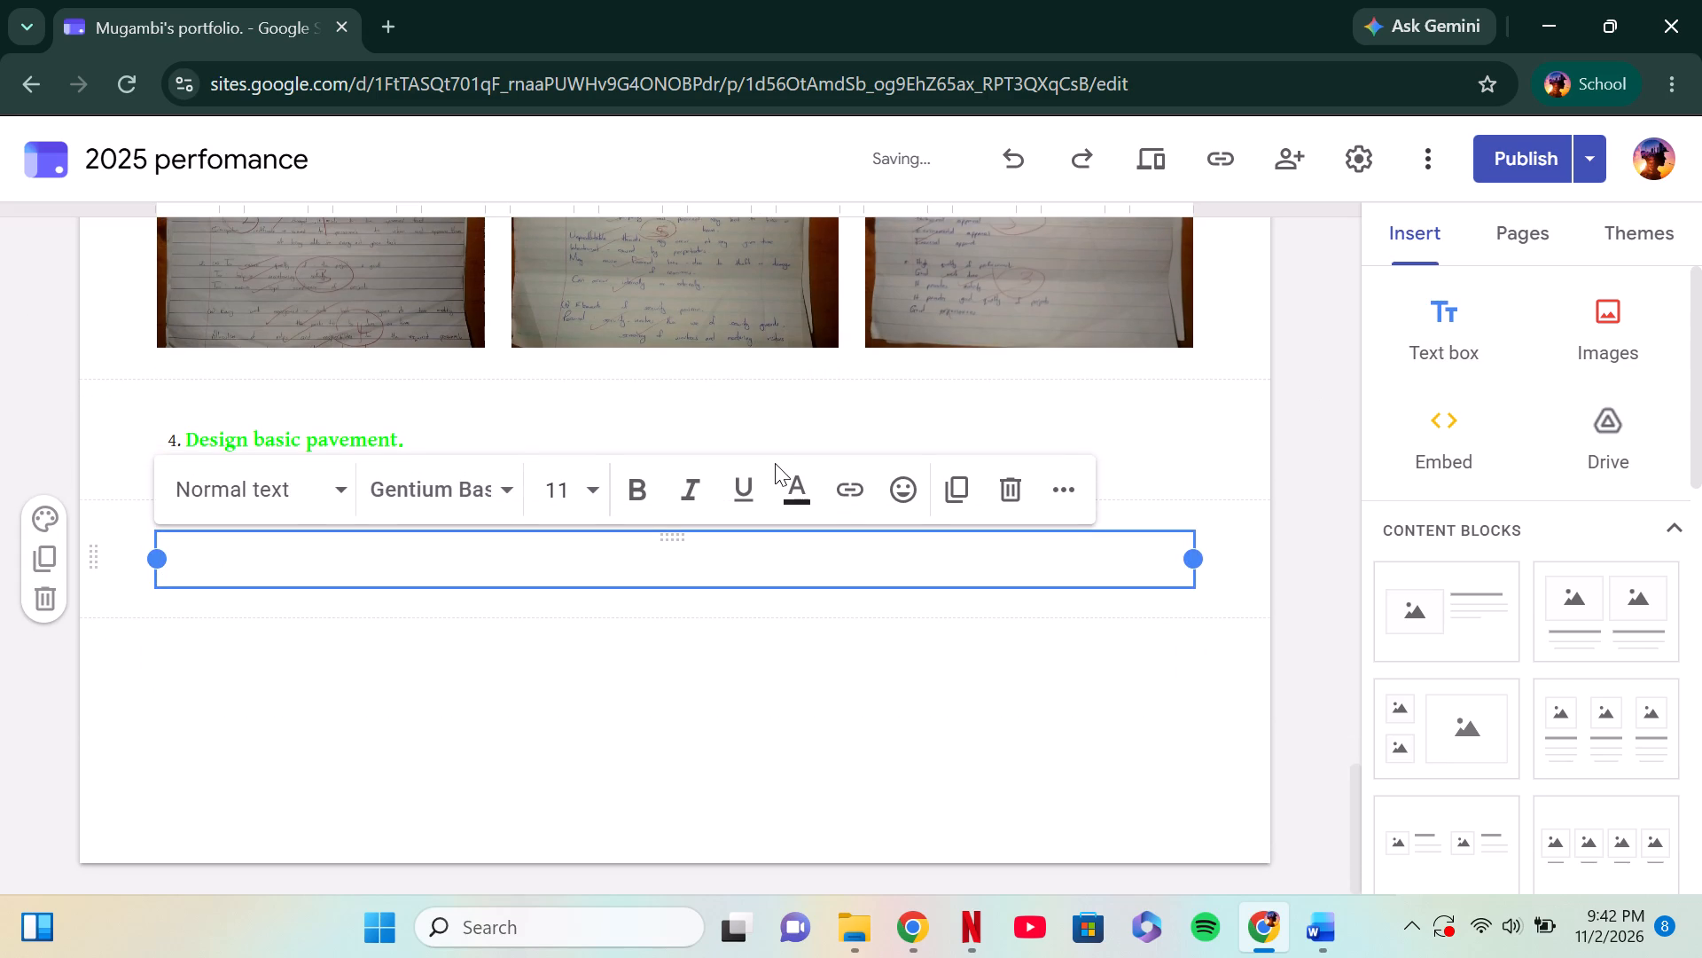
pyautogui.write('Ca')
pyautogui.press('BackSpace')
pyautogui.press('BackSpace')
pyautogui.moveTo(628, 471); pyautogui.dragTo(770, 490)
pyautogui.moveTo(770, 490); pyautogui.dragTo(780, 490)
pyautogui.click(780, 490)
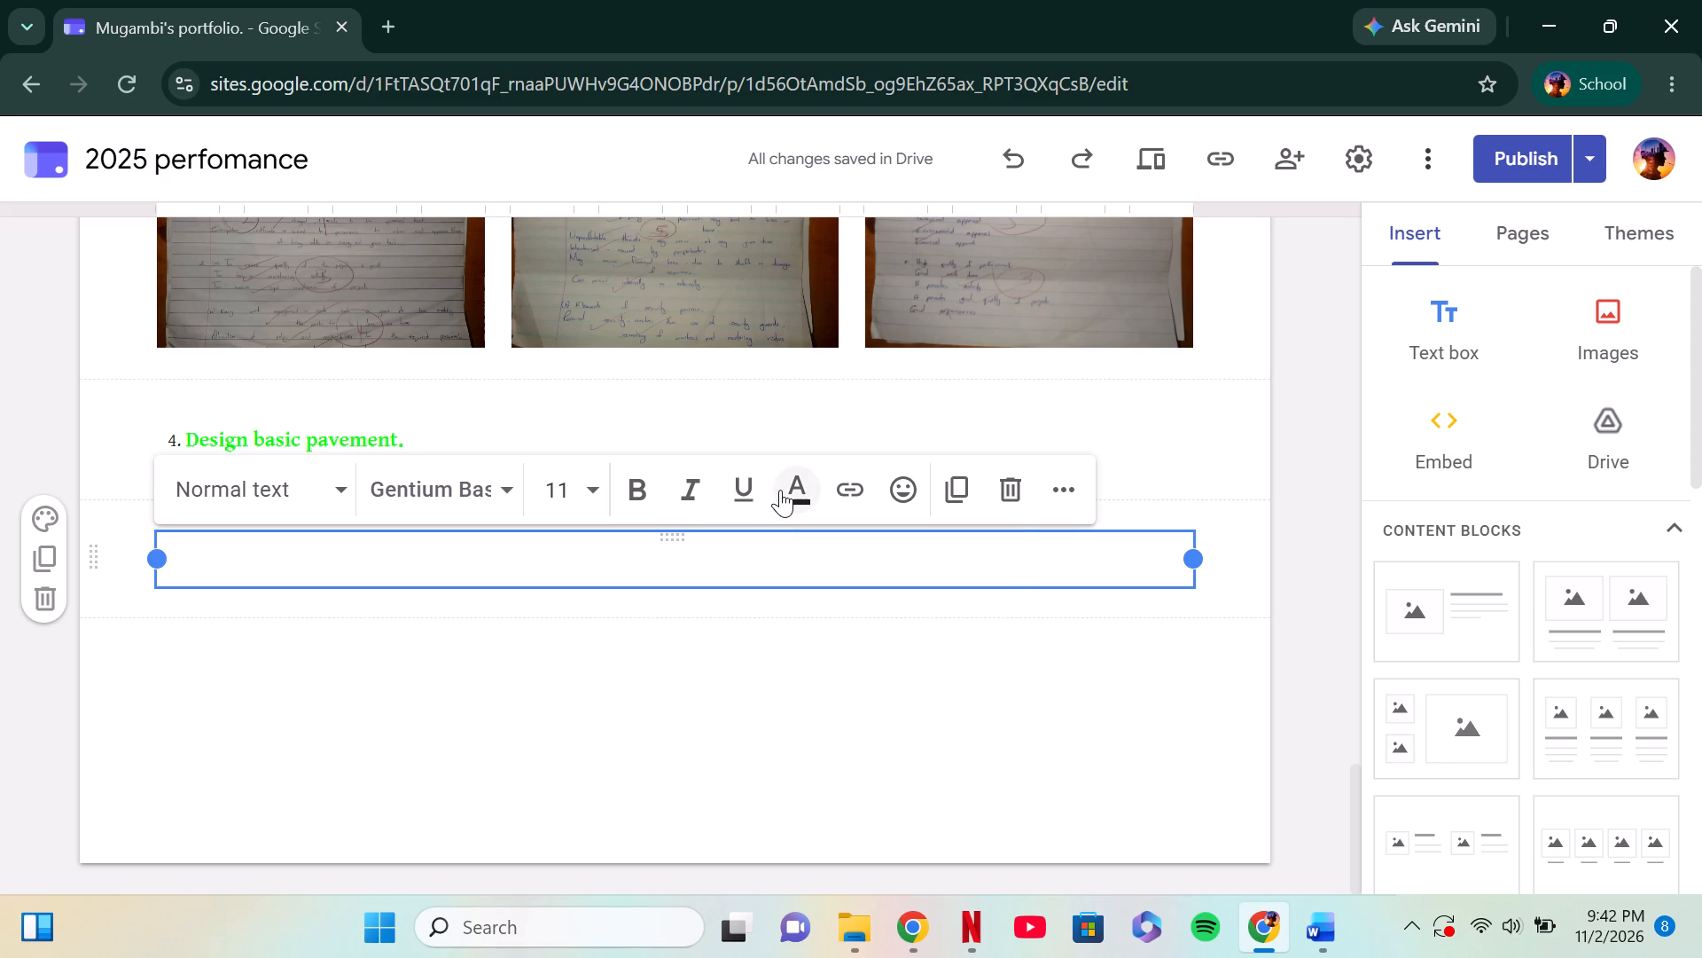
pyautogui.click(783, 577)
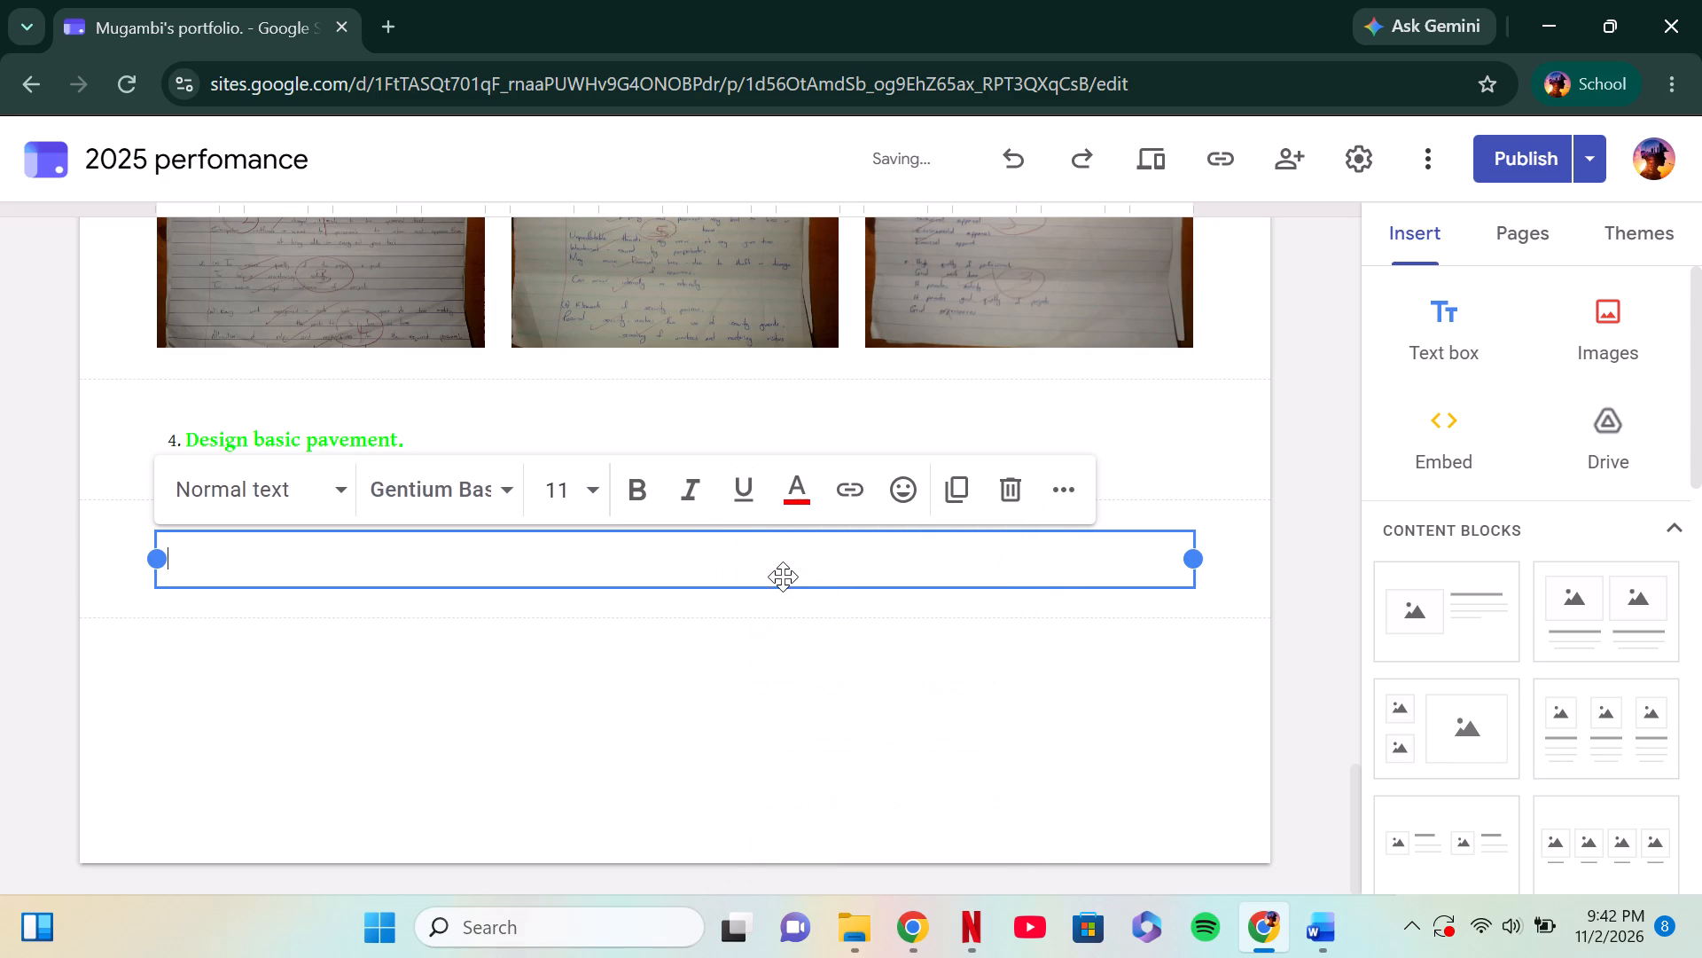
pyautogui.write('CA')
pyautogui.press('t')
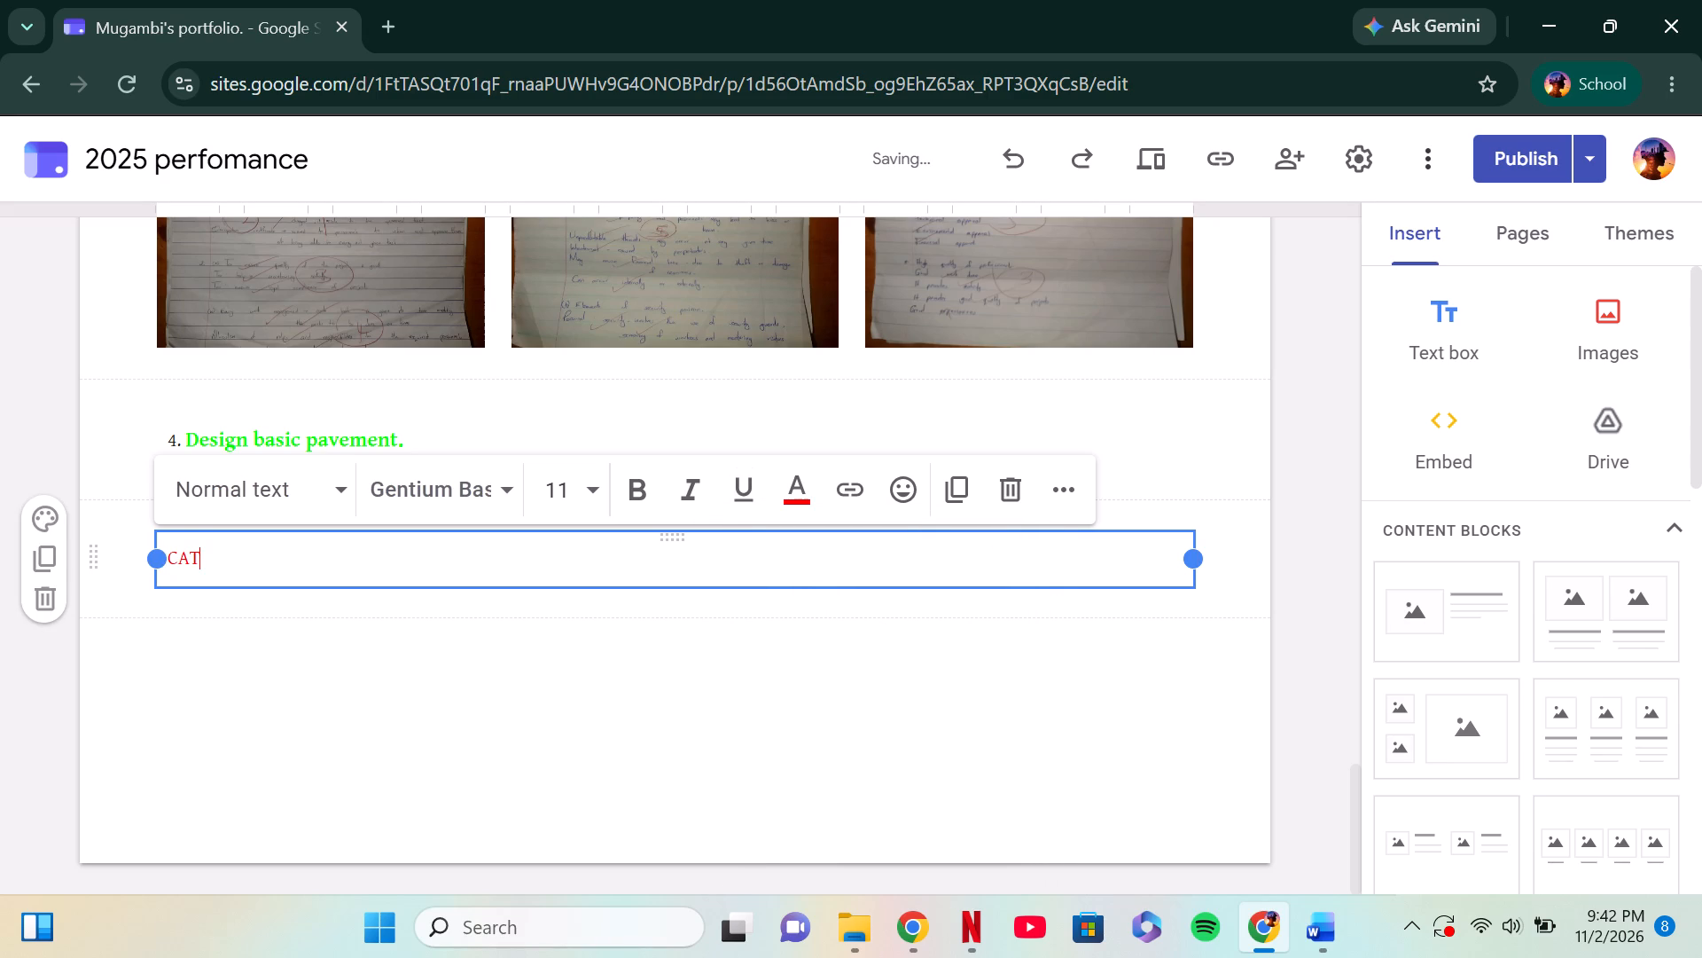
pyautogui.press('BackSpace')
pyautogui.press('BackSpace')
pyautogui.press('BackSpace')
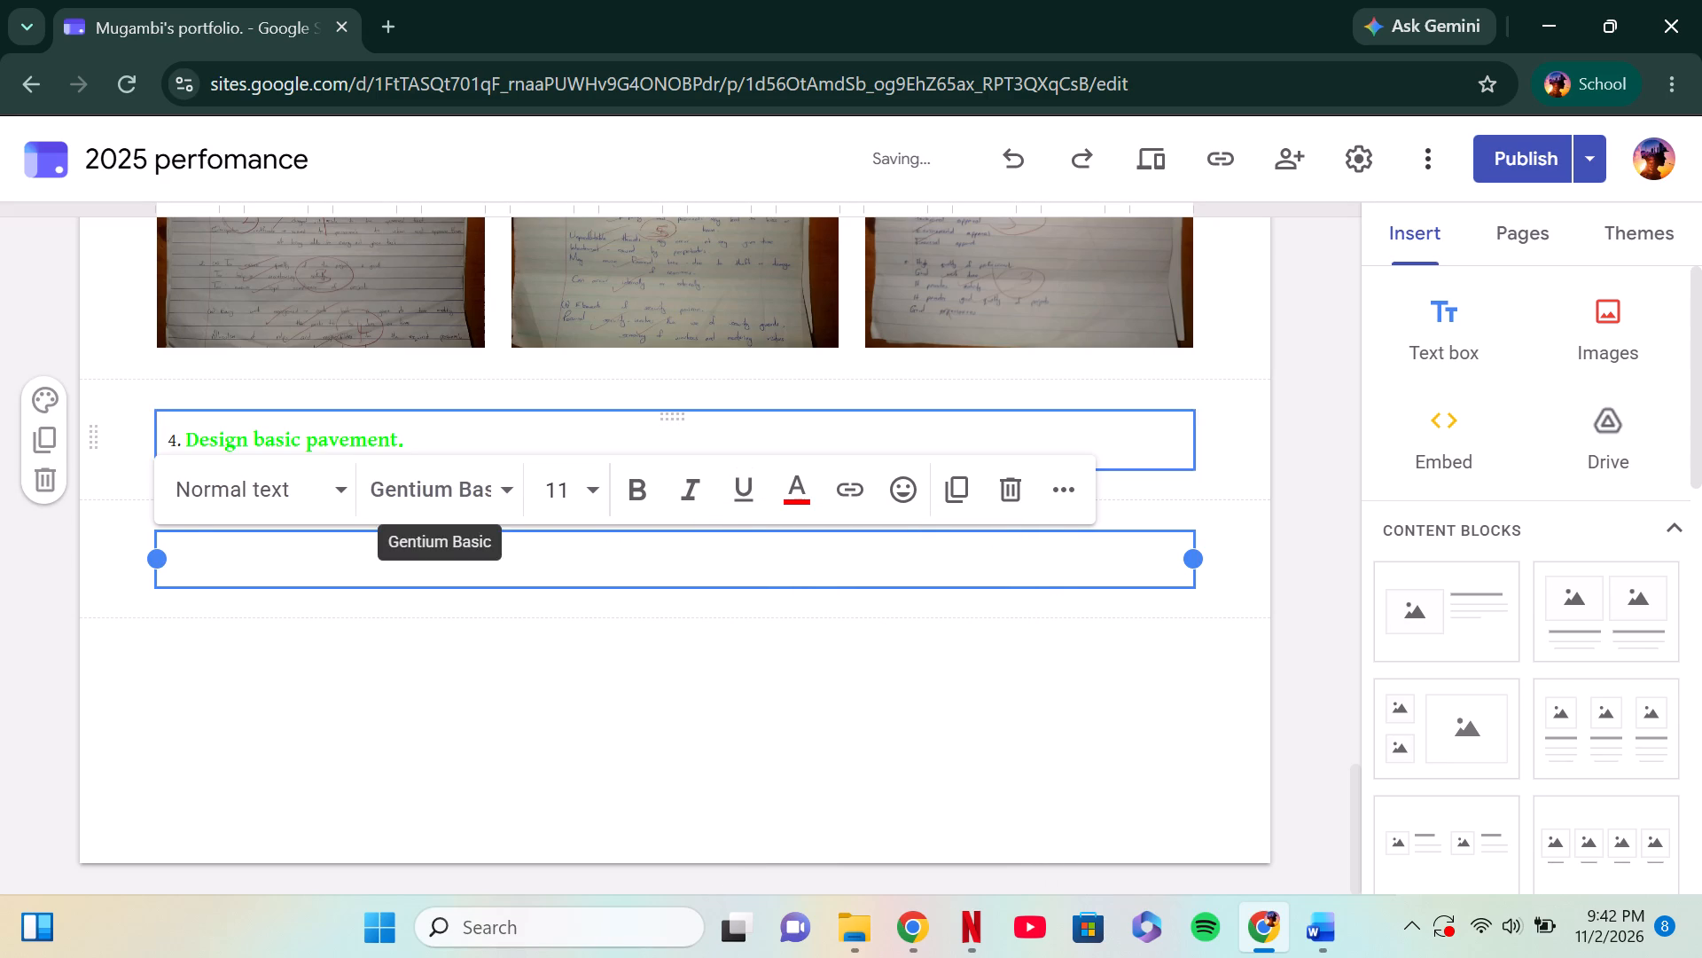
pyautogui.click(624, 486)
pyautogui.write('CAT 1')
pyautogui.press('.')
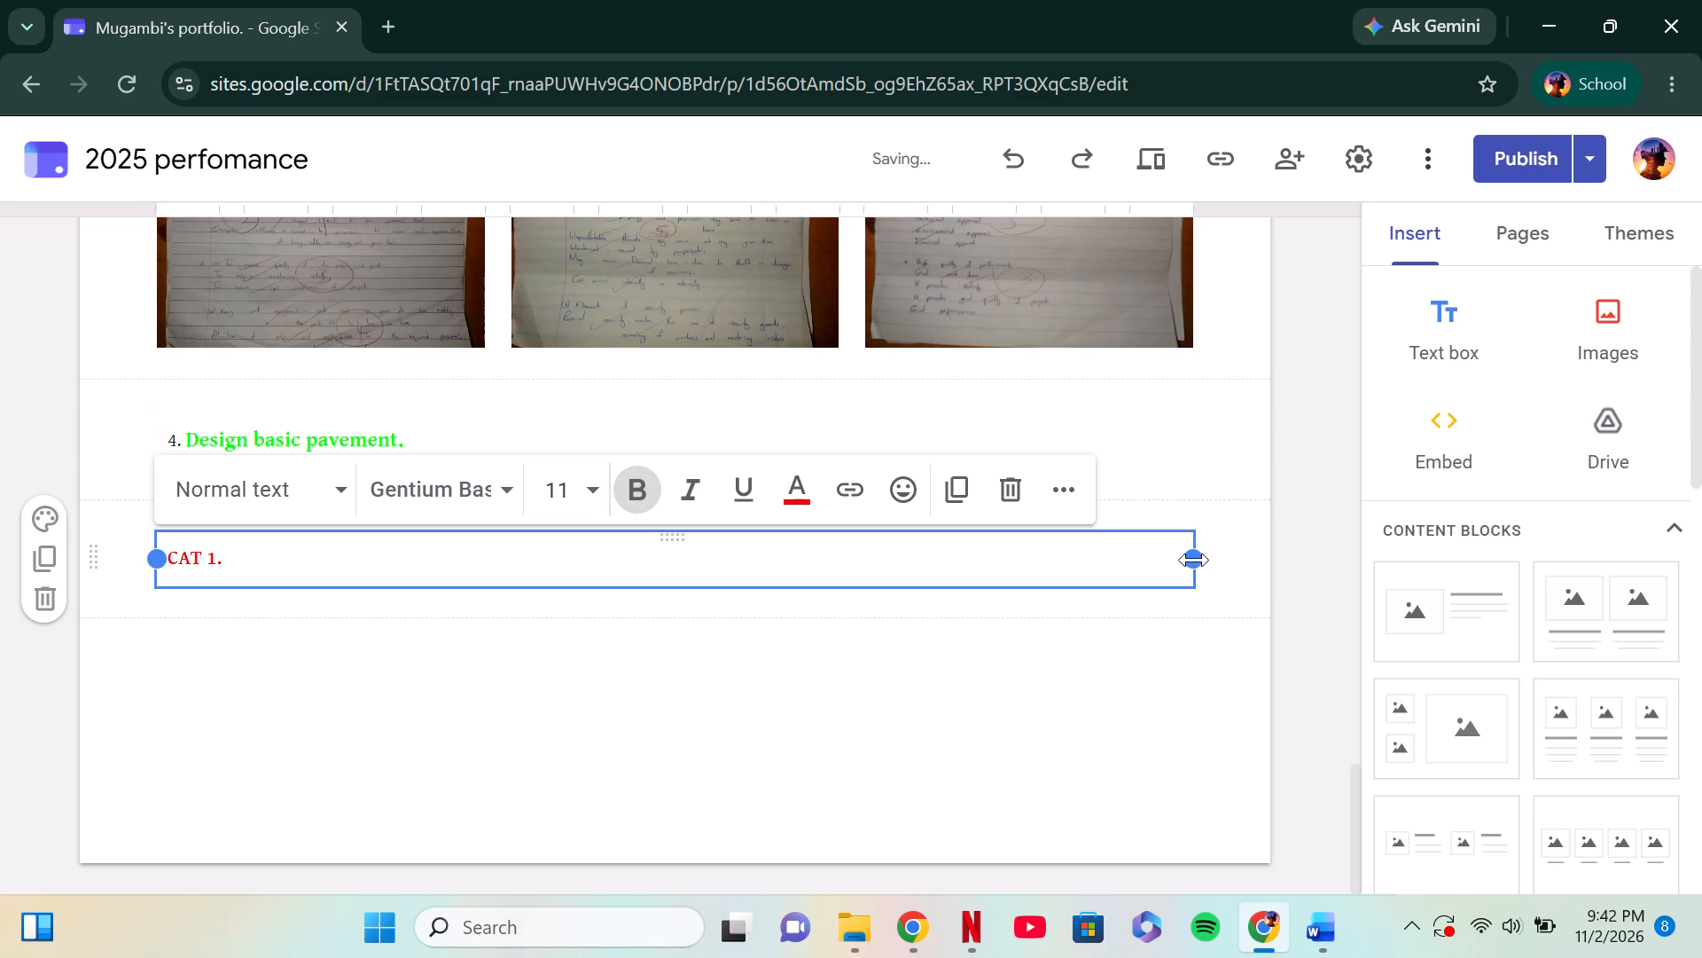
# Narrow the new CAT 1 text box to just wider than its label.
pyautogui.moveTo(1194, 560); pyautogui.dragTo(275, 607)
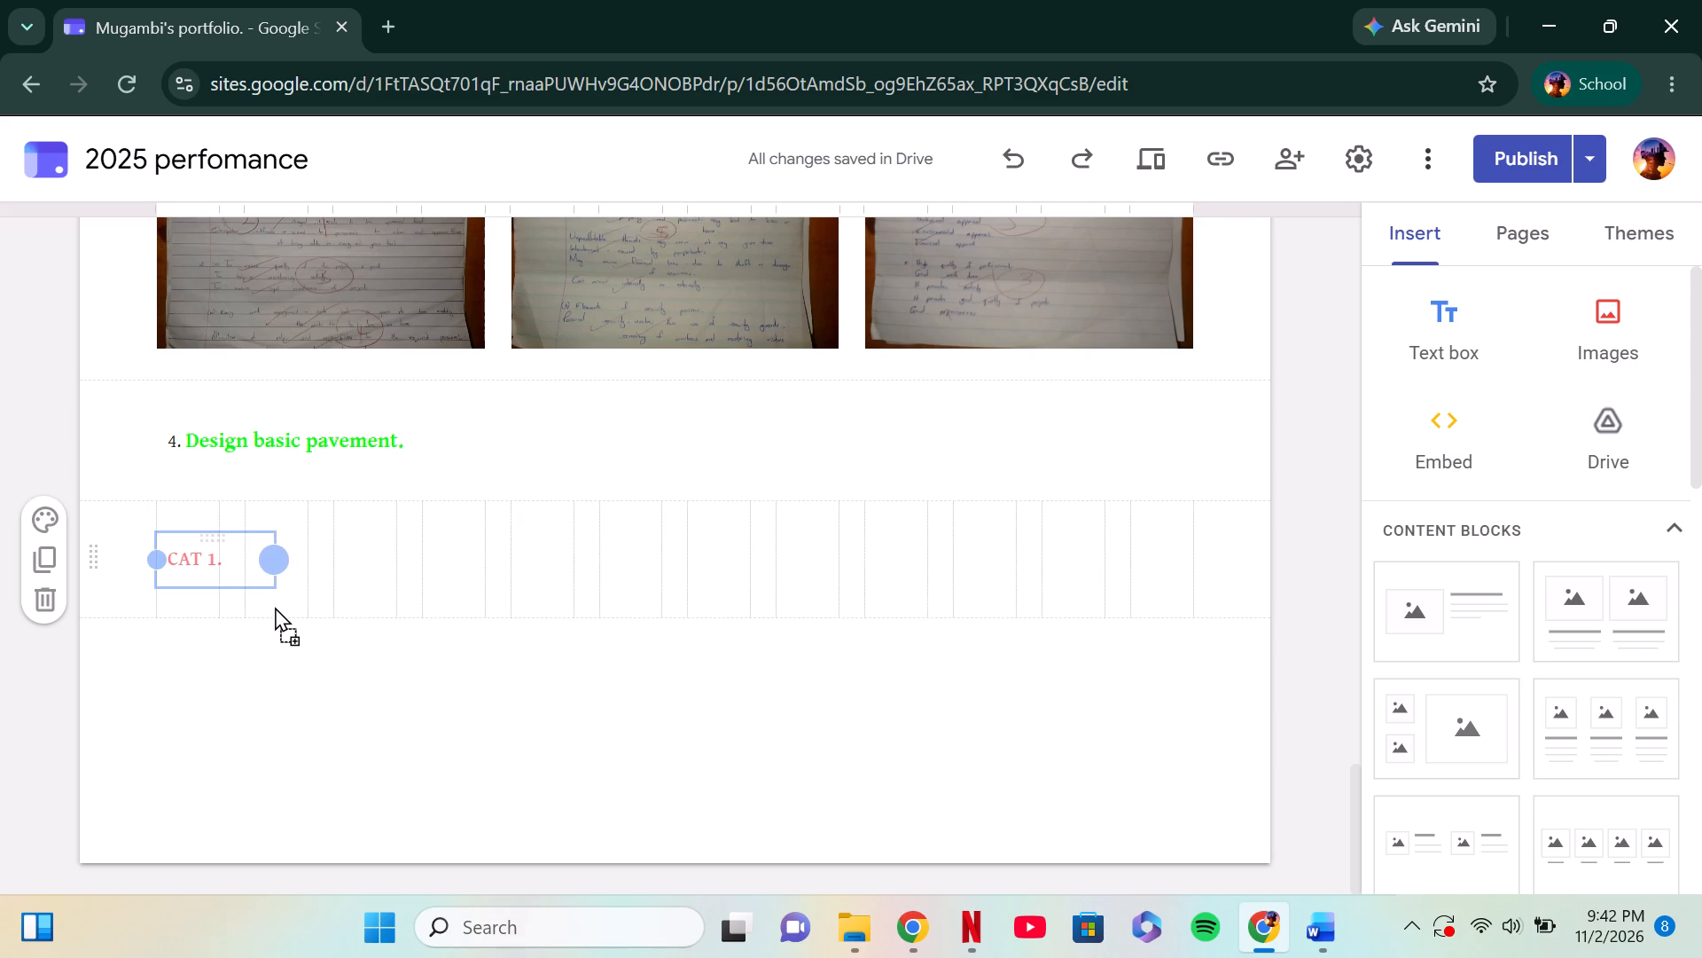
pyautogui.moveTo(275, 607); pyautogui.dragTo(297, 607)
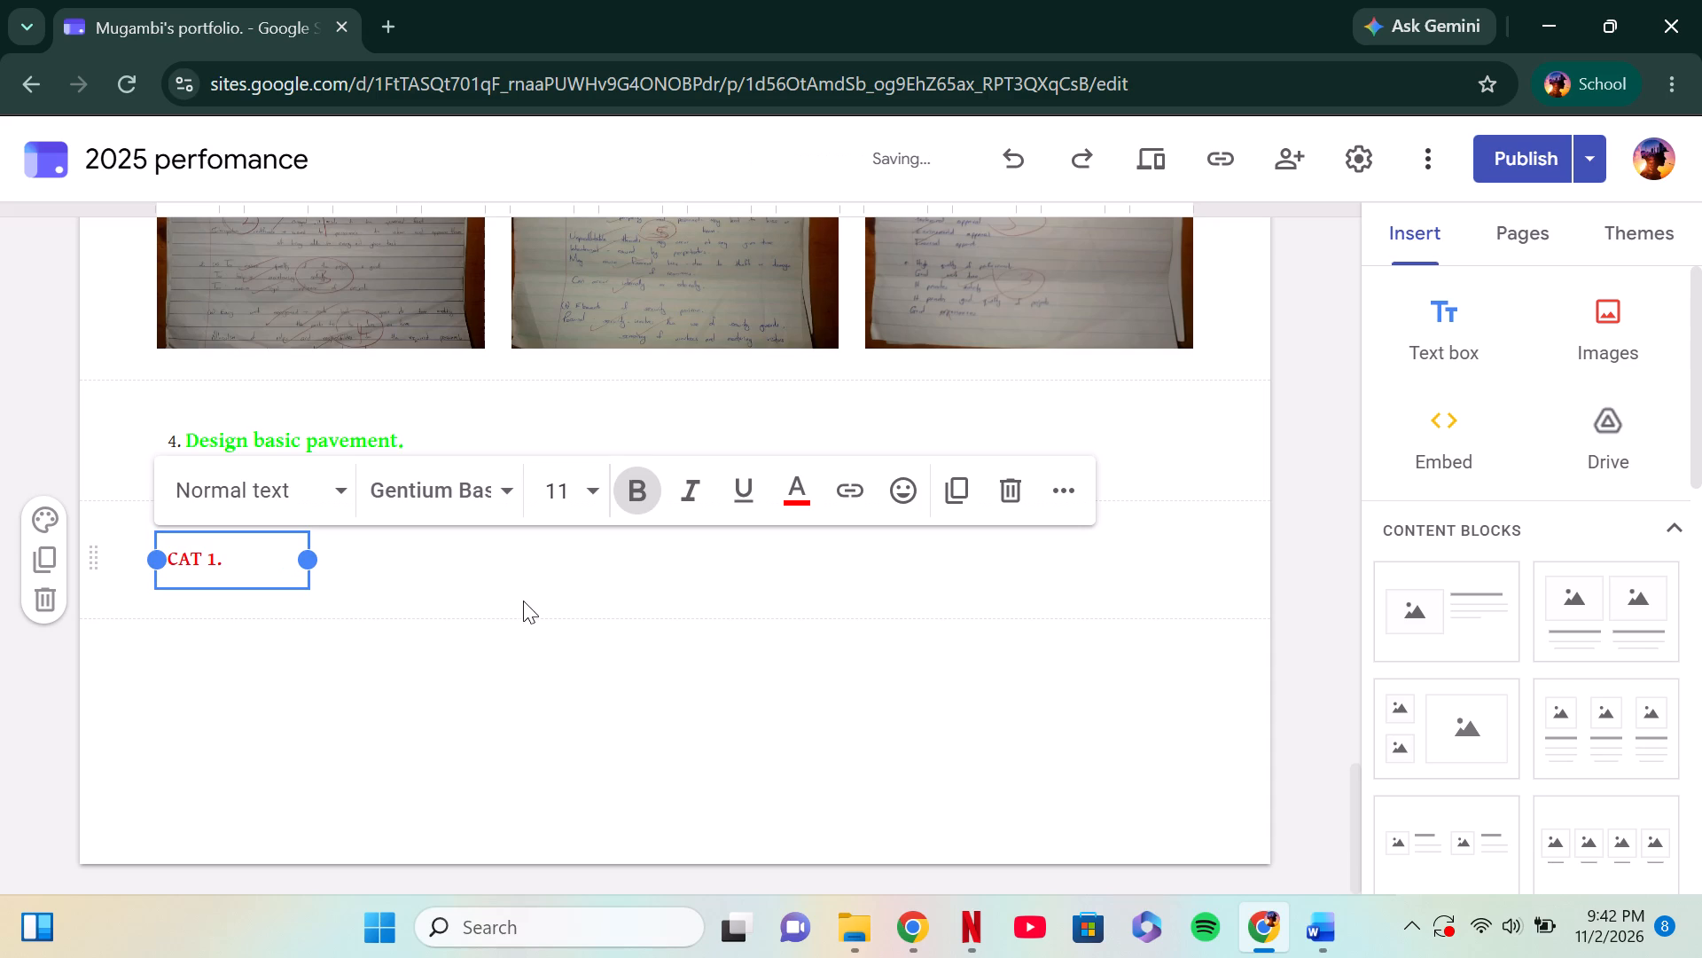
pyautogui.click(523, 601)
# Add a bold red text box reading "CAT 2," below CAT 1 and narrow it to the CAT 1 box's width.
pyautogui.click(1489, 333)
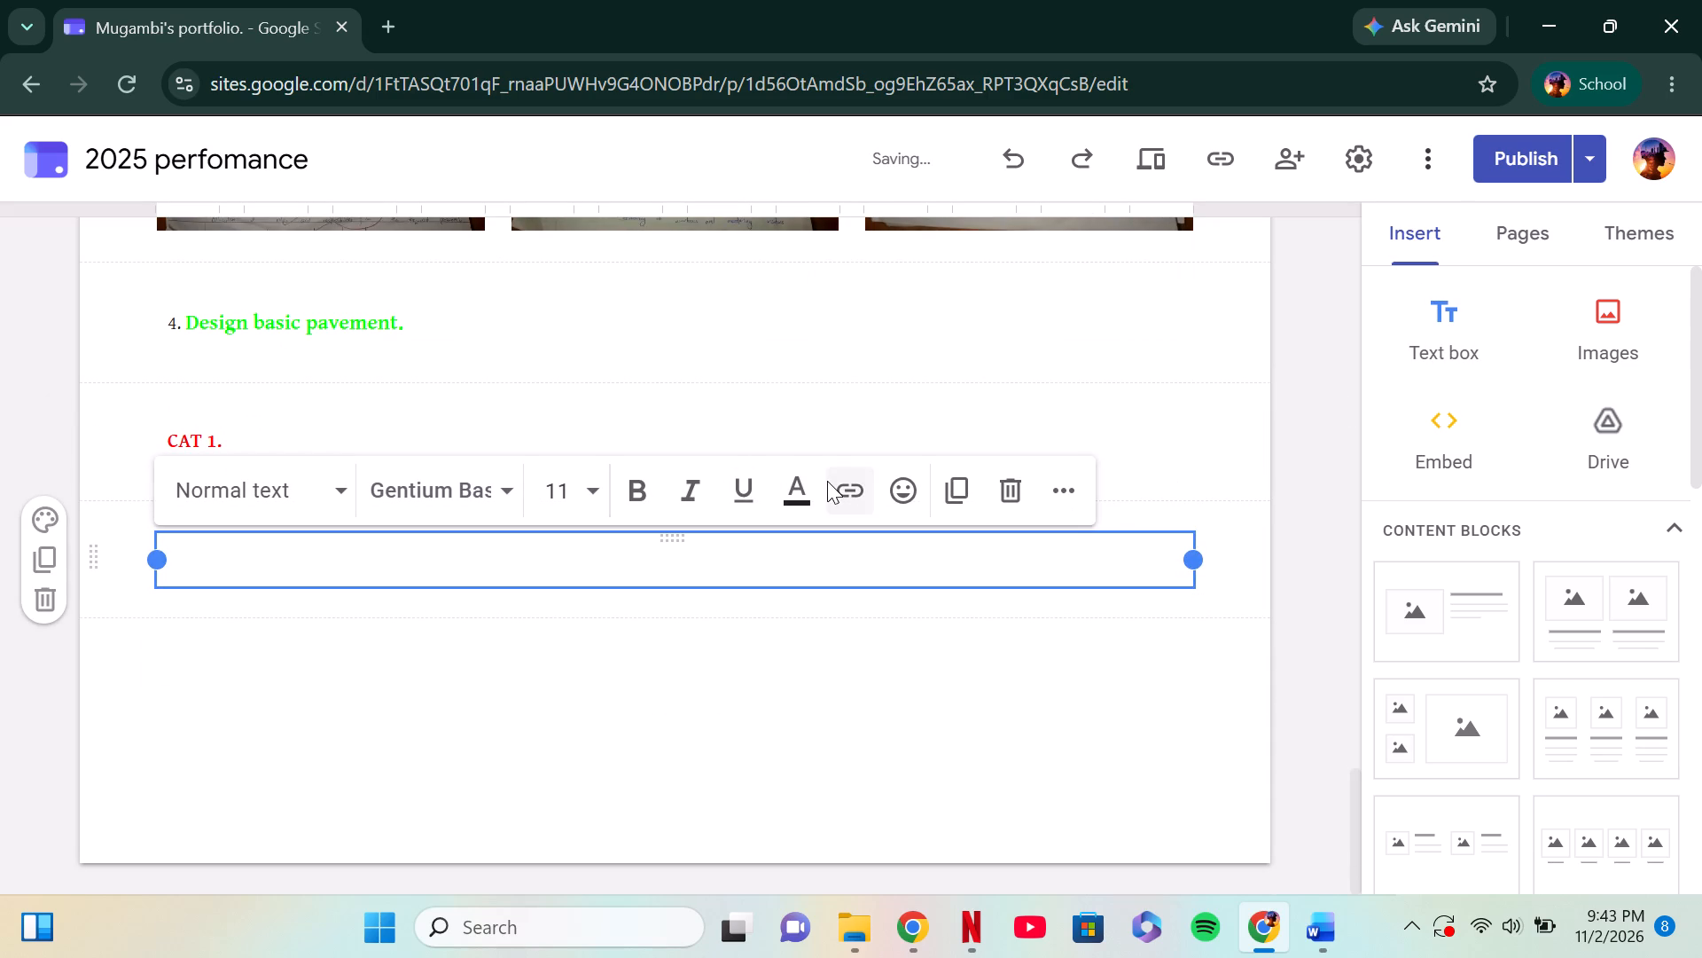
pyautogui.click(817, 483)
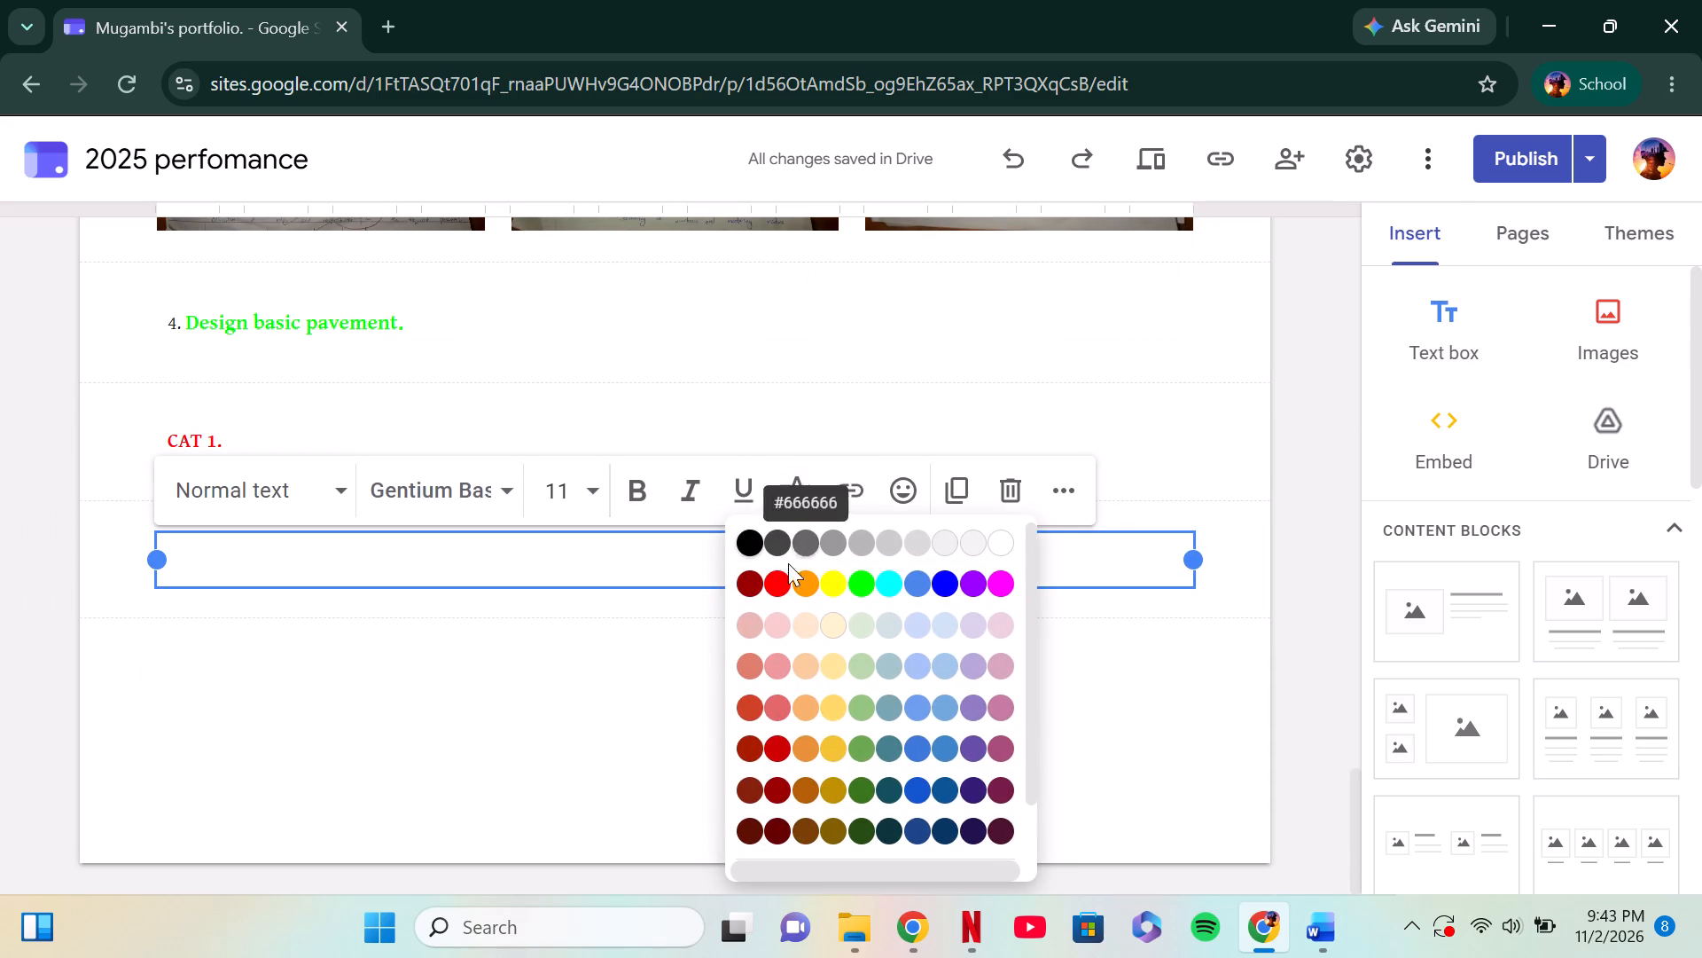
pyautogui.click(777, 585)
pyautogui.click(635, 488)
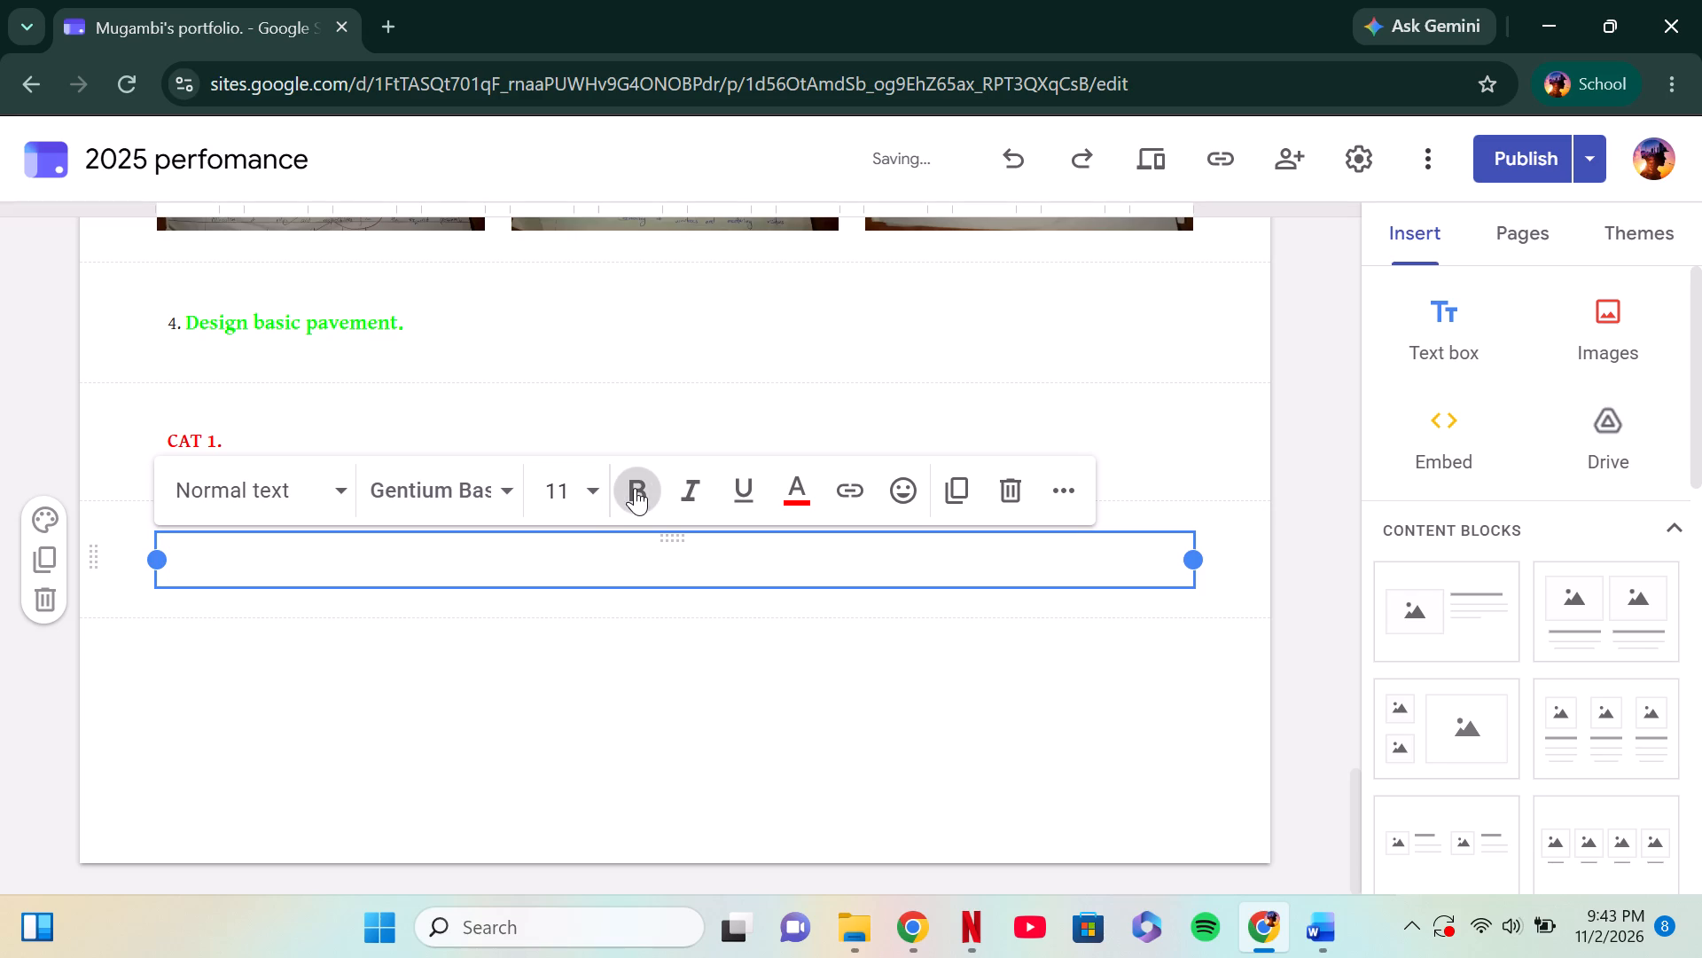
pyautogui.write('CAT 2')
pyautogui.press(',')
pyautogui.moveTo(1192, 552); pyautogui.dragTo(297, 654)
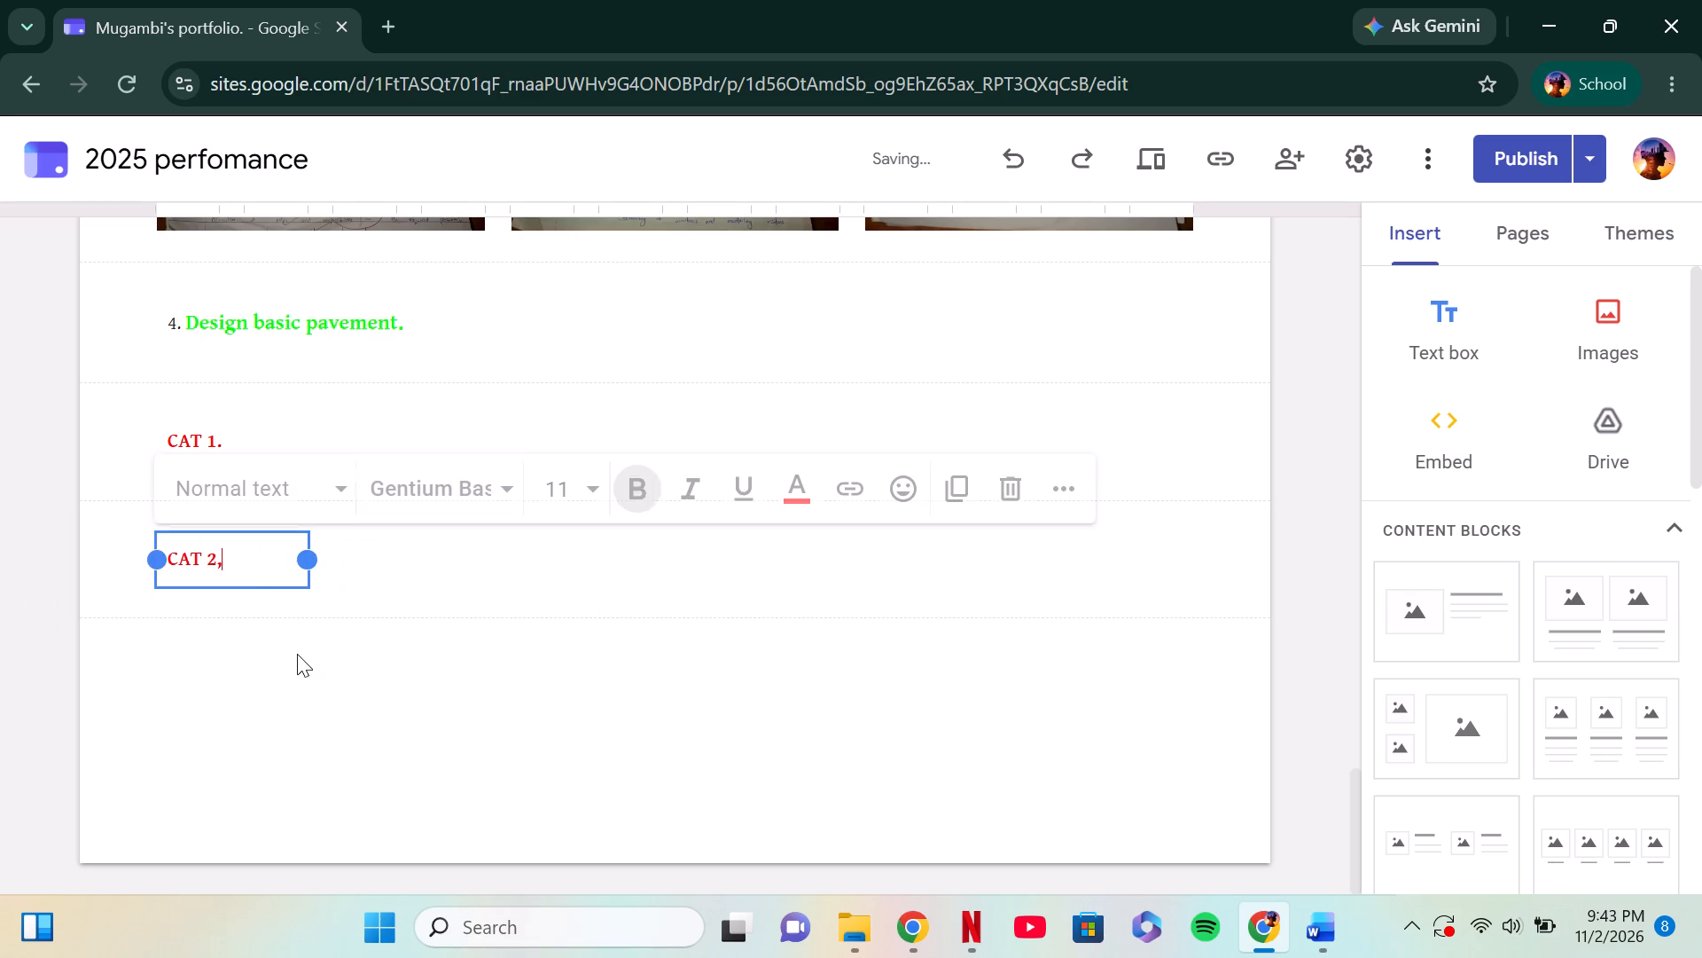
# Replace the comma after CAT 2 with a period.
pyautogui.click(245, 519)
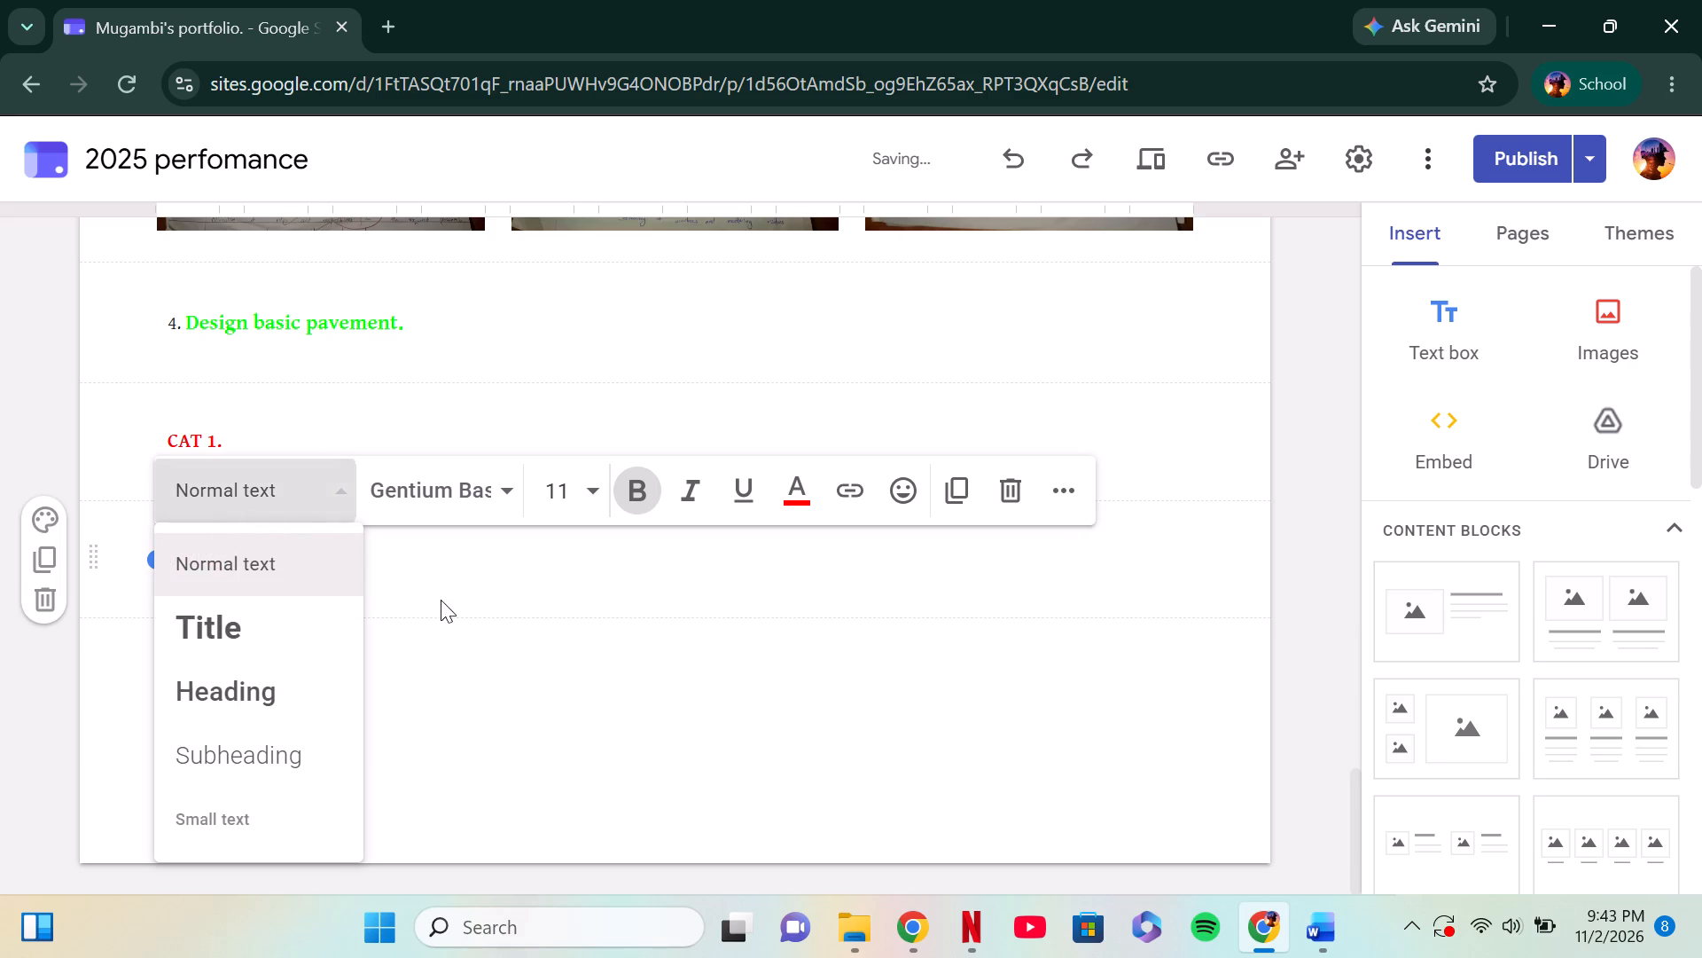
pyautogui.click(449, 608)
pyautogui.click(265, 579)
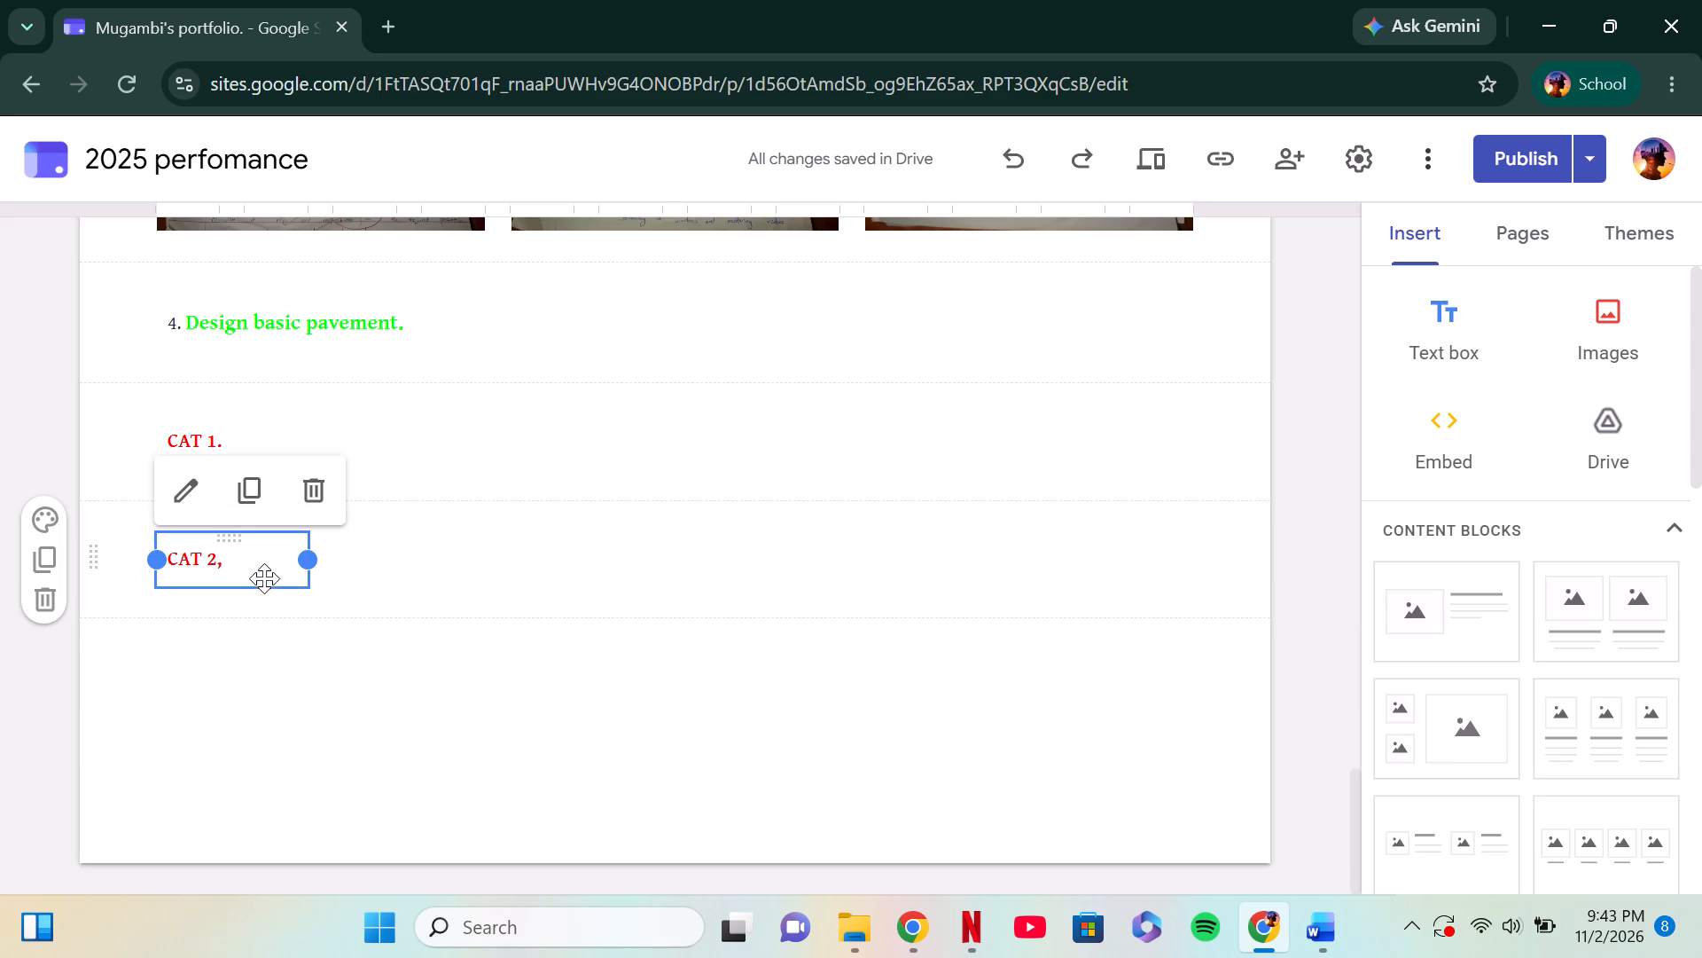
pyautogui.click(233, 561)
pyautogui.press('BackSpace')
pyautogui.press('.')
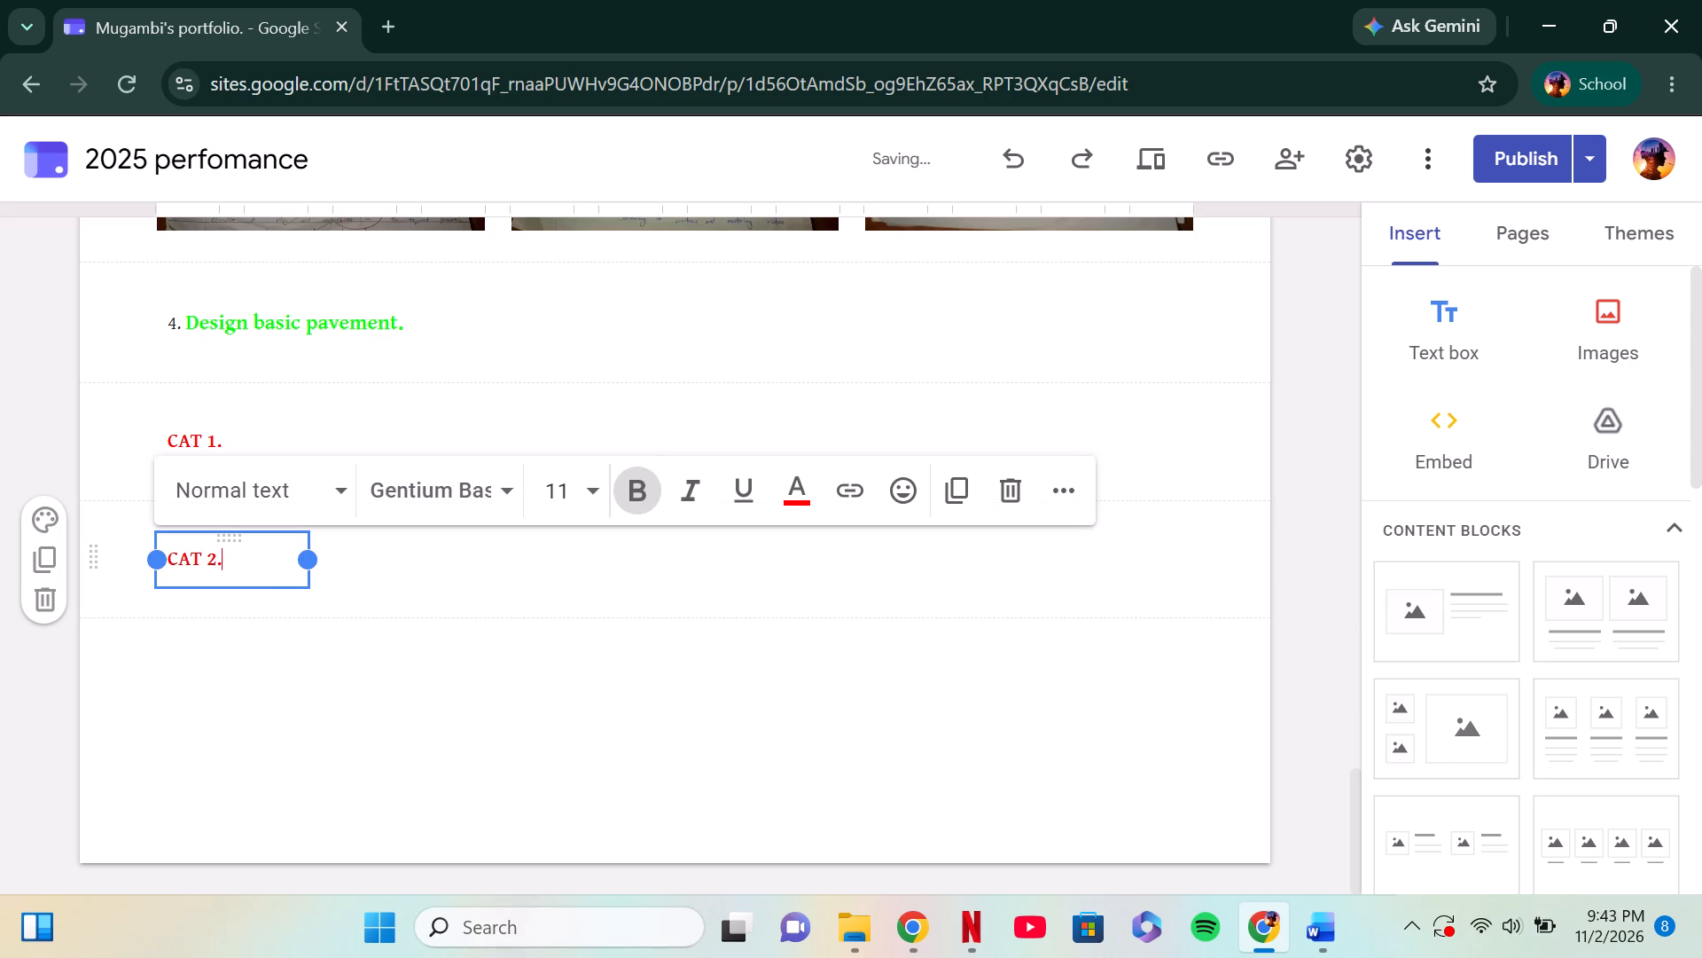
# Move the CAT 2 text box up into the CAT 1 row, aligned with the middle image column.
pyautogui.moveTo(262, 582); pyautogui.dragTo(386, 491)
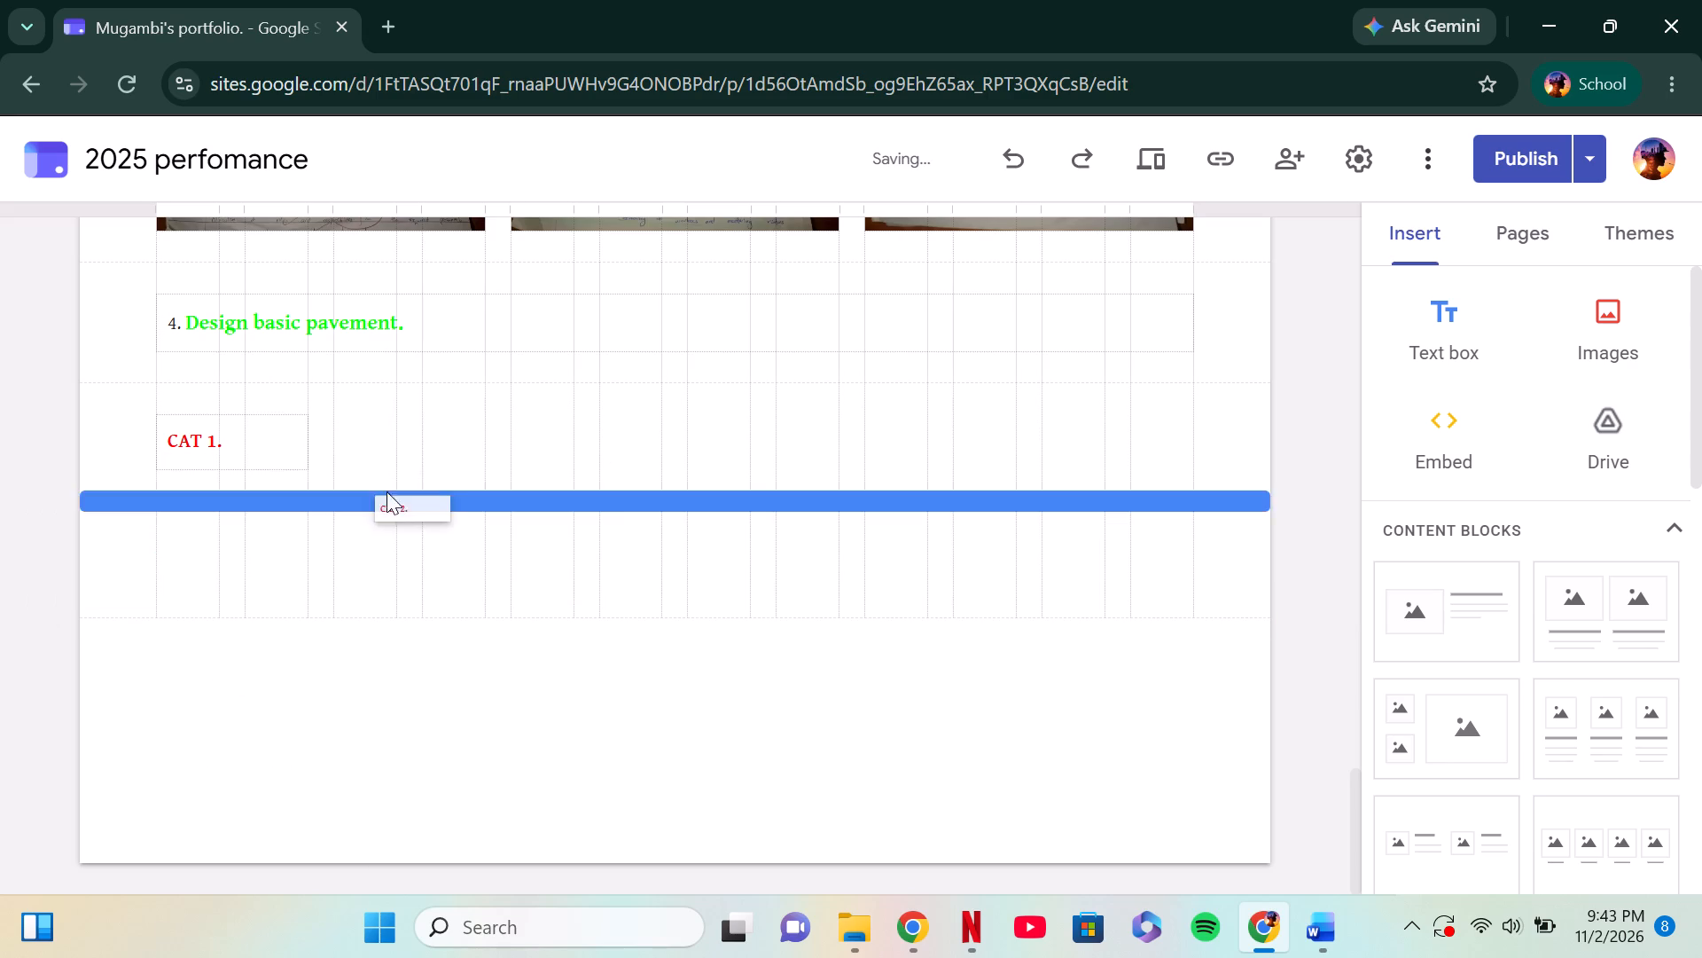
pyautogui.moveTo(386, 491); pyautogui.dragTo(570, 448)
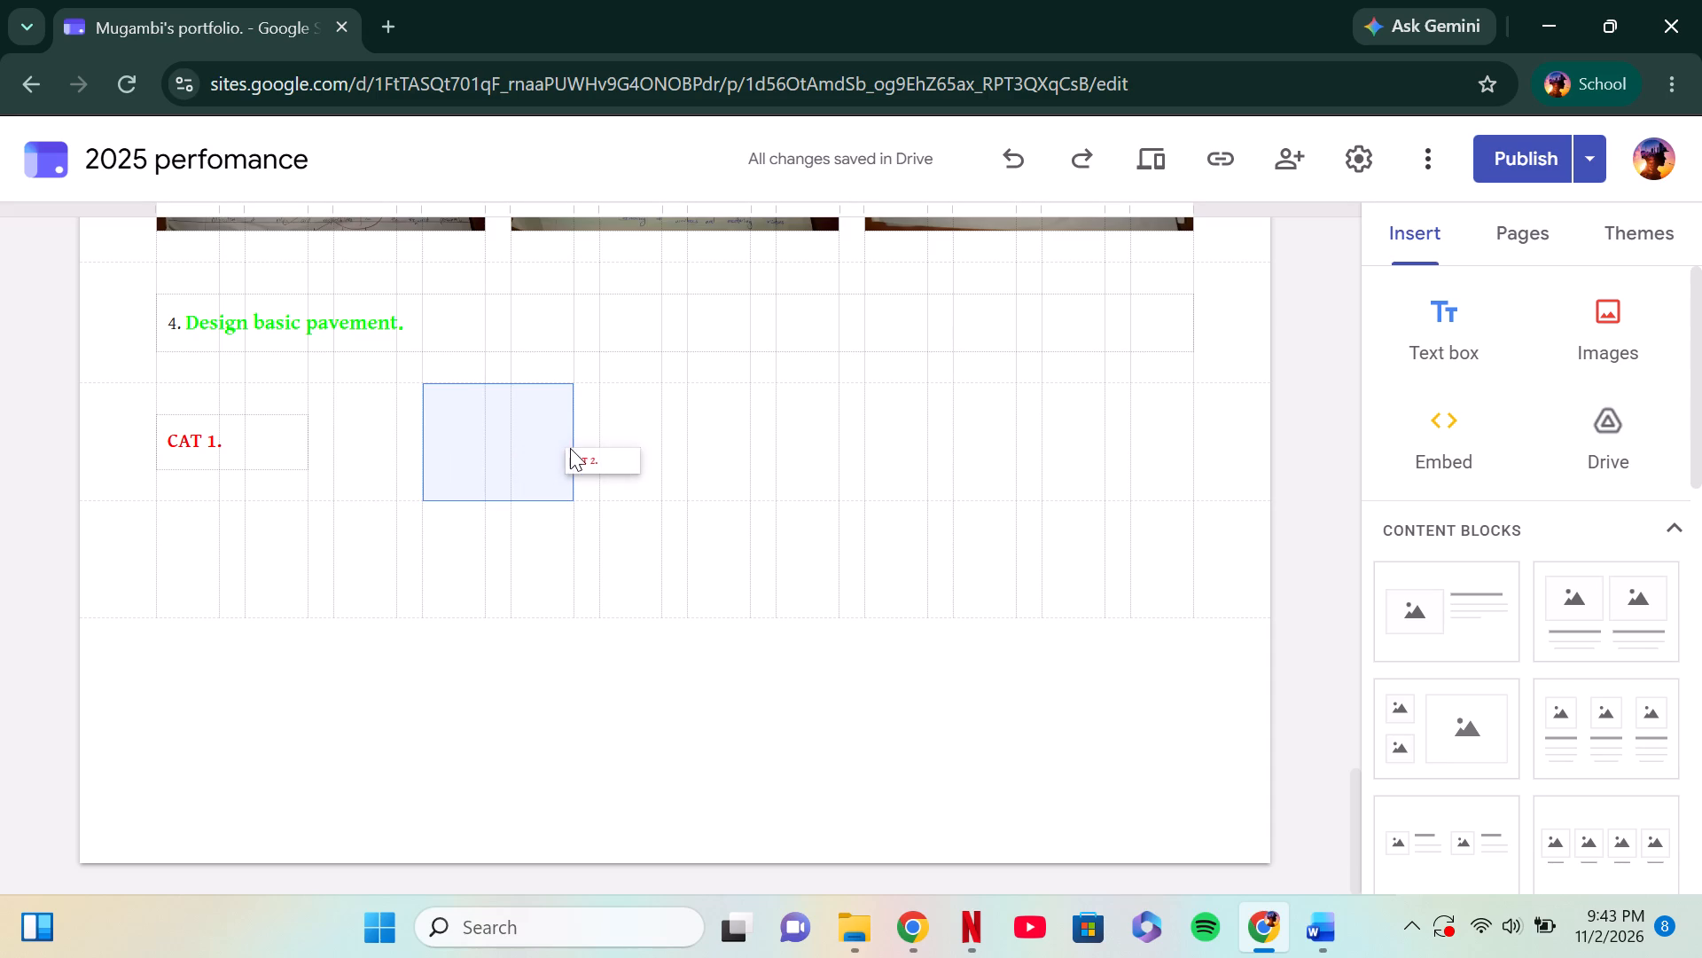
pyautogui.moveTo(570, 448); pyautogui.dragTo(593, 448)
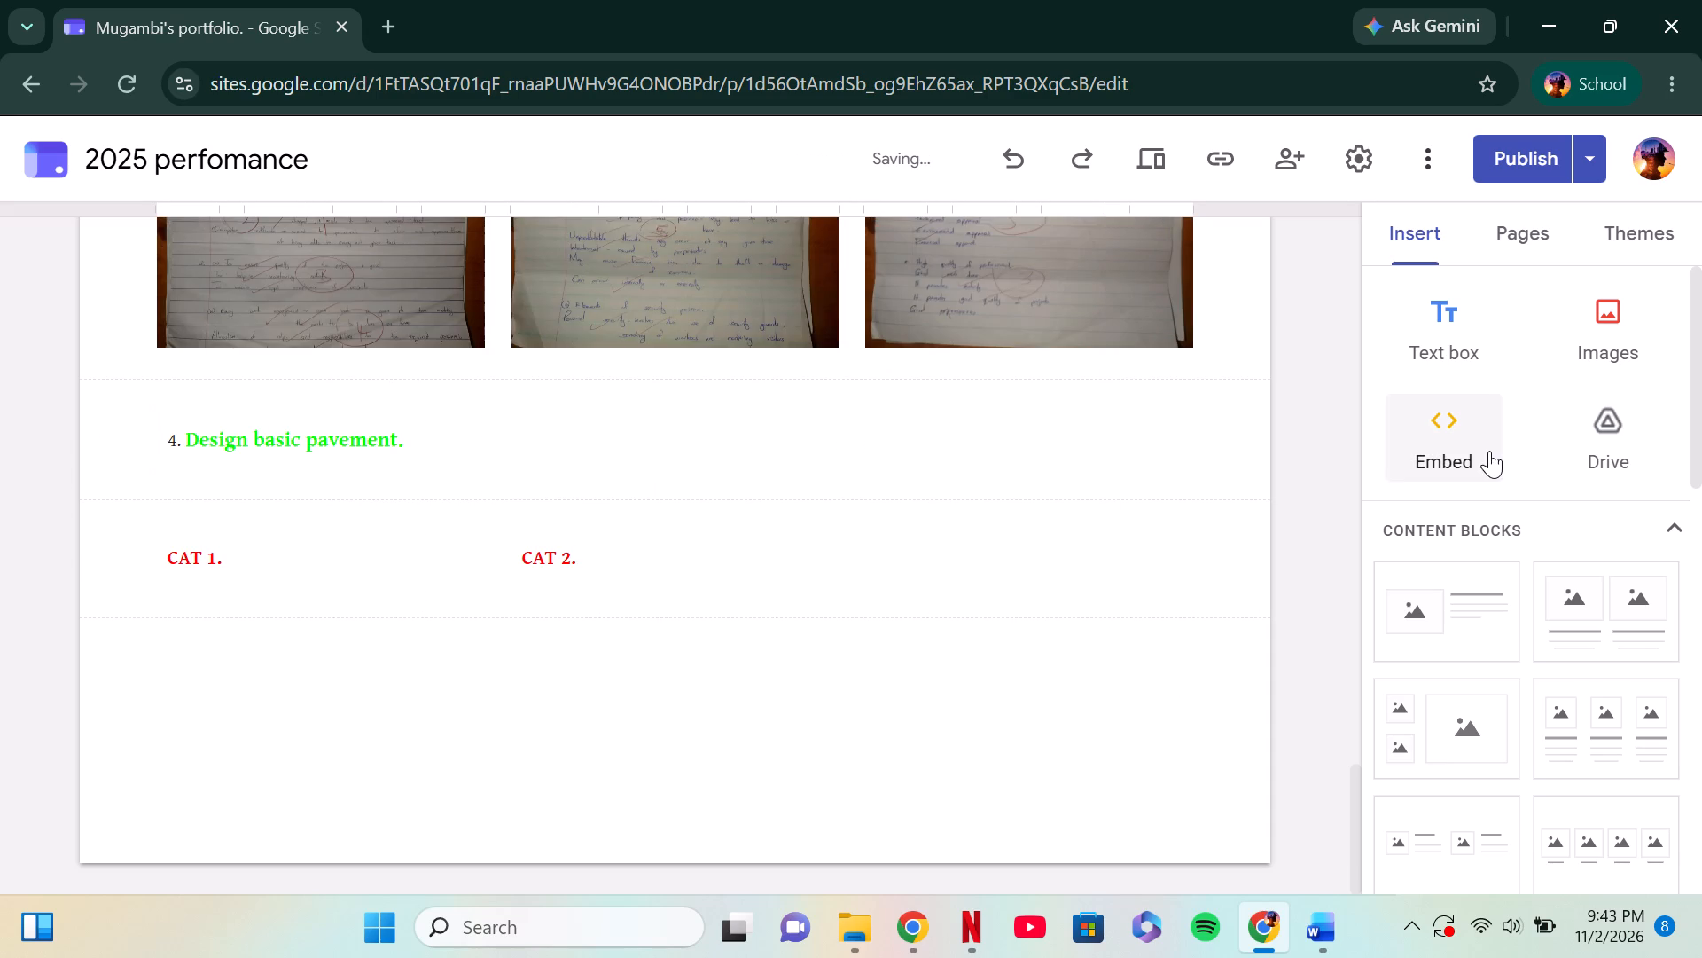
# Add a bold red text box reading "CAT 3." below the CAT 1 and CAT 2 row and narrow it to just wider than its label.
pyautogui.click(1449, 324)
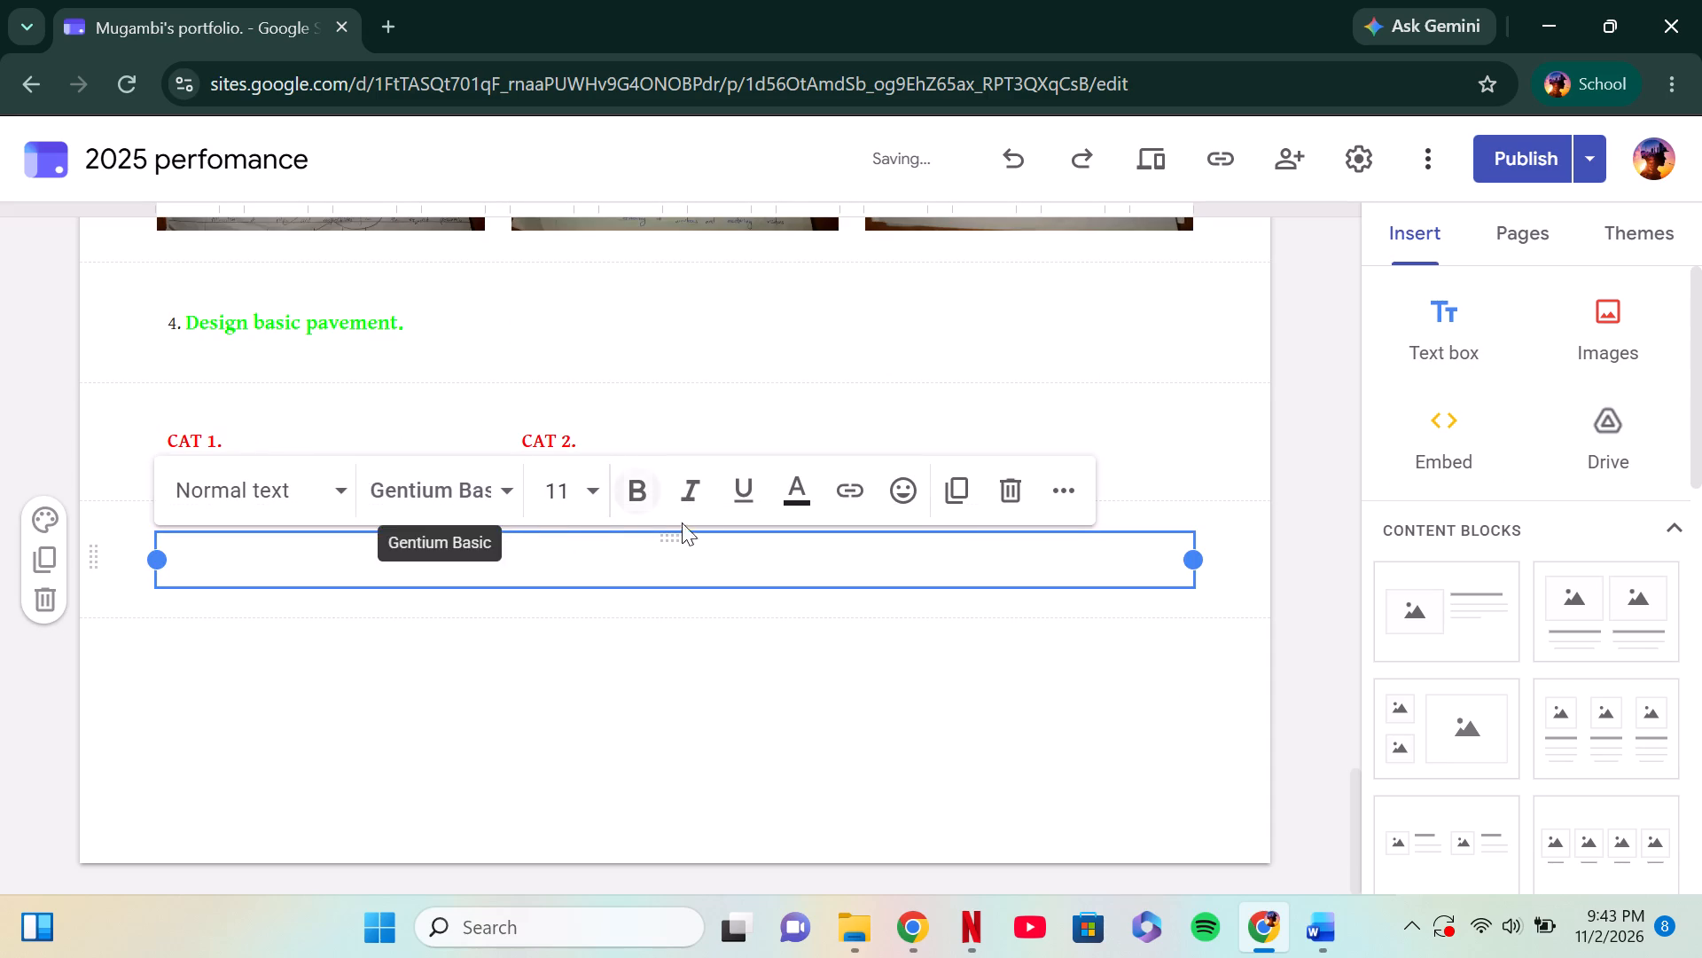
pyautogui.click(787, 486)
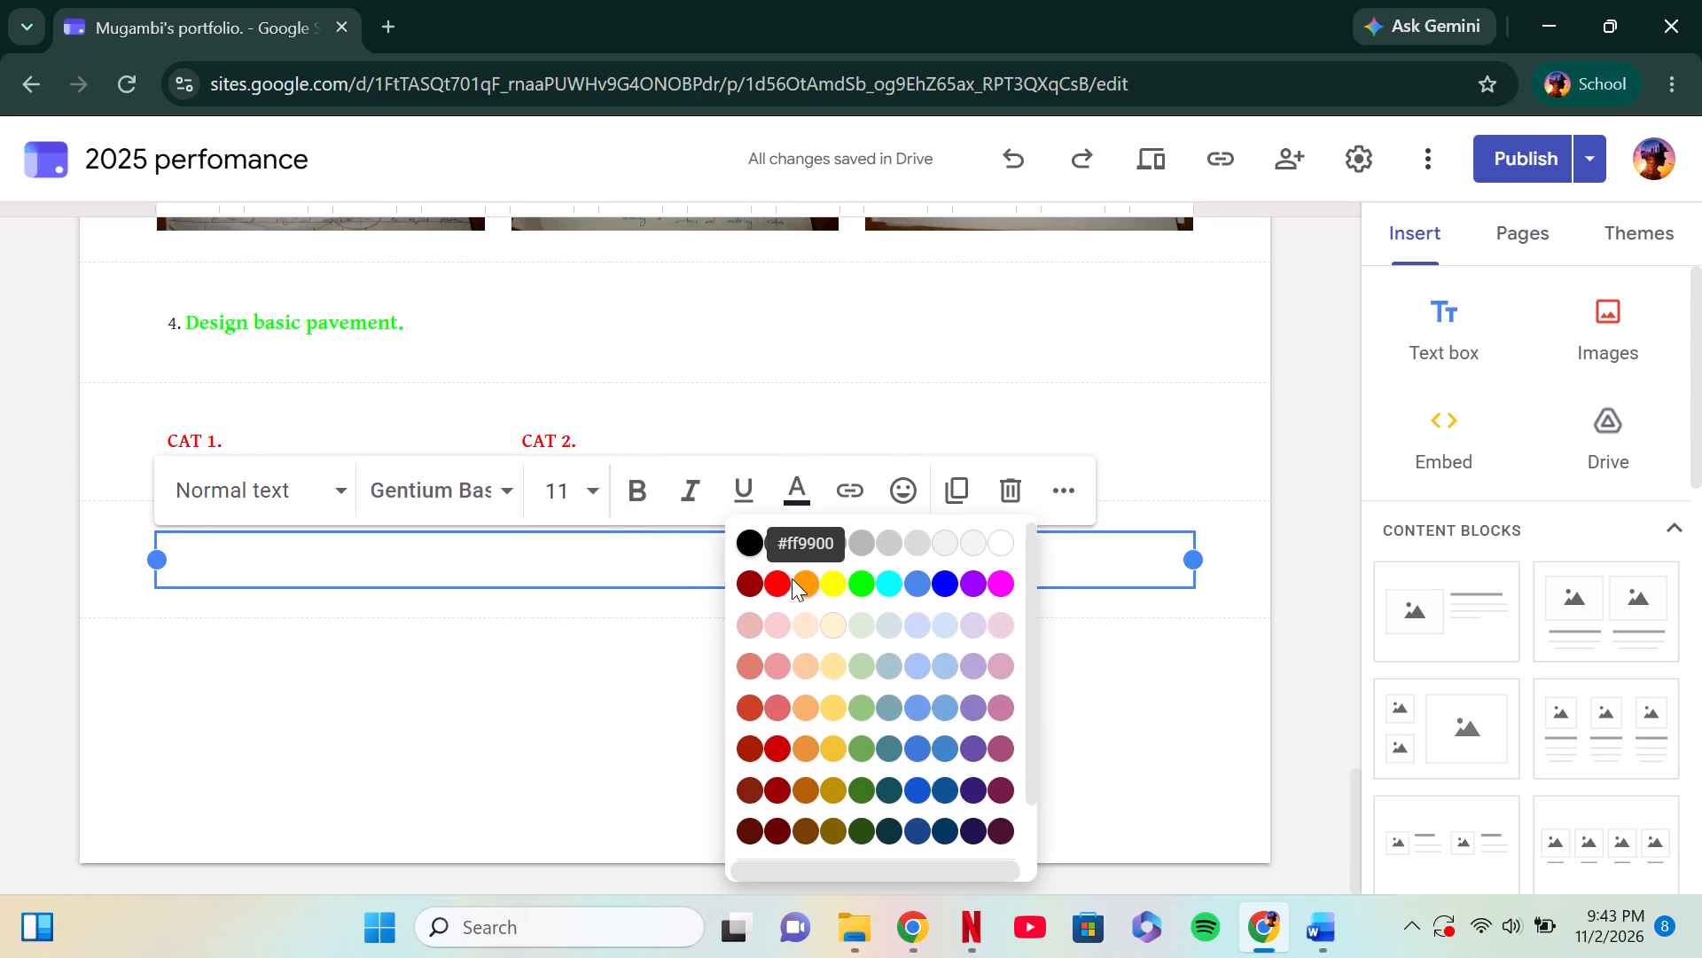
pyautogui.click(791, 578)
pyautogui.moveTo(819, 478); pyautogui.dragTo(808, 483)
pyautogui.click(808, 483)
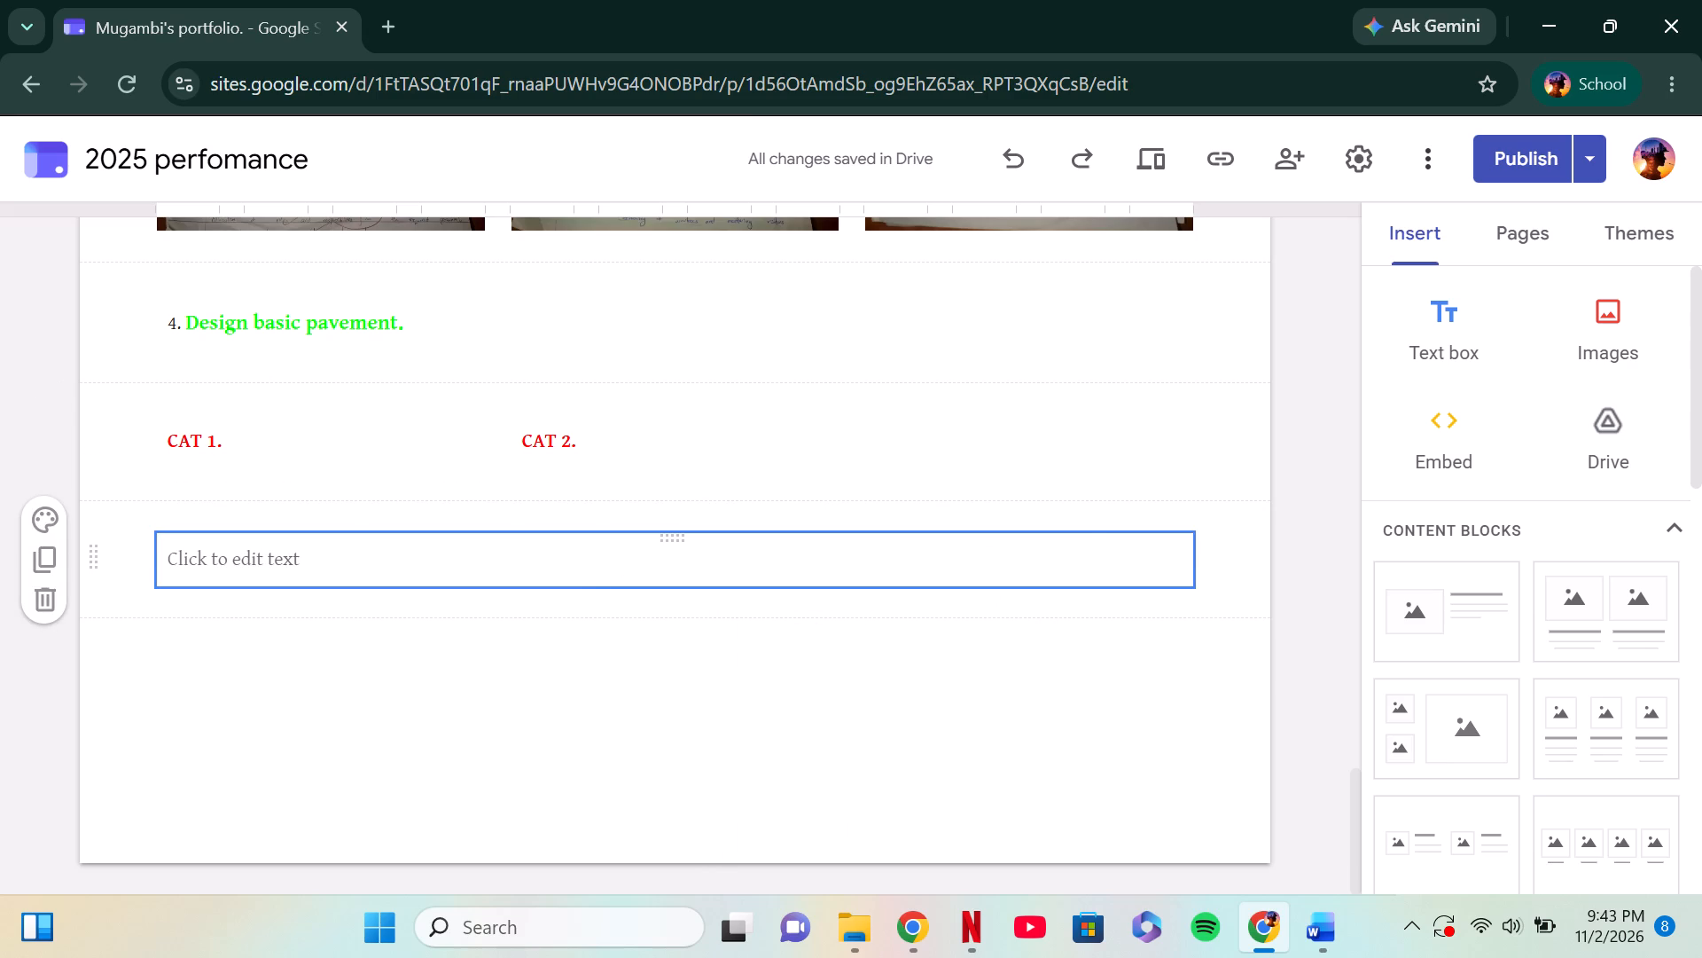
pyautogui.click(556, 563)
pyautogui.click(790, 497)
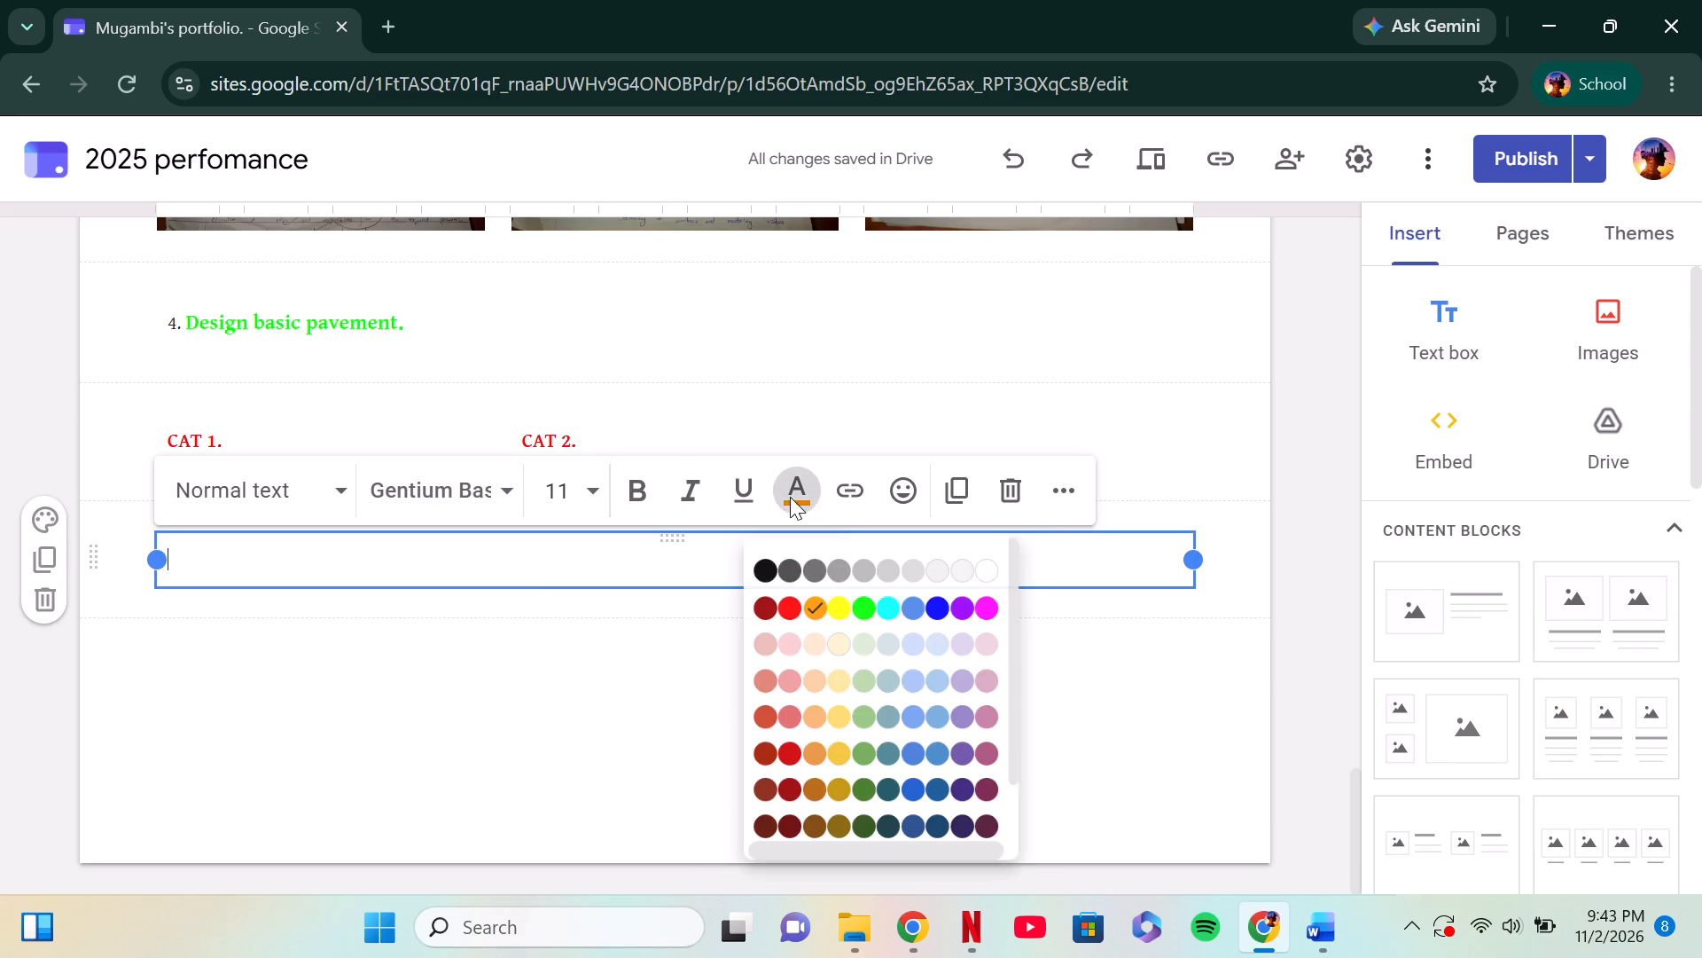
pyautogui.click(777, 581)
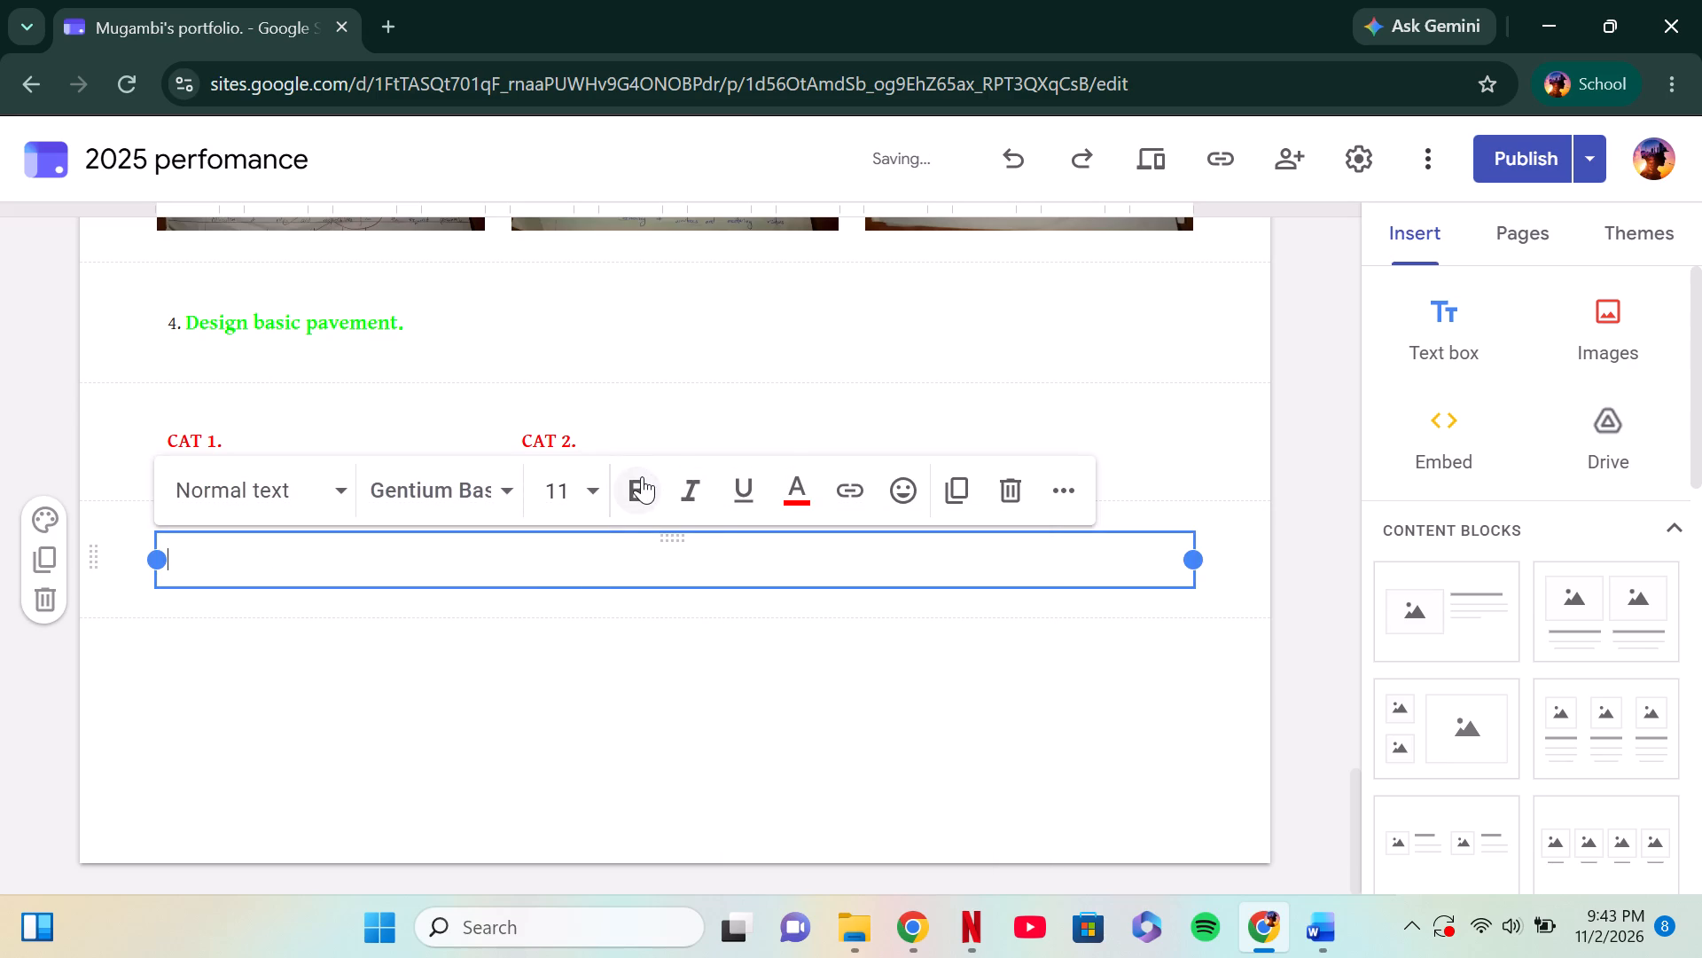
pyautogui.click(642, 476)
pyautogui.write('CA')
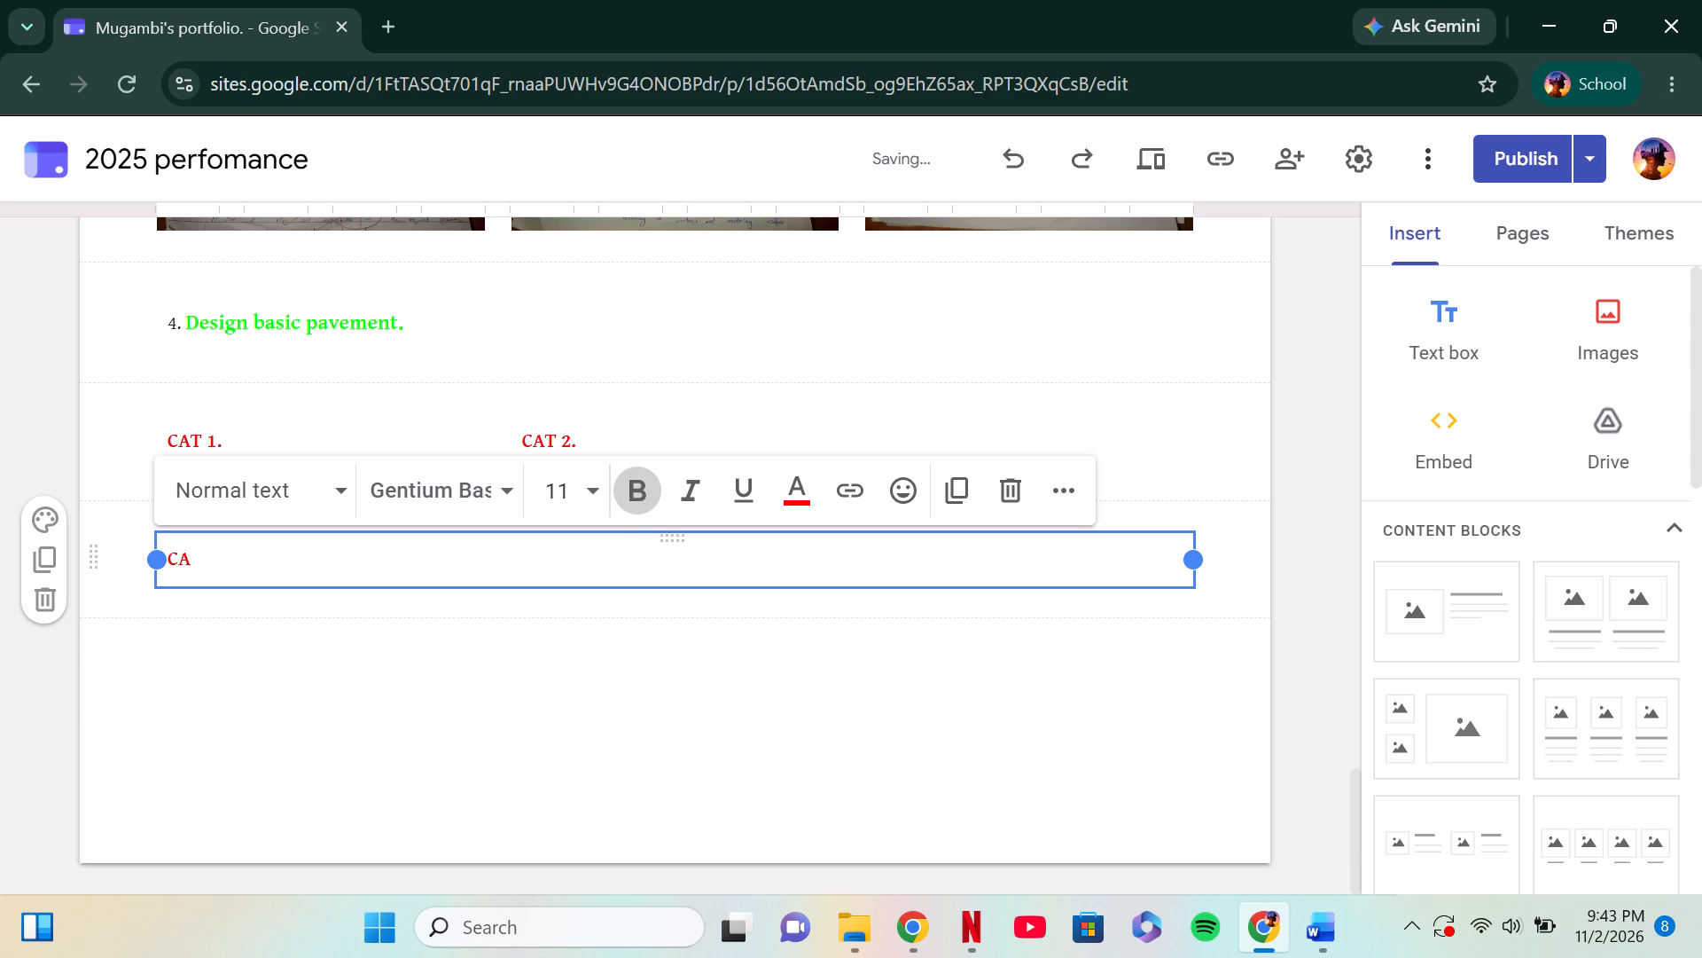
pyautogui.write('T 3')
pyautogui.press('.')
pyautogui.moveTo(1191, 557); pyautogui.dragTo(308, 632)
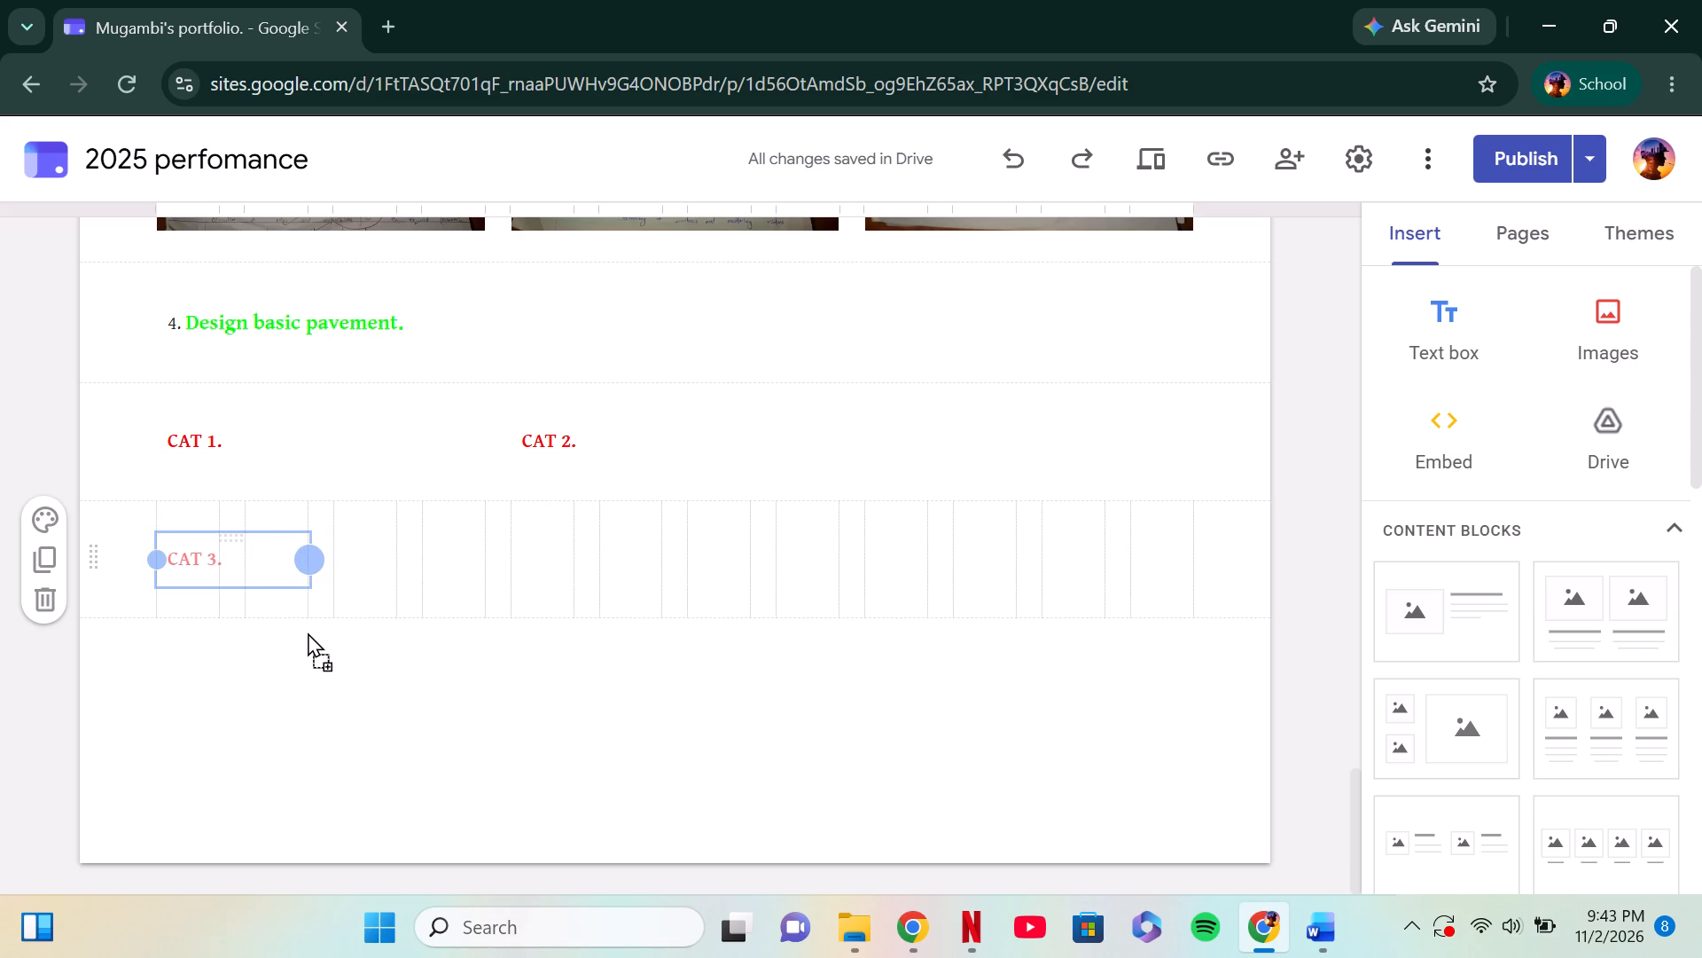
# Trim the CAT 3 text box slightly and move it up into the CAT 1 and CAT 2 row, aligned with the third image column.
pyautogui.moveTo(308, 632); pyautogui.dragTo(302, 632)
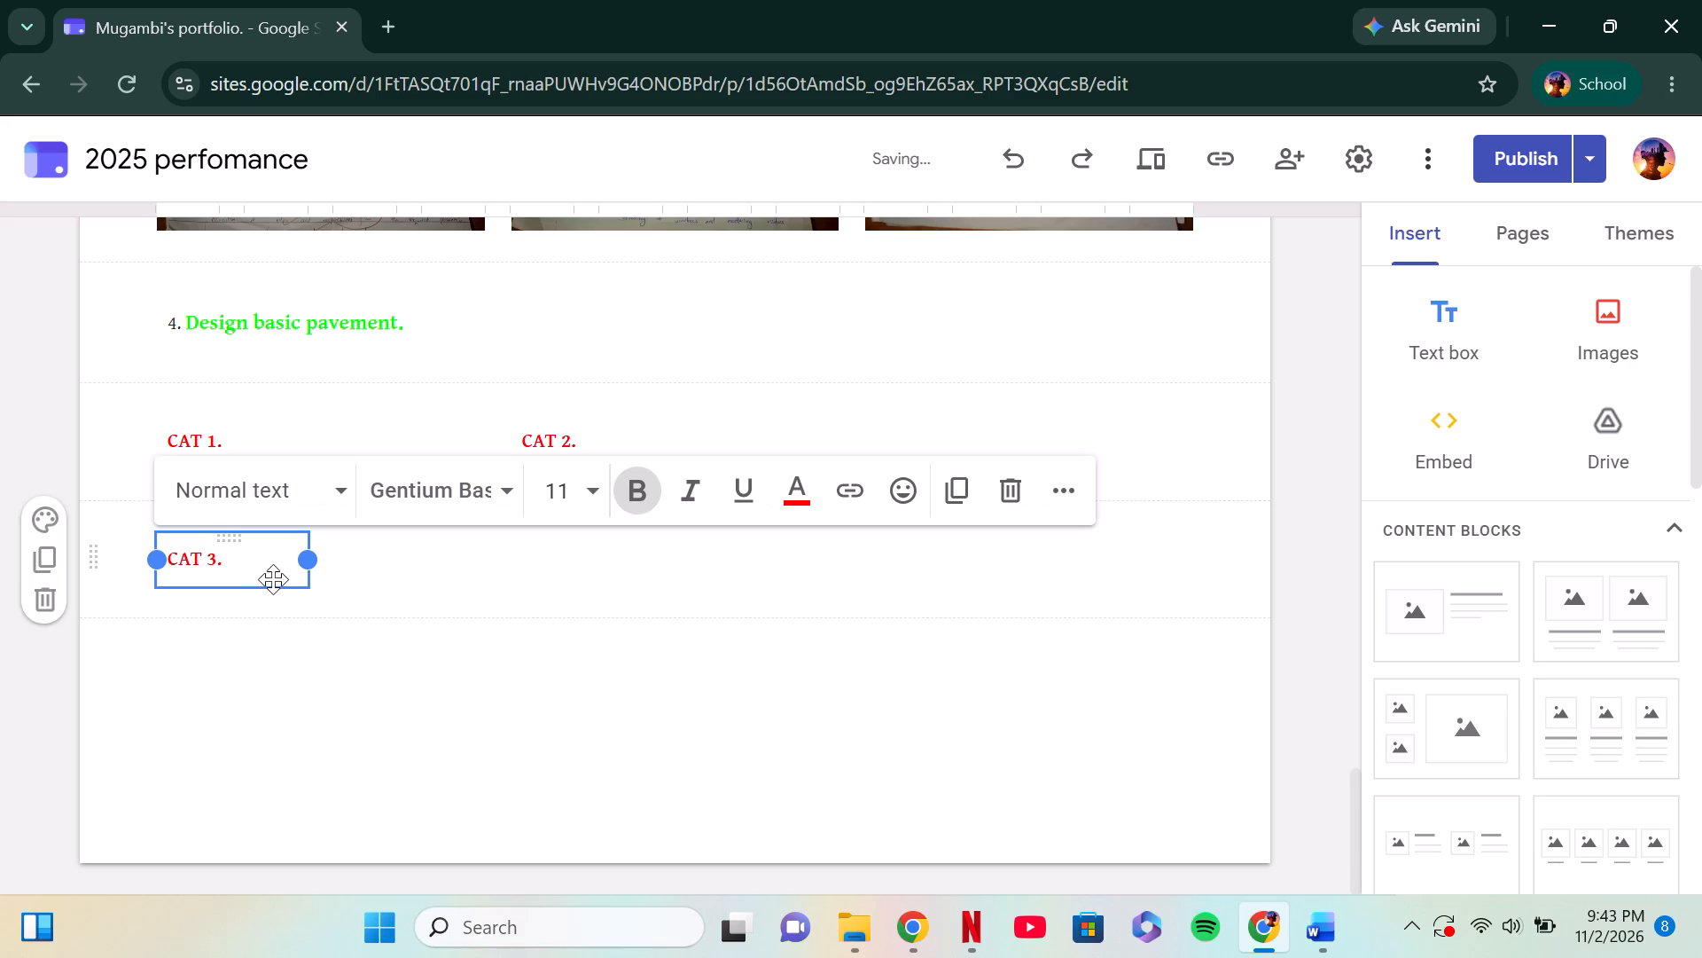
pyautogui.moveTo(273, 579); pyautogui.dragTo(959, 469)
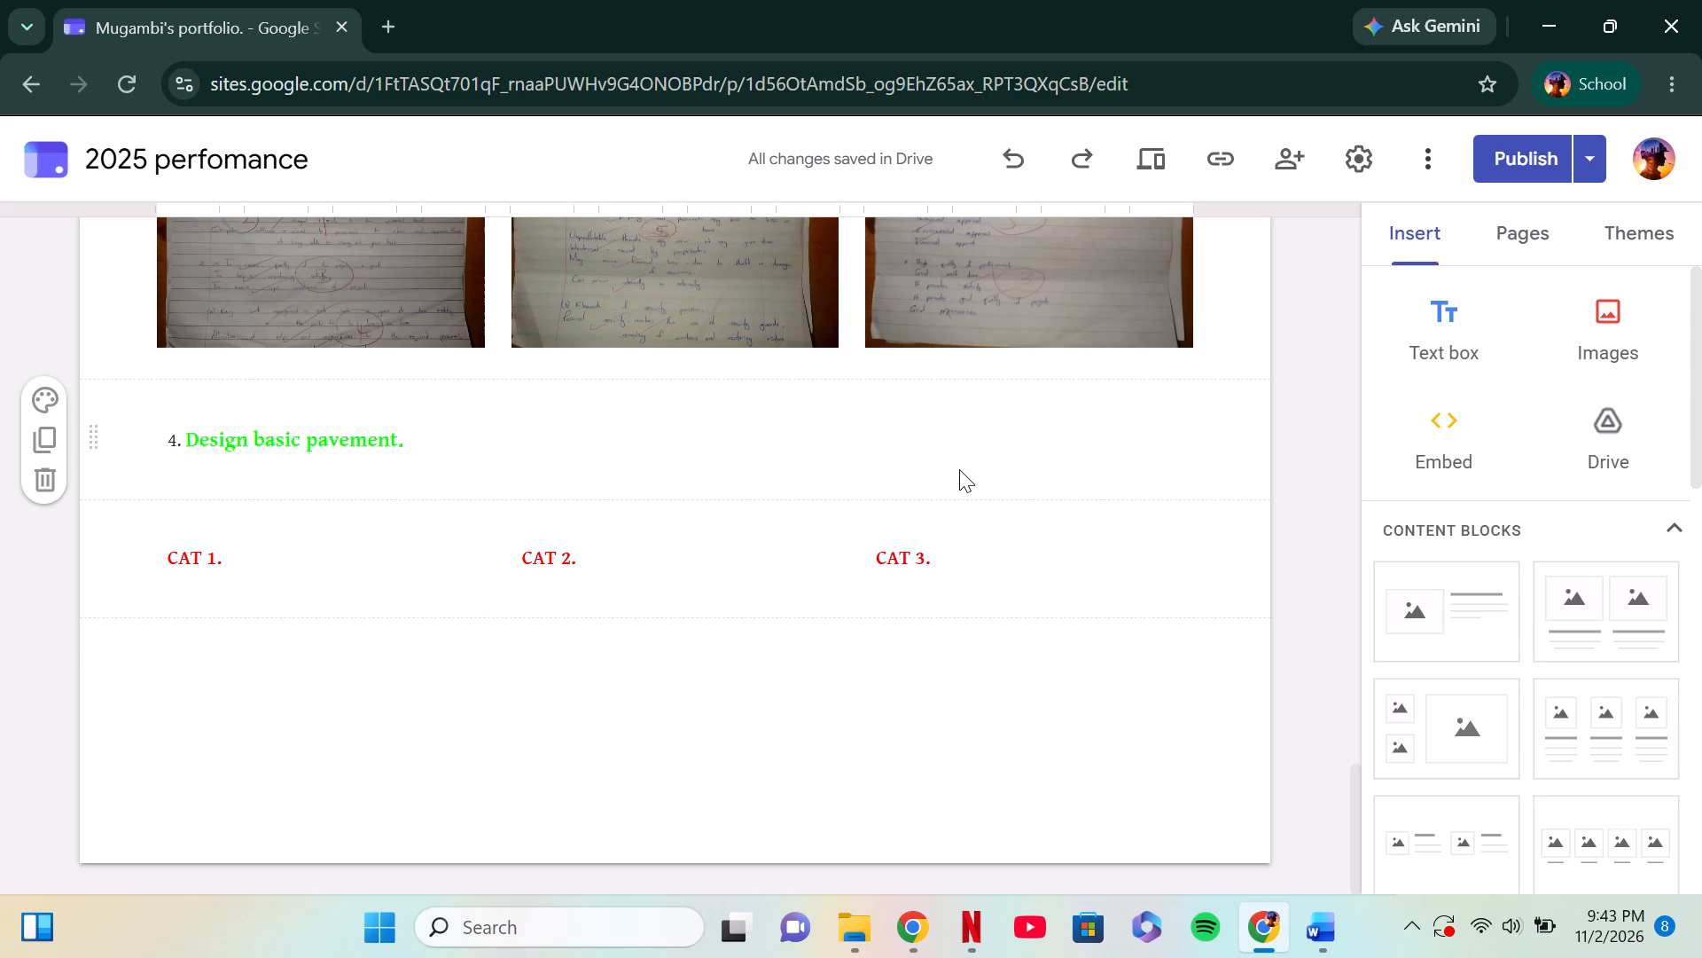
# Upload WhatsApp Image 2026-11-02 at 21.31.45 (2) from Downloads and place it under the CAT 3 heading in the third column.
pyautogui.click(1602, 321)
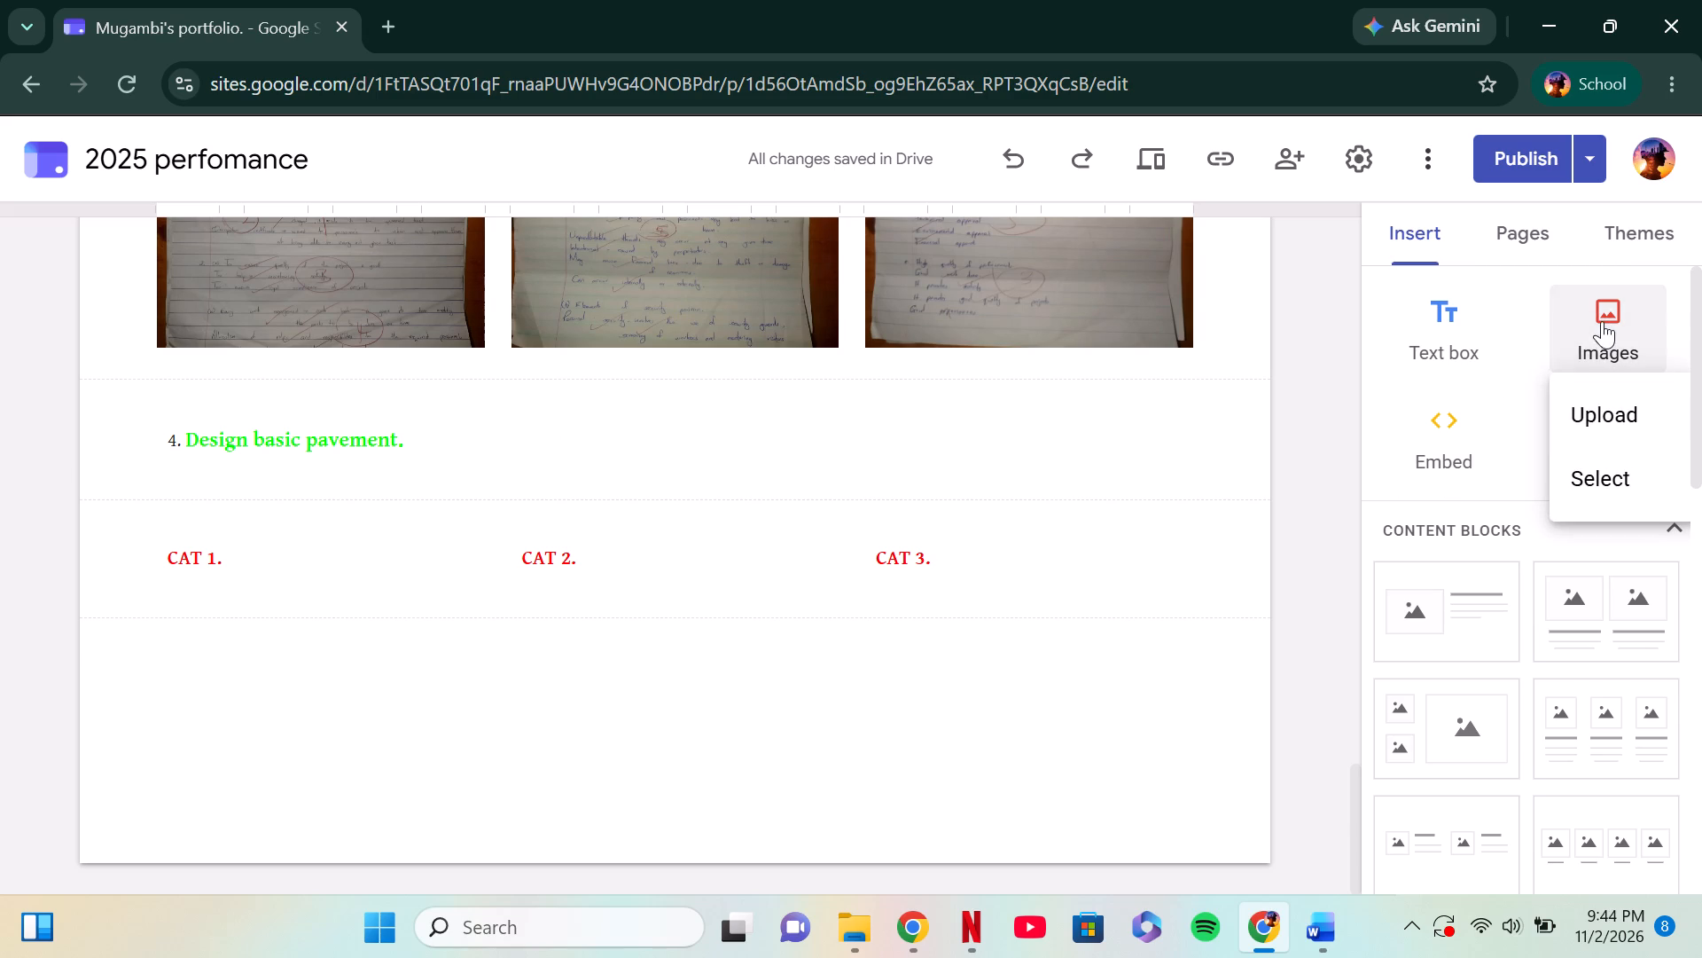
pyautogui.click(1589, 397)
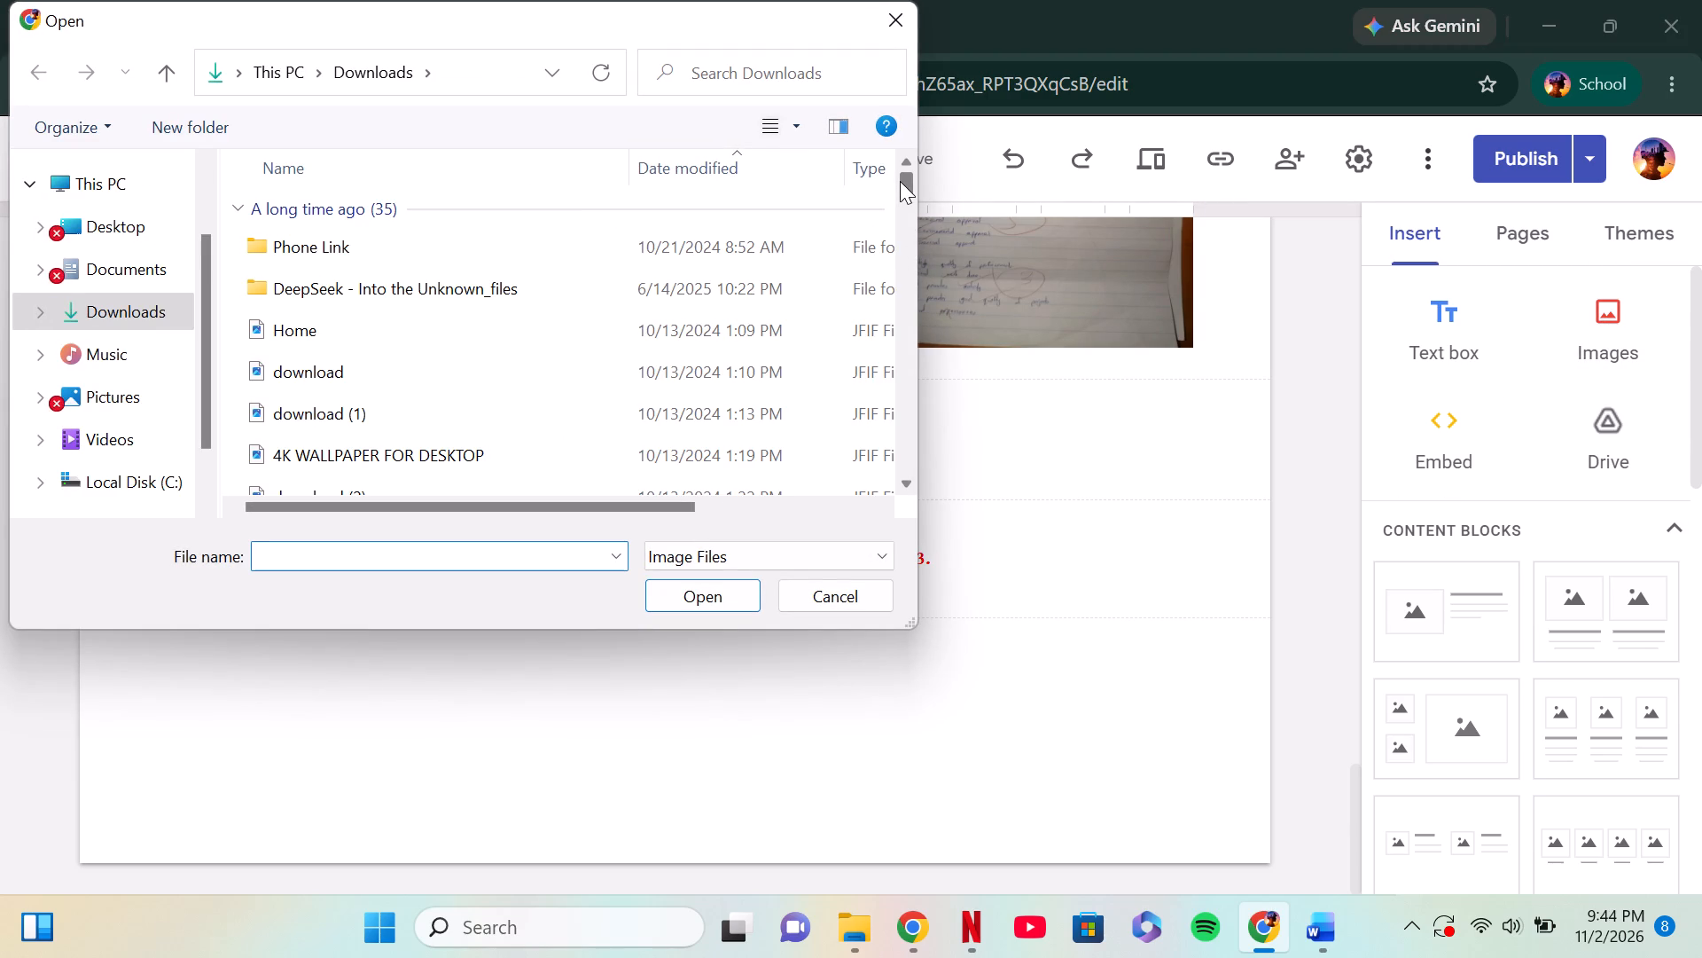
pyautogui.moveTo(902, 181); pyautogui.dragTo(943, 486)
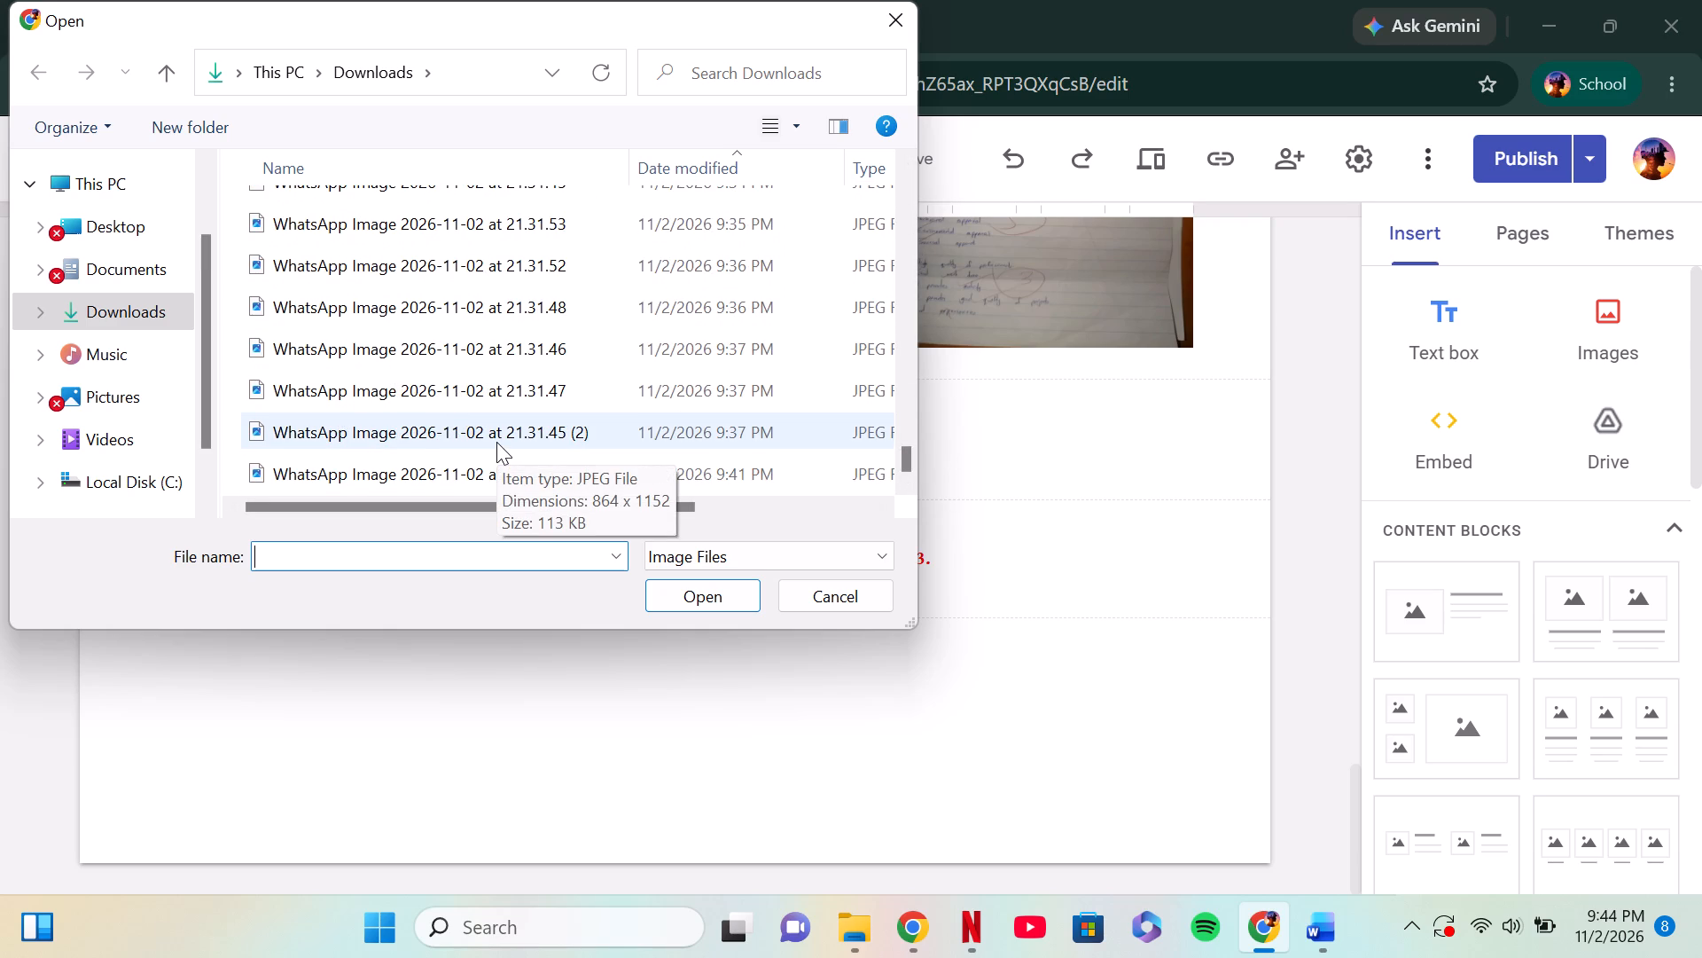
pyautogui.doubleClick(496, 442)
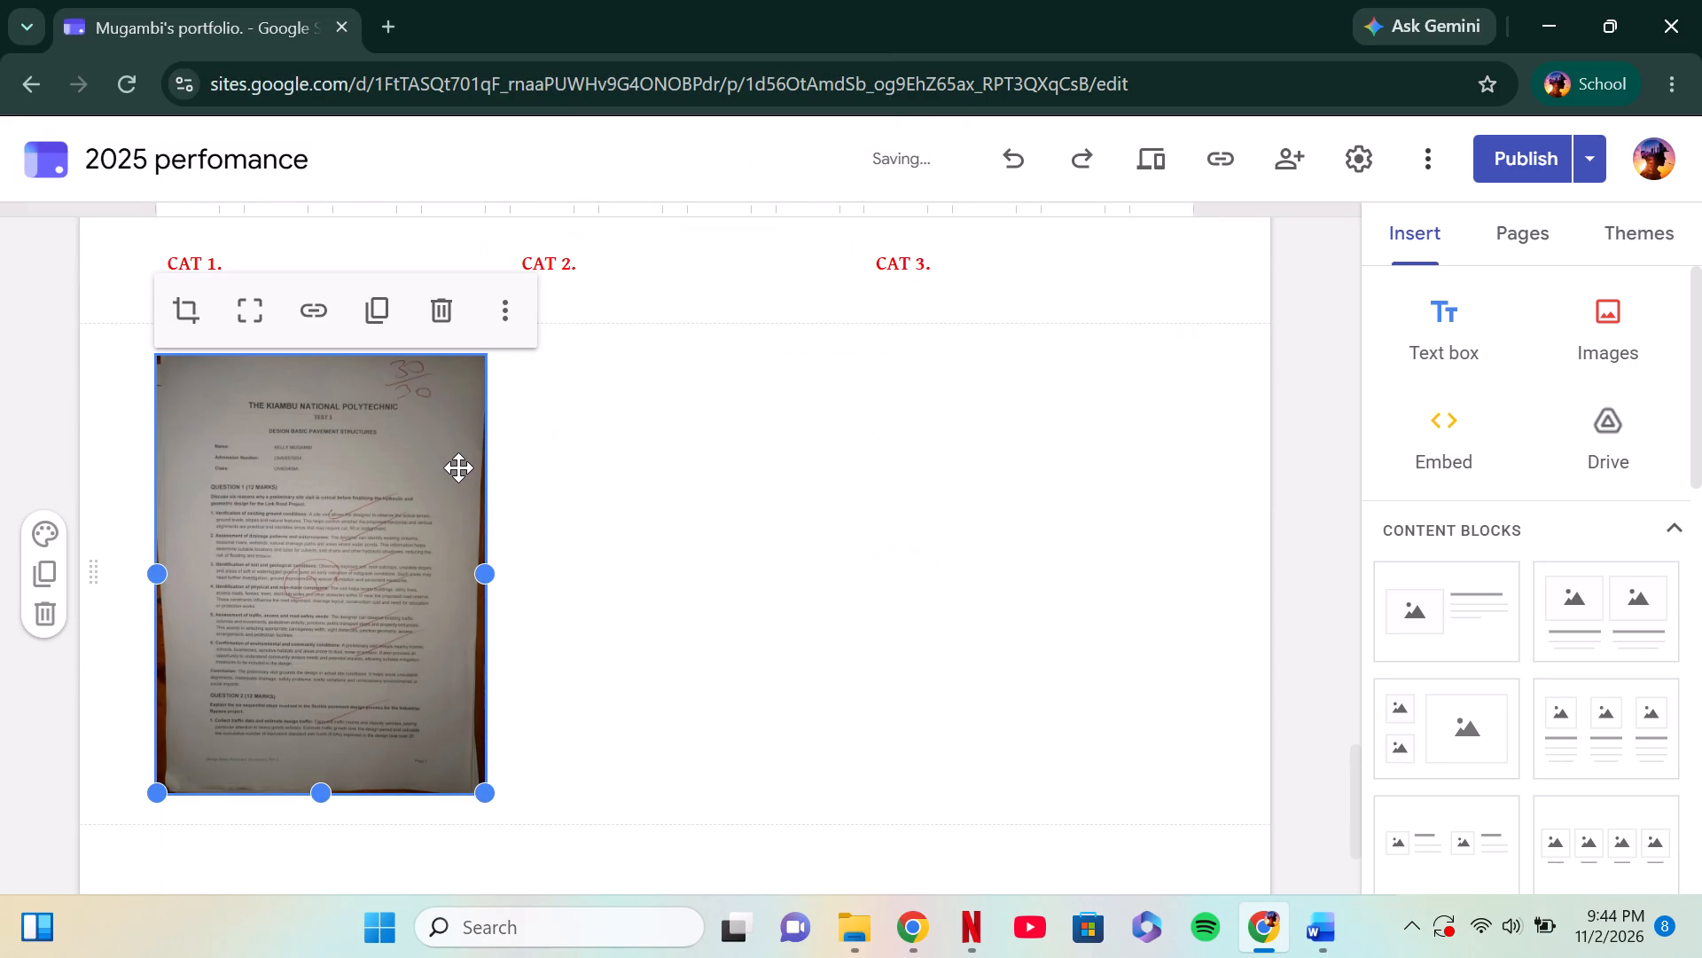
pyautogui.moveTo(427, 468); pyautogui.dragTo(1039, 453)
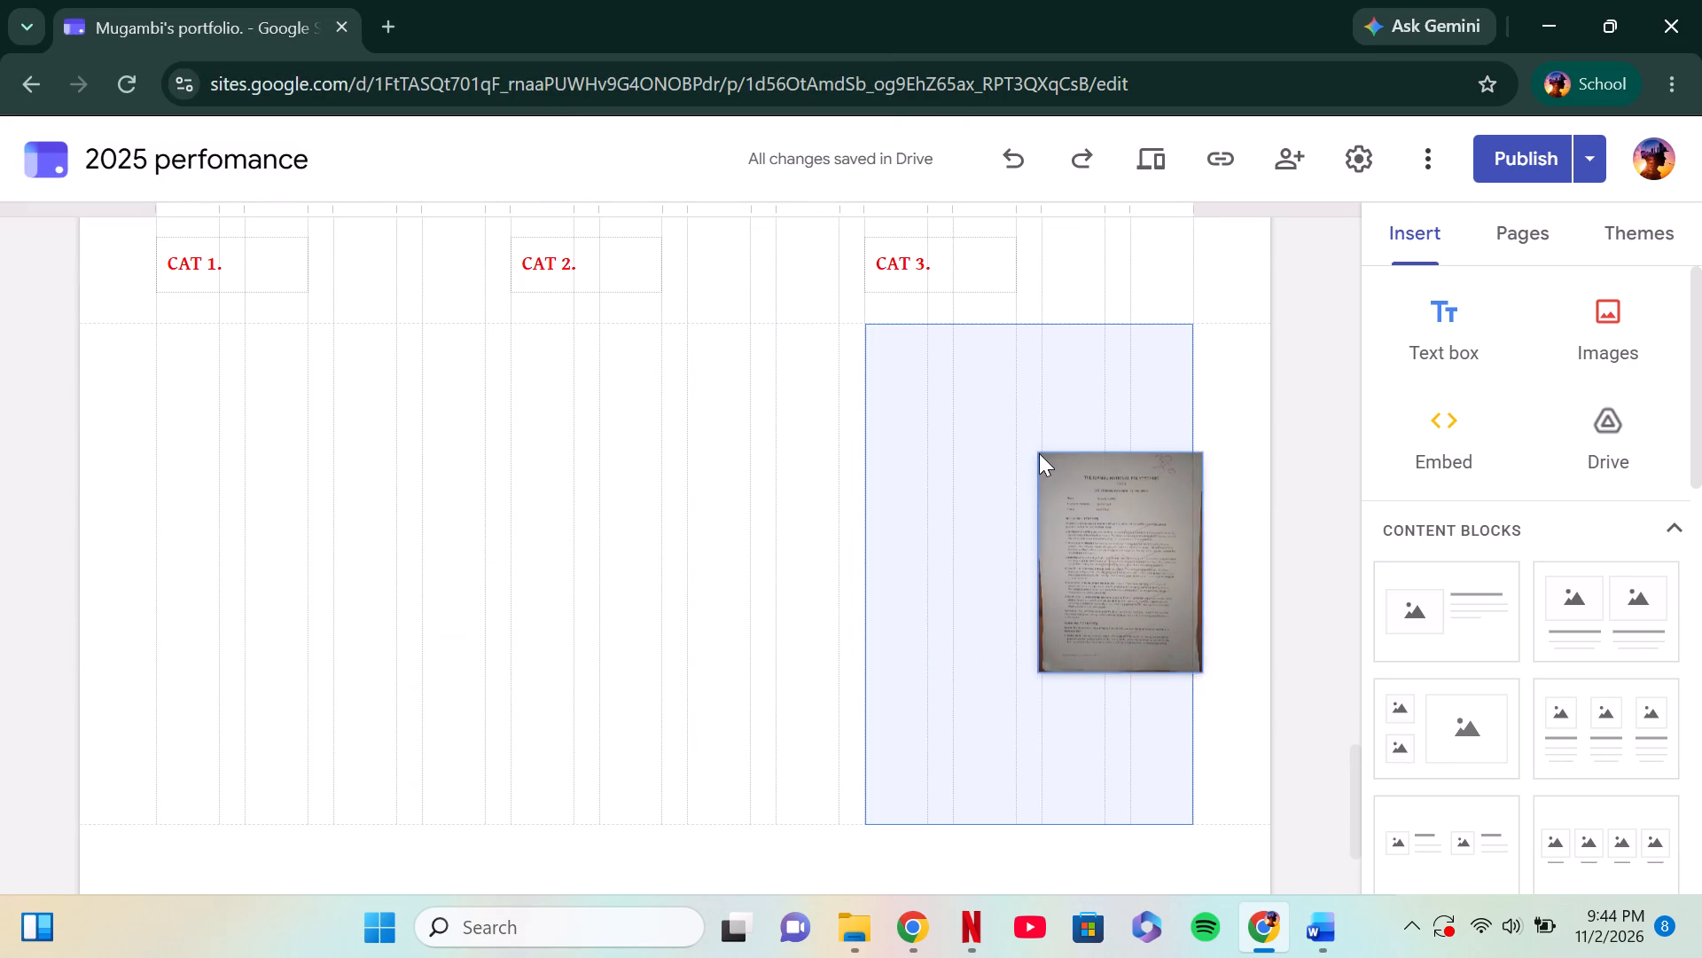
pyautogui.moveTo(1039, 453); pyautogui.dragTo(1040, 453)
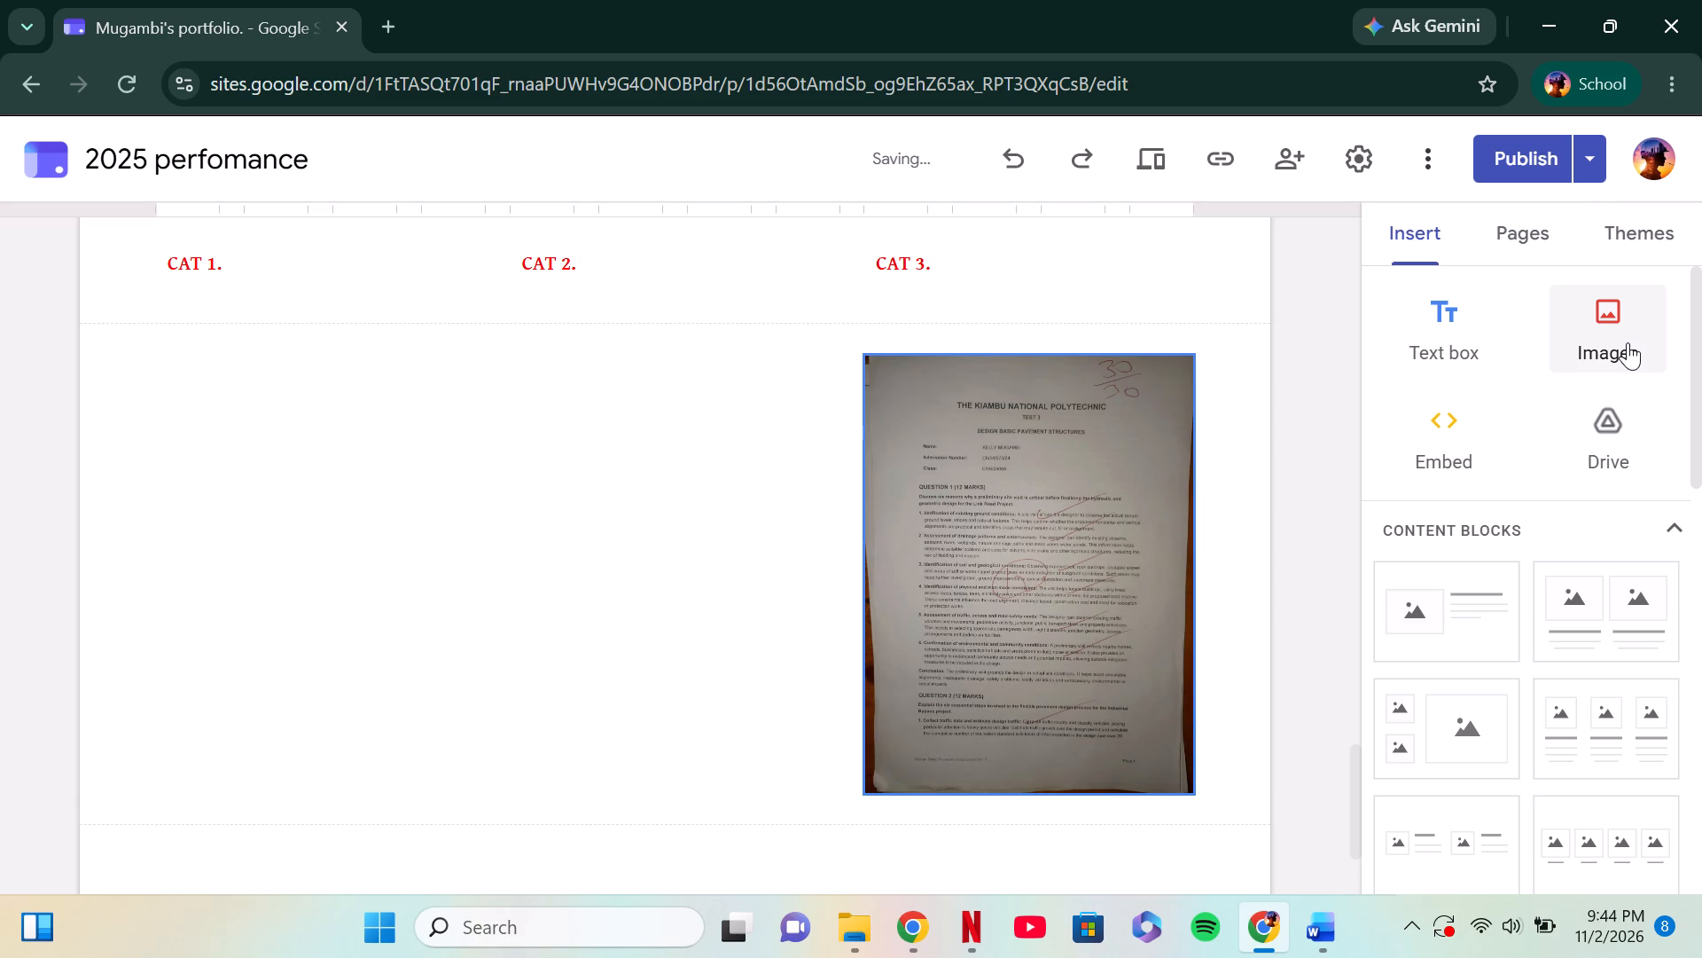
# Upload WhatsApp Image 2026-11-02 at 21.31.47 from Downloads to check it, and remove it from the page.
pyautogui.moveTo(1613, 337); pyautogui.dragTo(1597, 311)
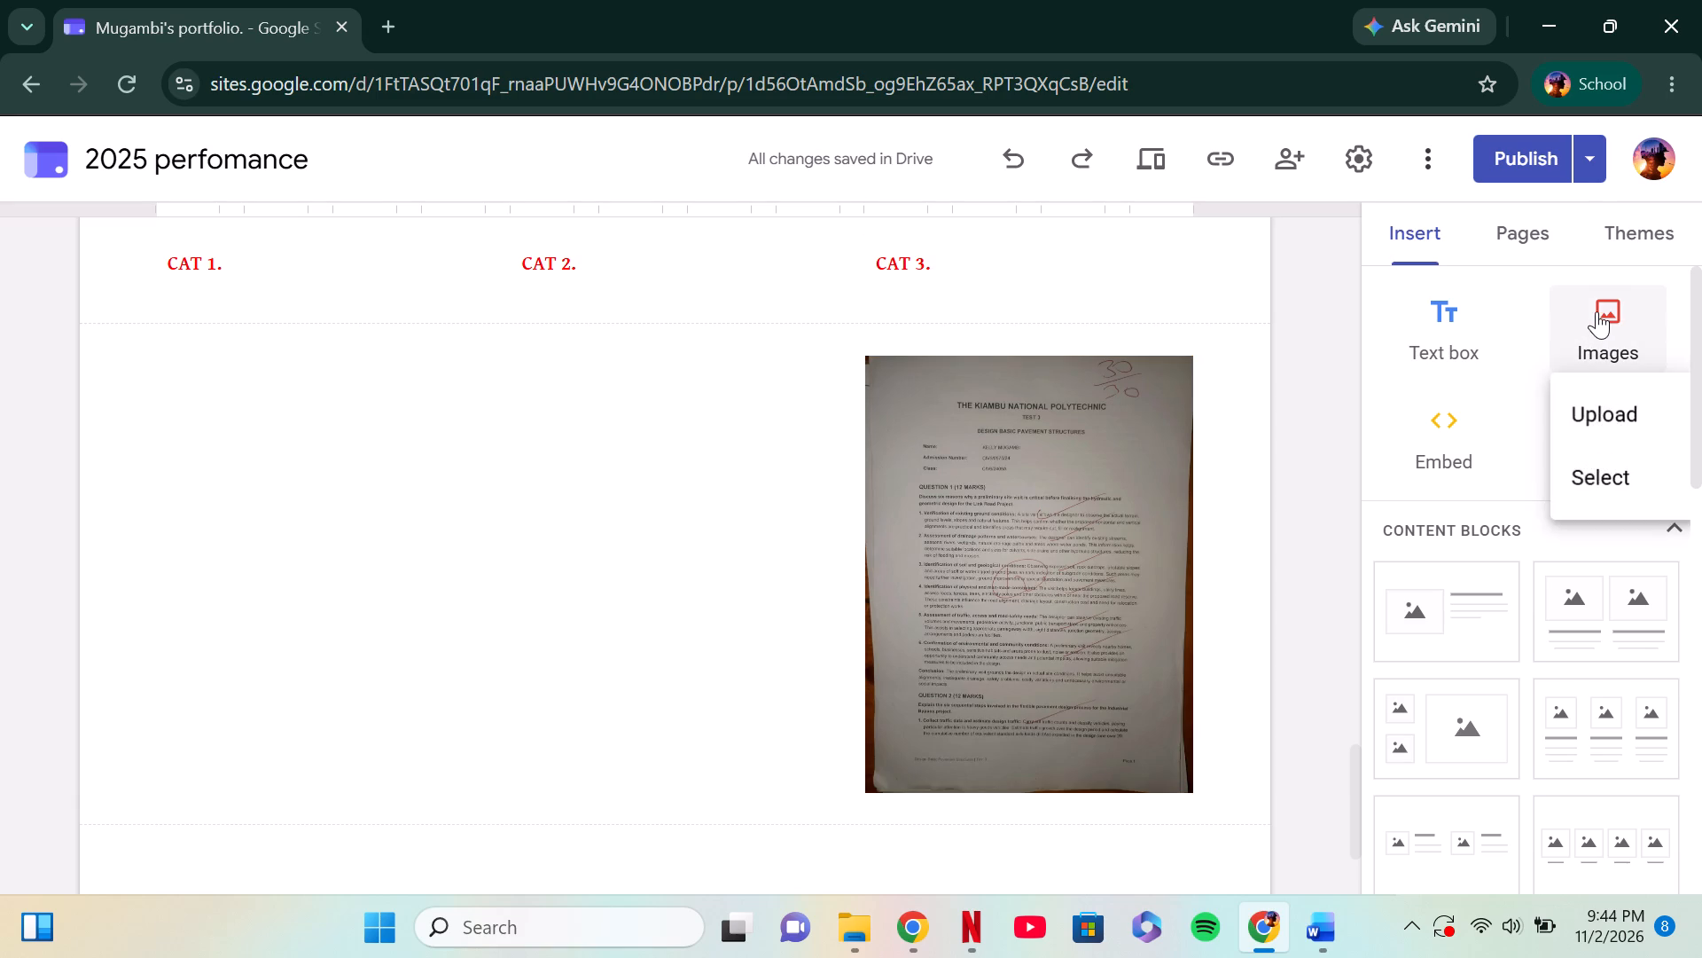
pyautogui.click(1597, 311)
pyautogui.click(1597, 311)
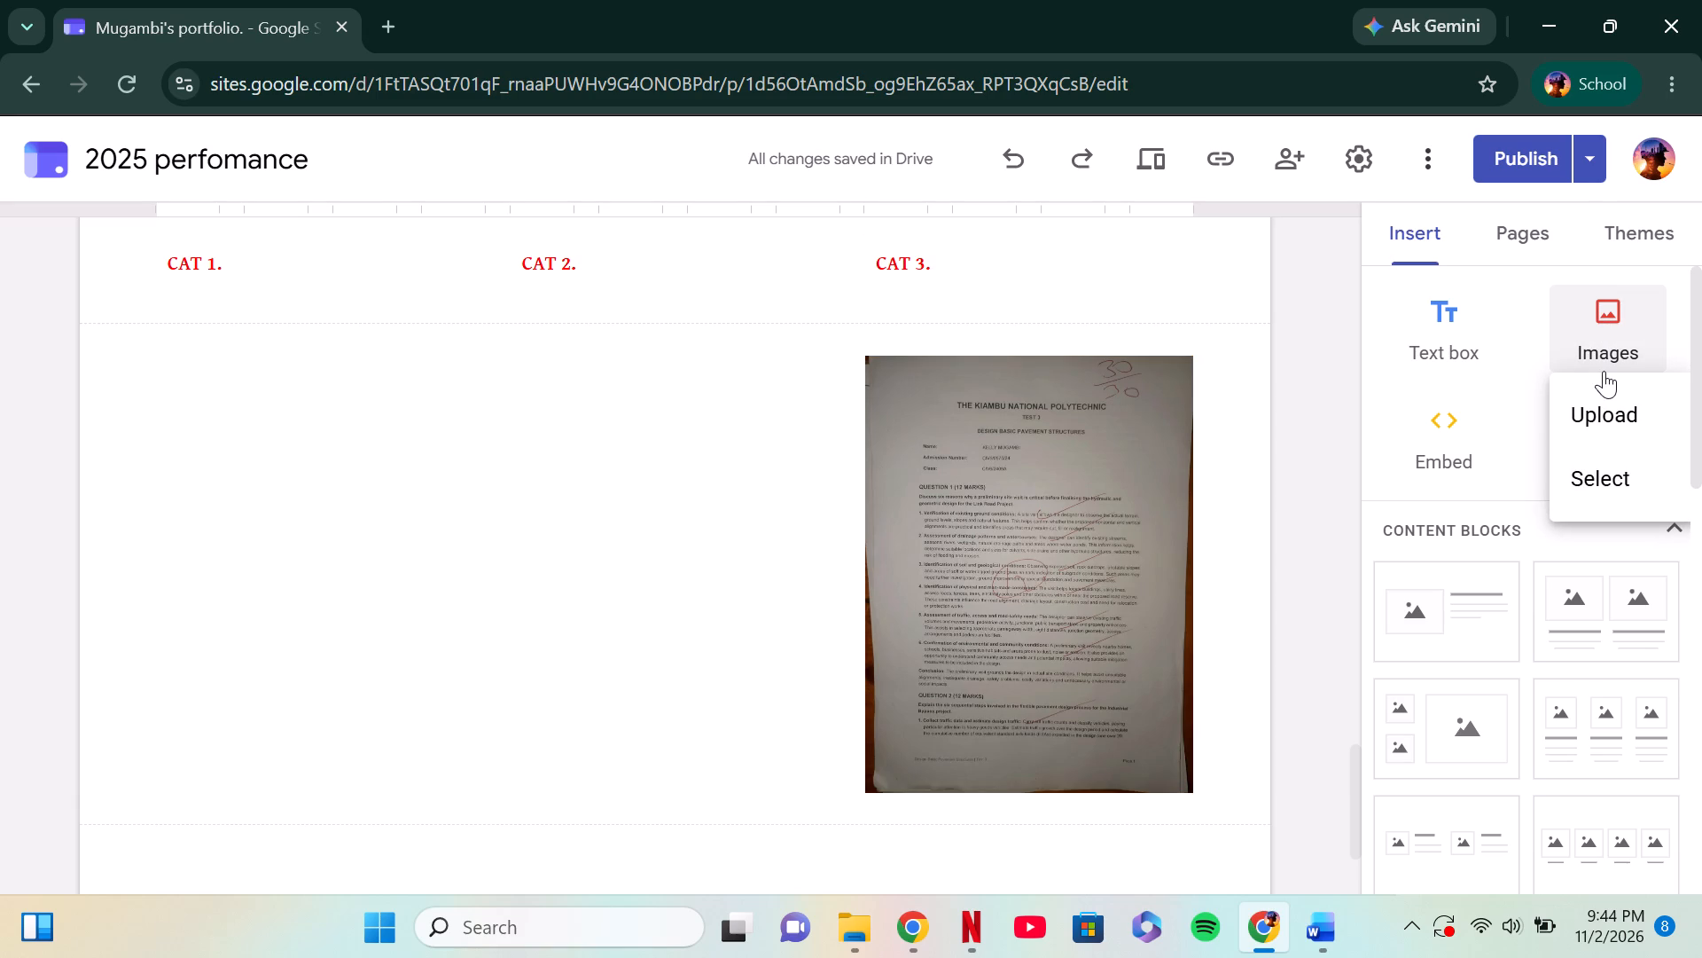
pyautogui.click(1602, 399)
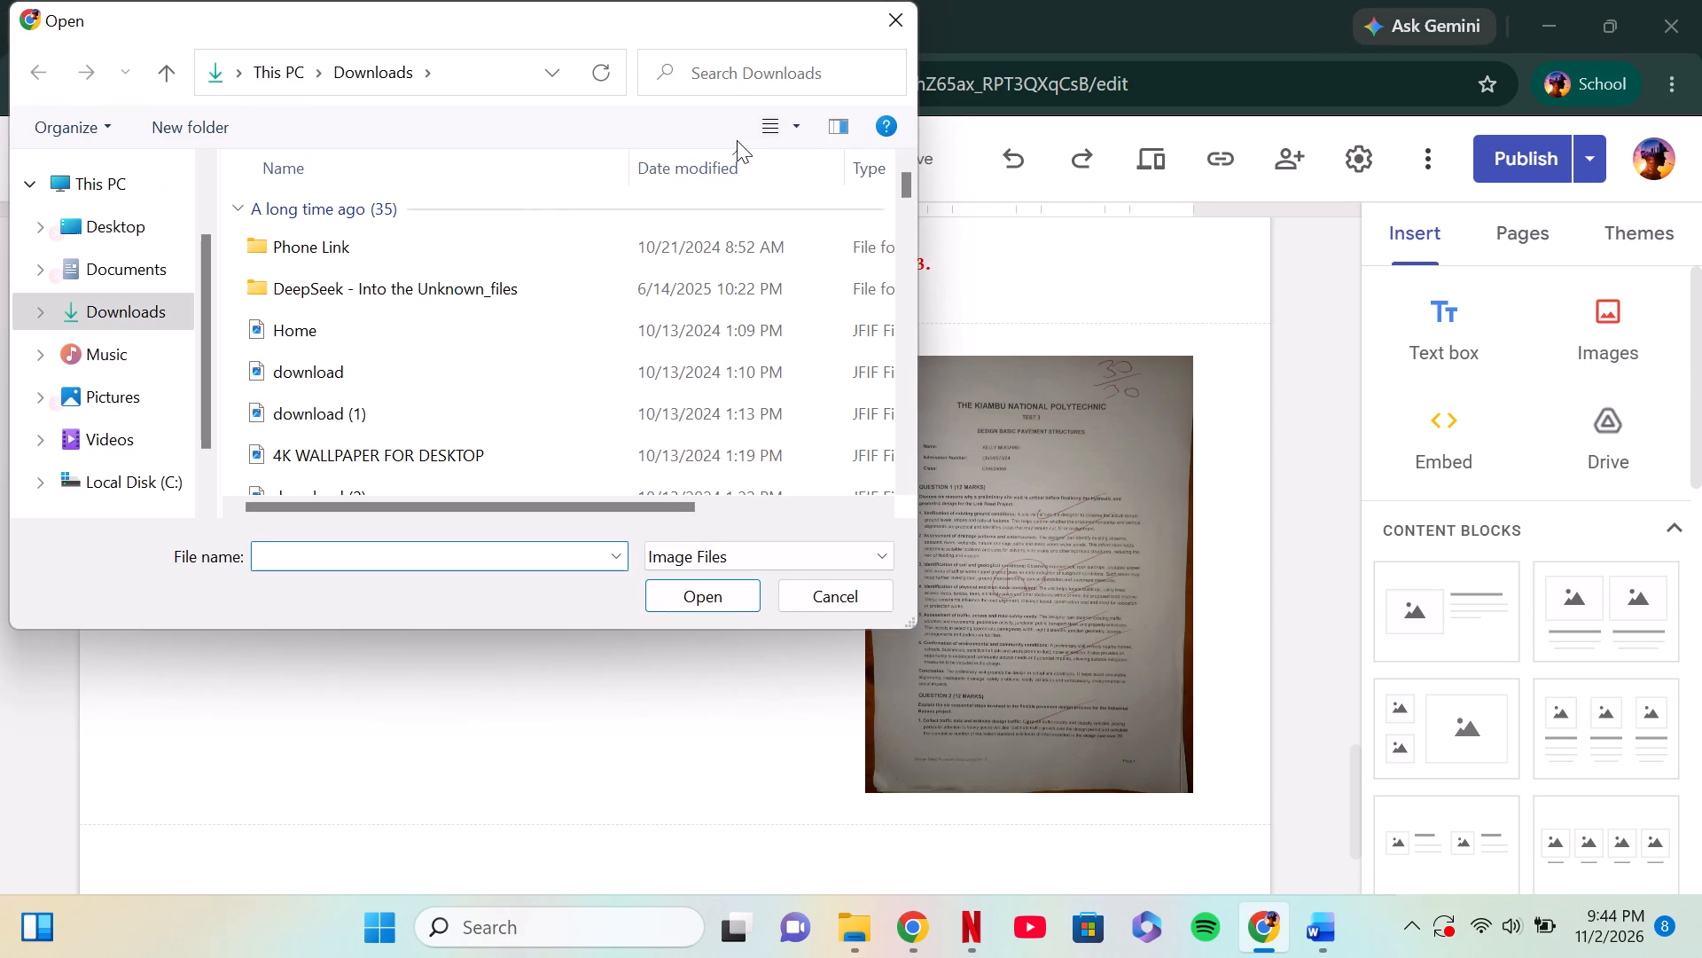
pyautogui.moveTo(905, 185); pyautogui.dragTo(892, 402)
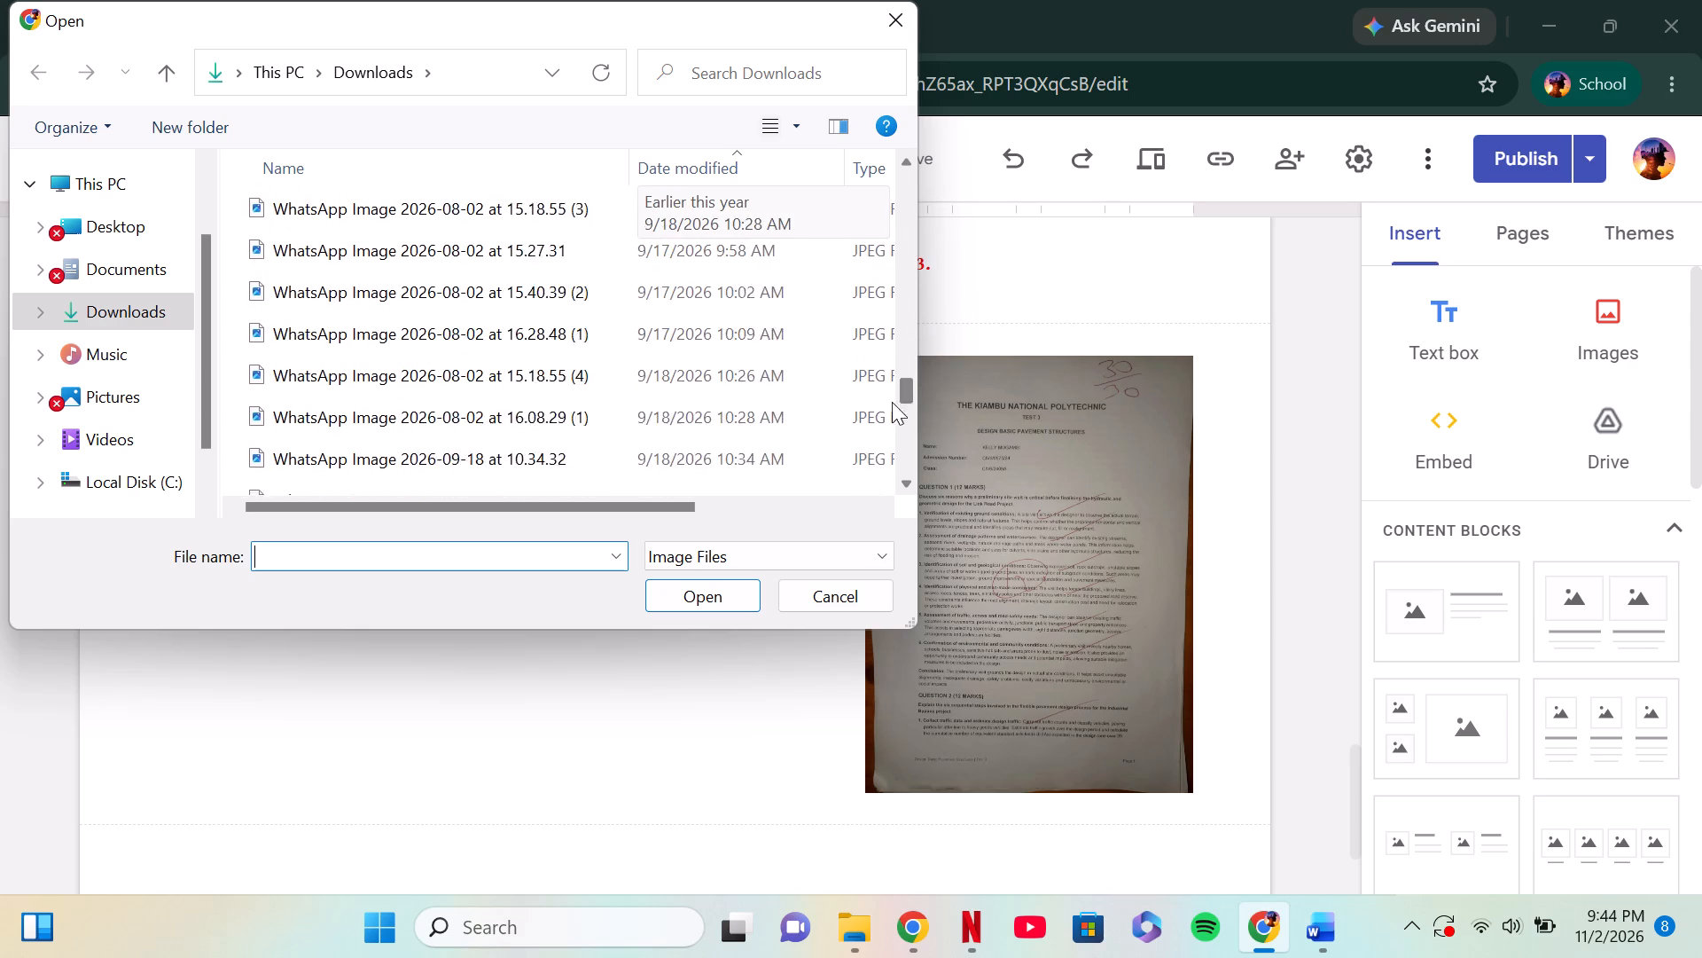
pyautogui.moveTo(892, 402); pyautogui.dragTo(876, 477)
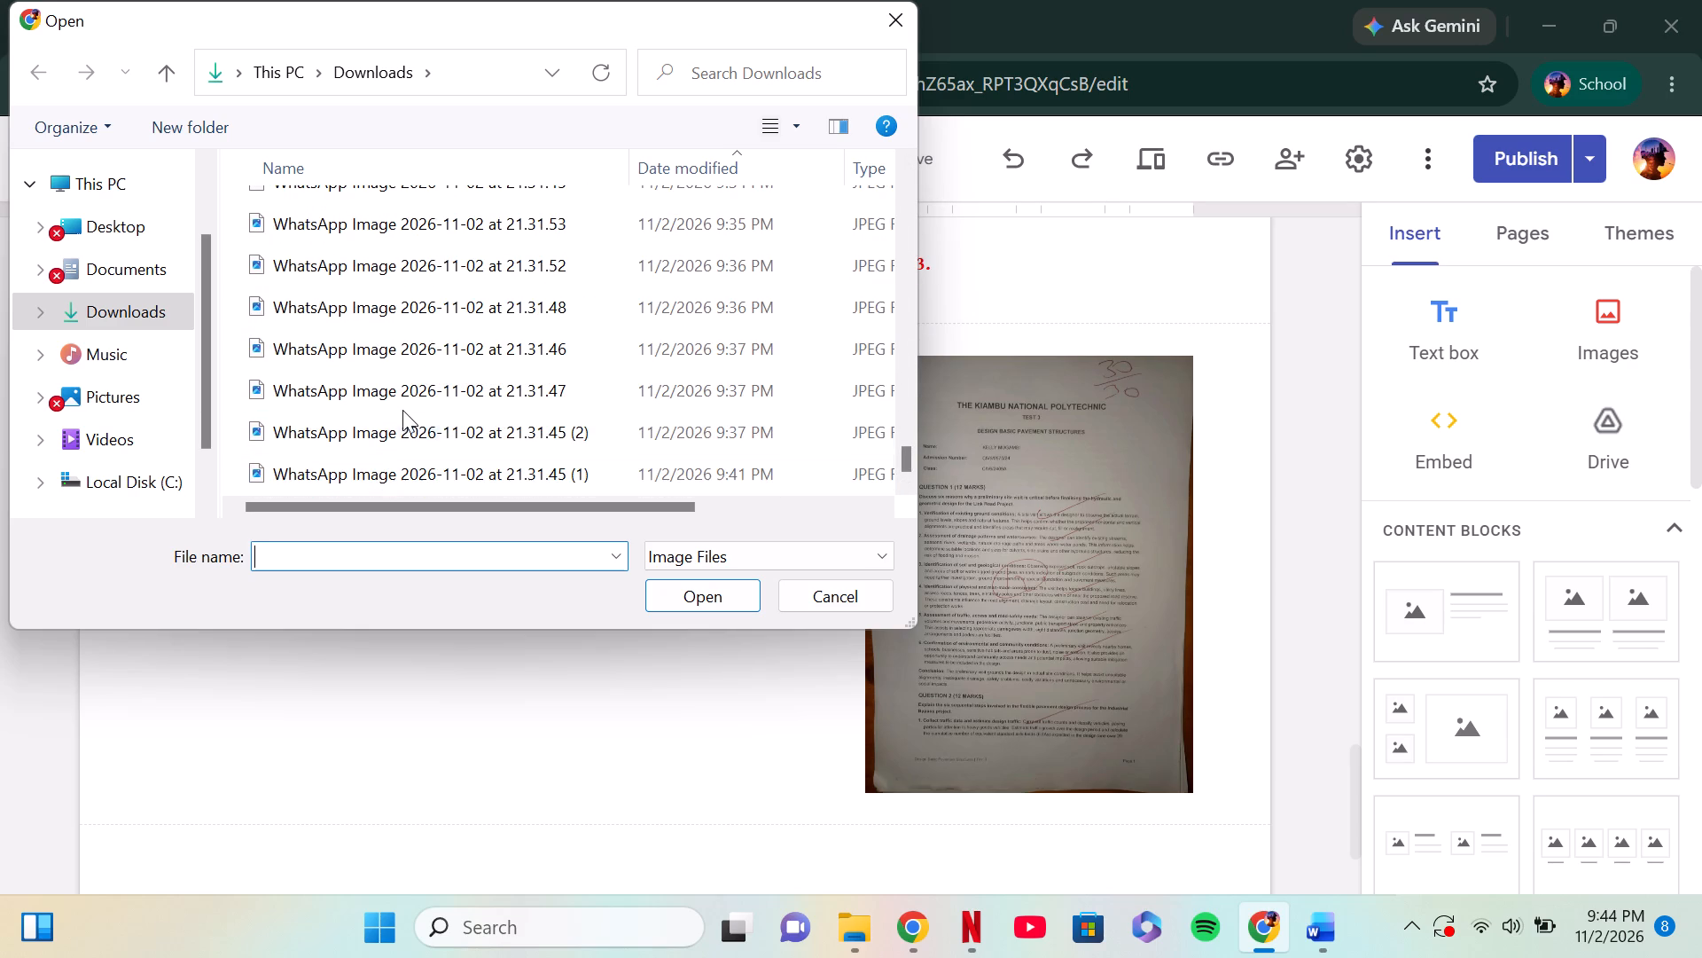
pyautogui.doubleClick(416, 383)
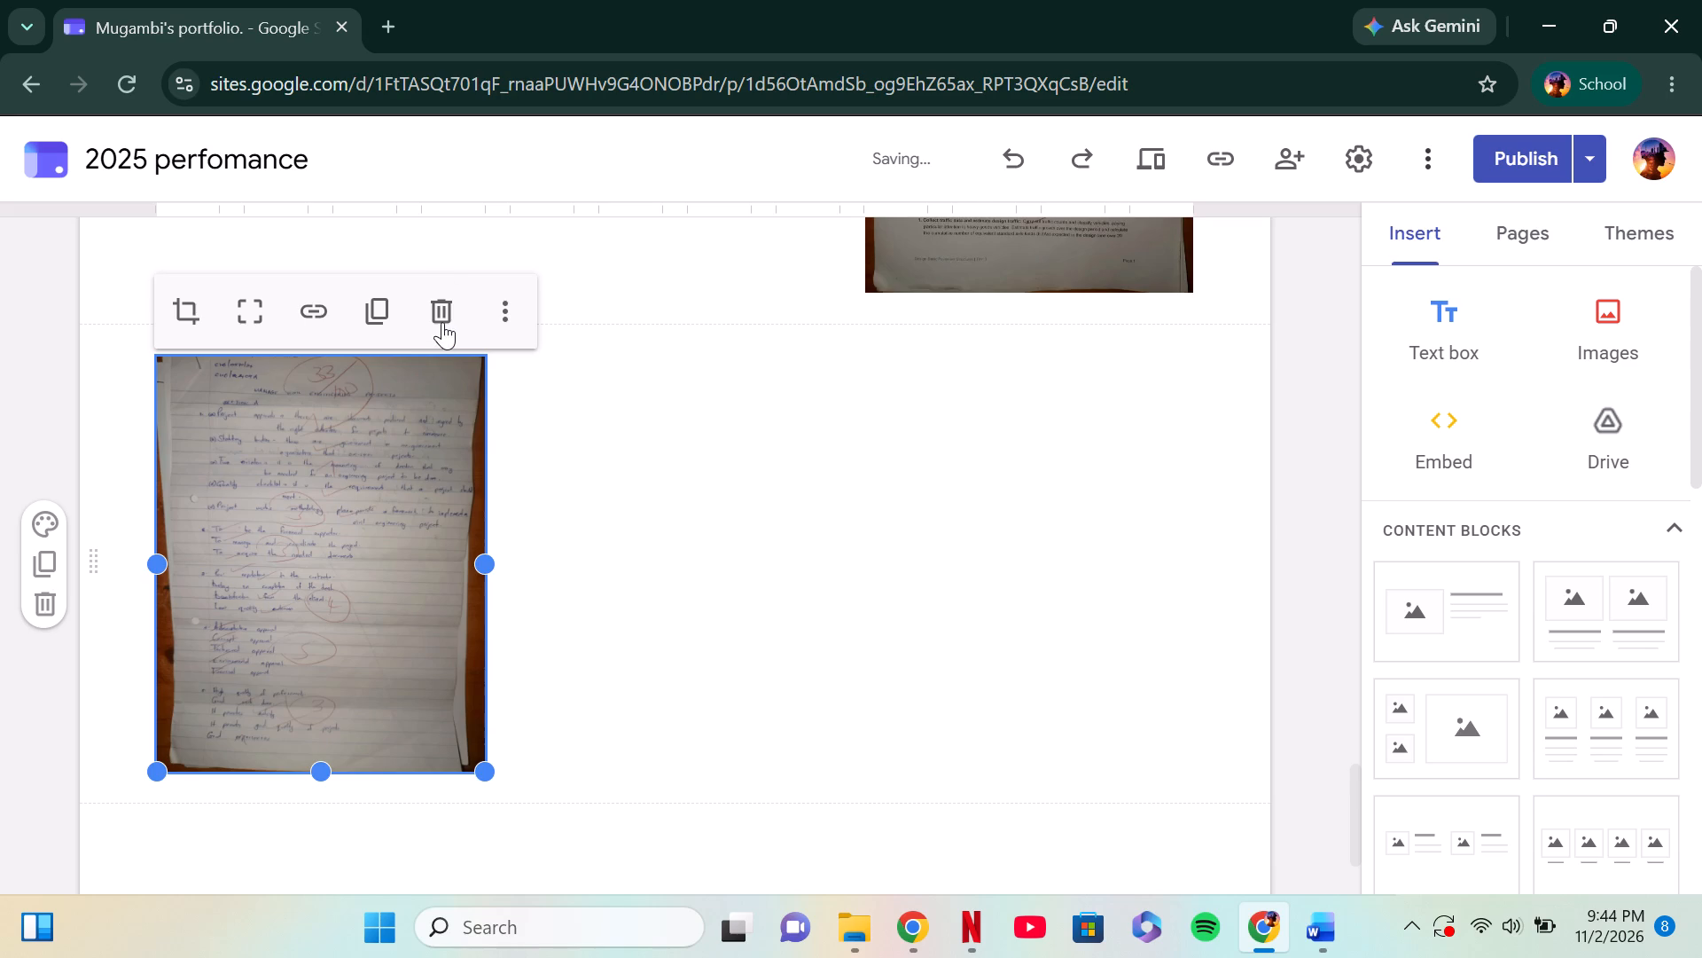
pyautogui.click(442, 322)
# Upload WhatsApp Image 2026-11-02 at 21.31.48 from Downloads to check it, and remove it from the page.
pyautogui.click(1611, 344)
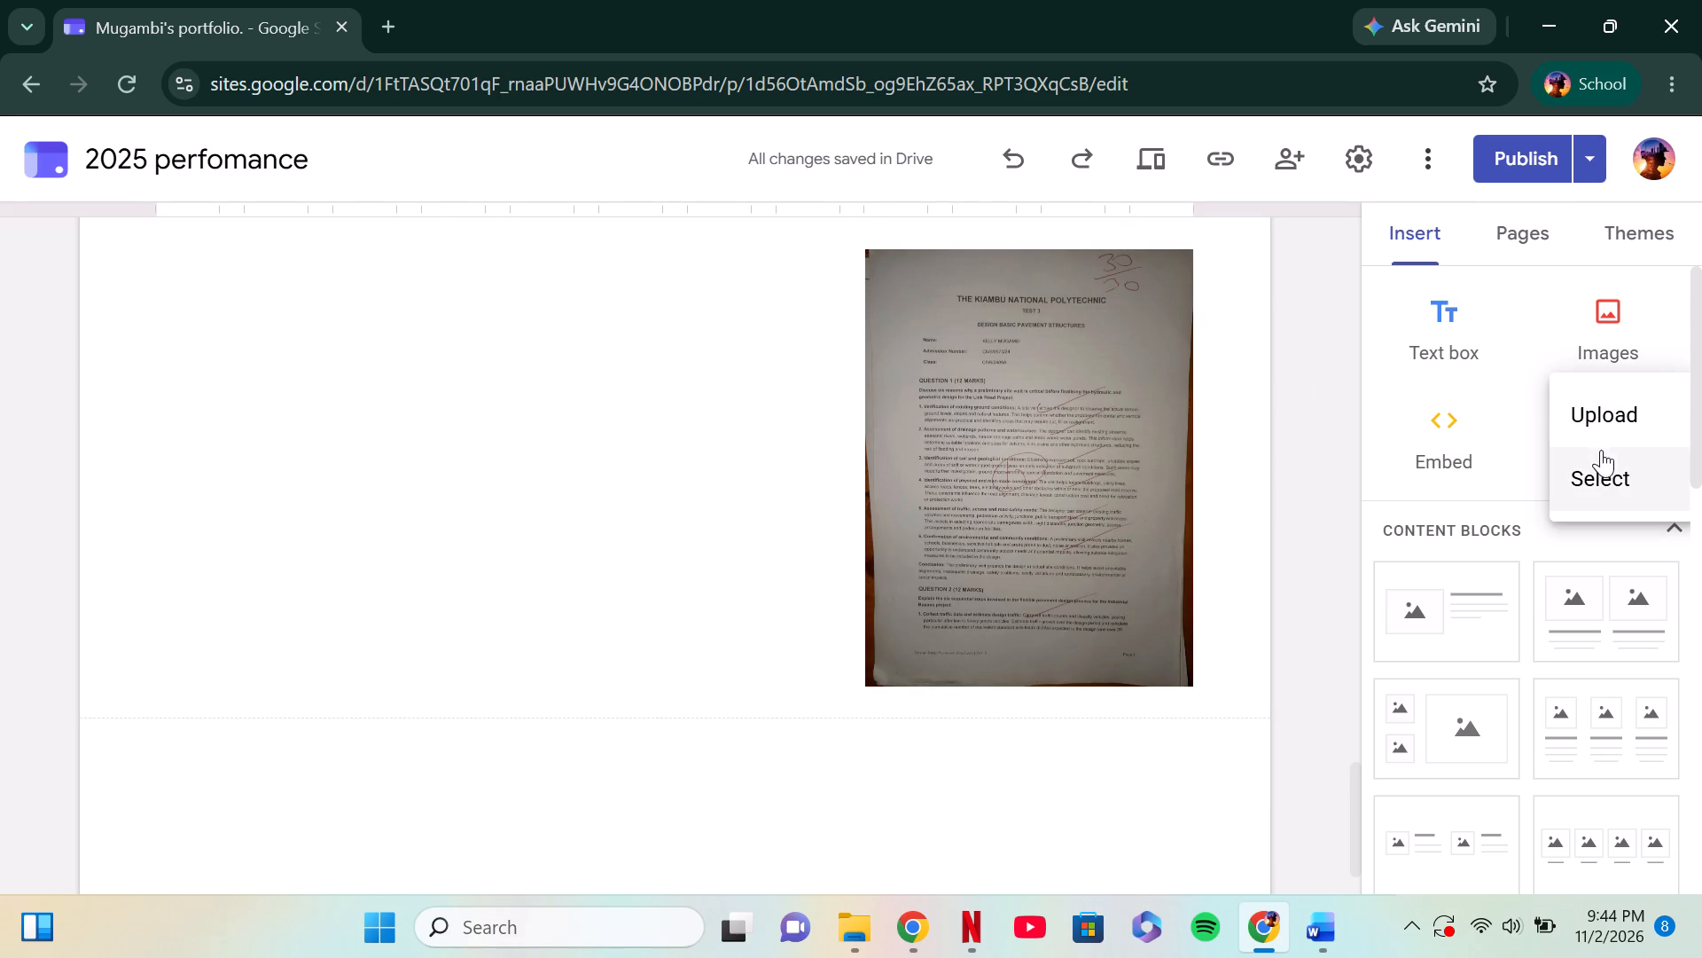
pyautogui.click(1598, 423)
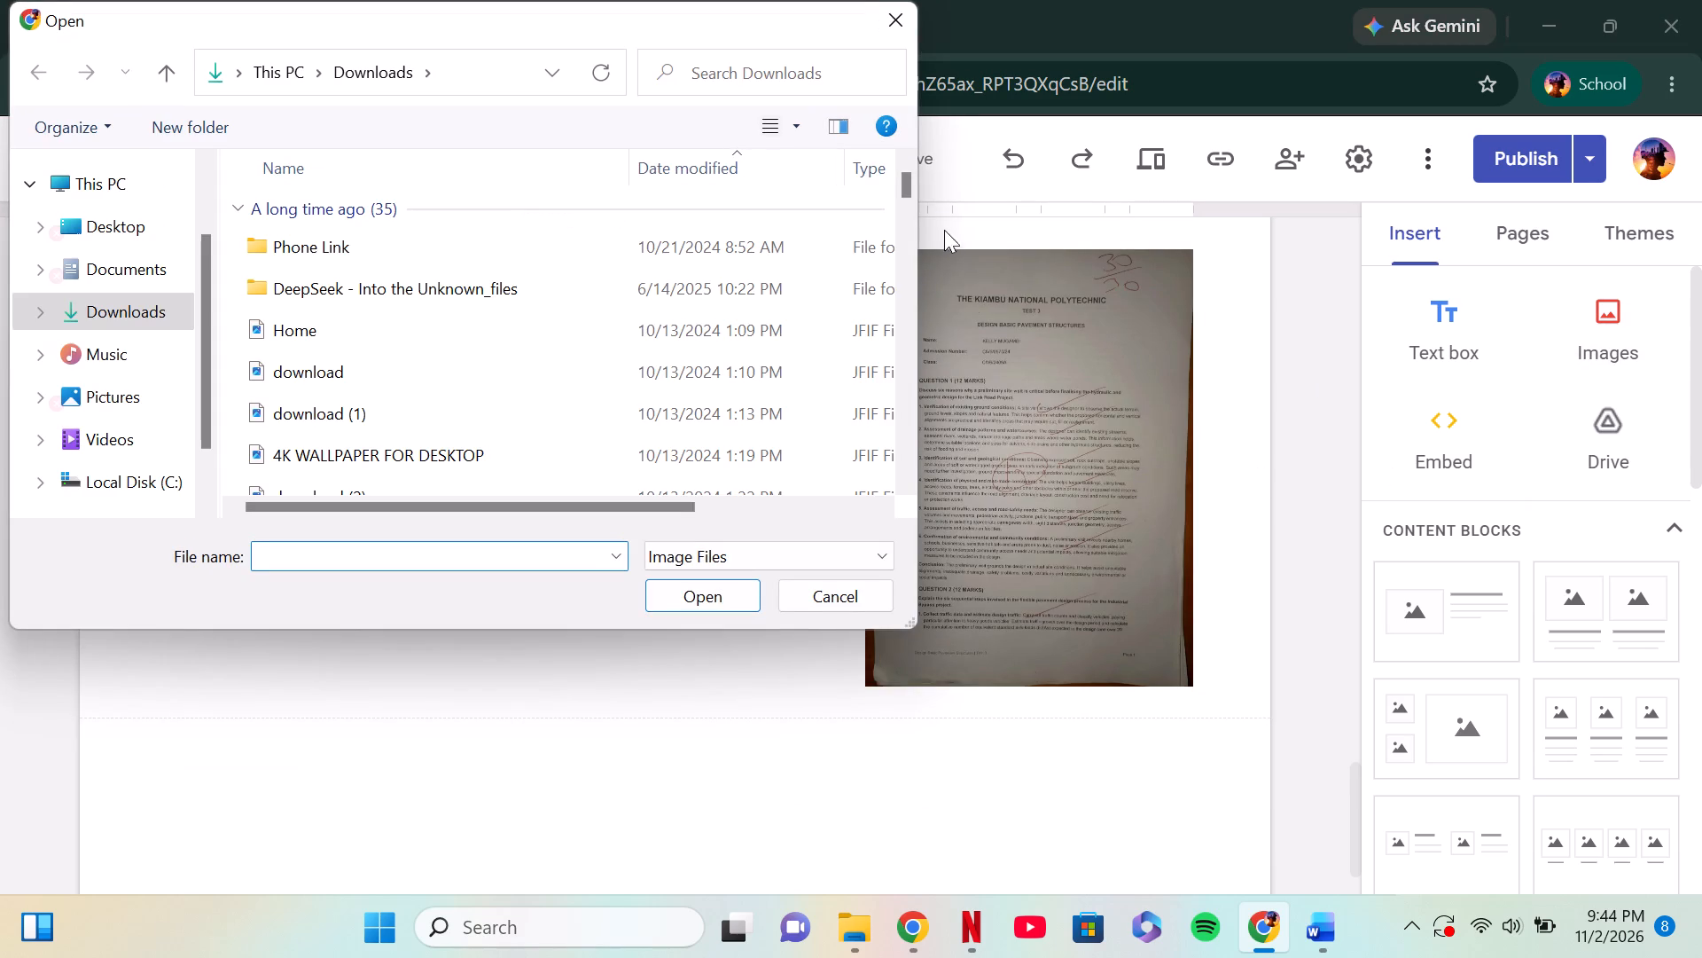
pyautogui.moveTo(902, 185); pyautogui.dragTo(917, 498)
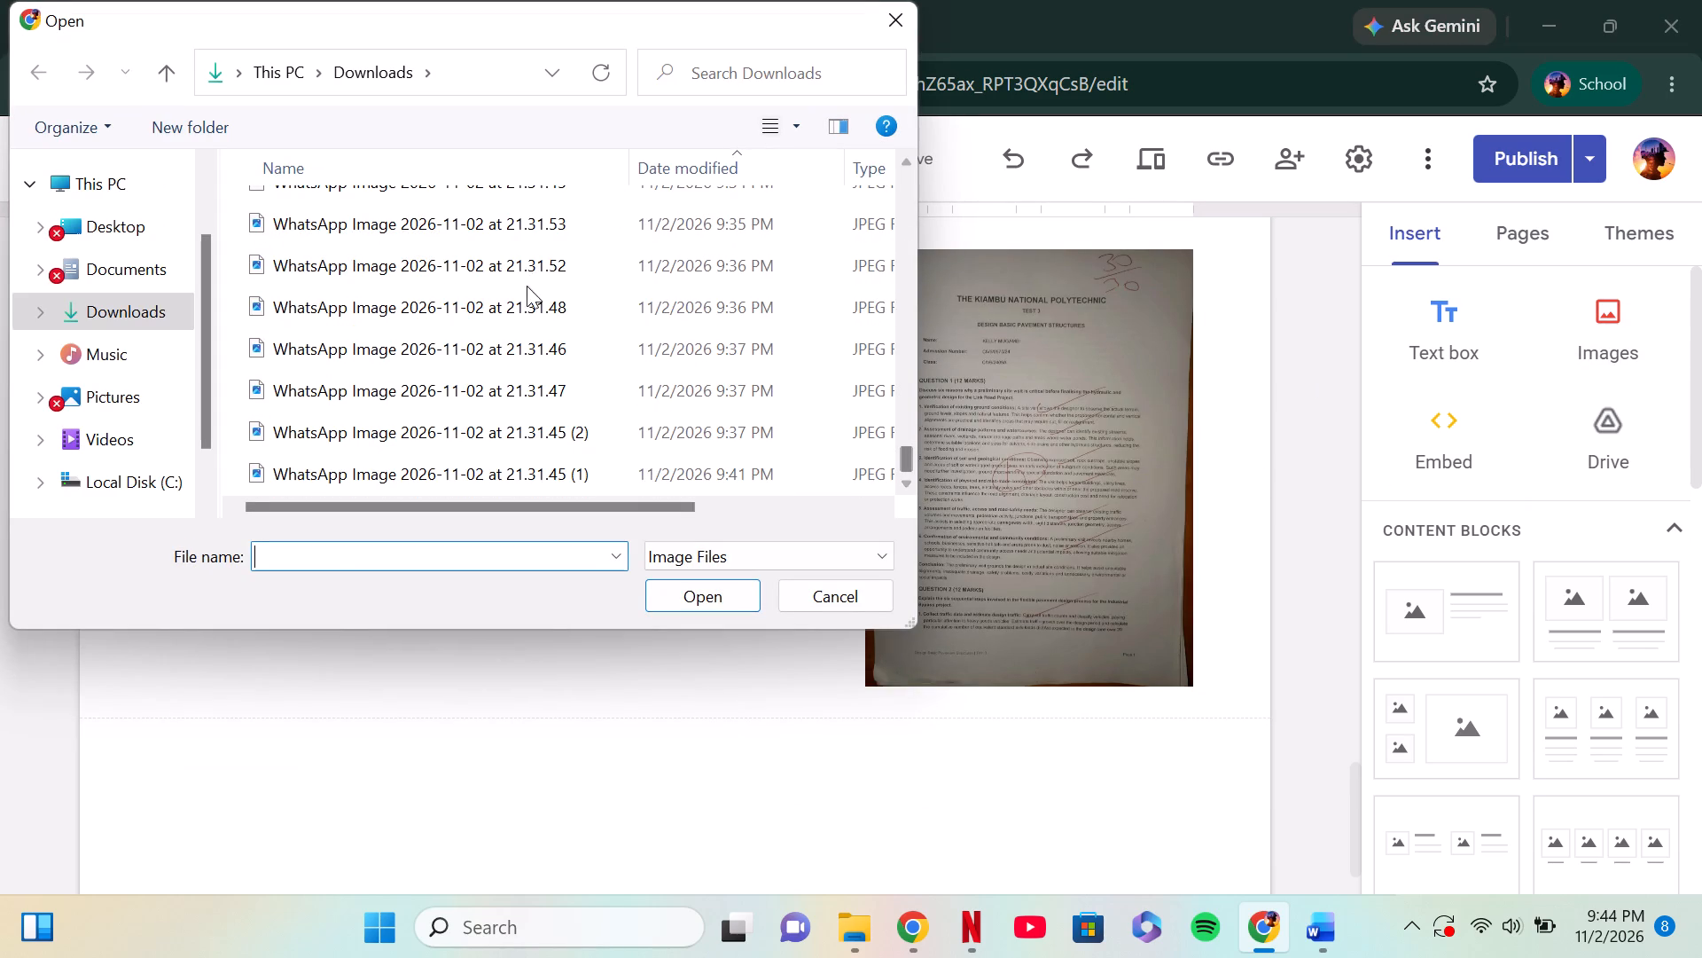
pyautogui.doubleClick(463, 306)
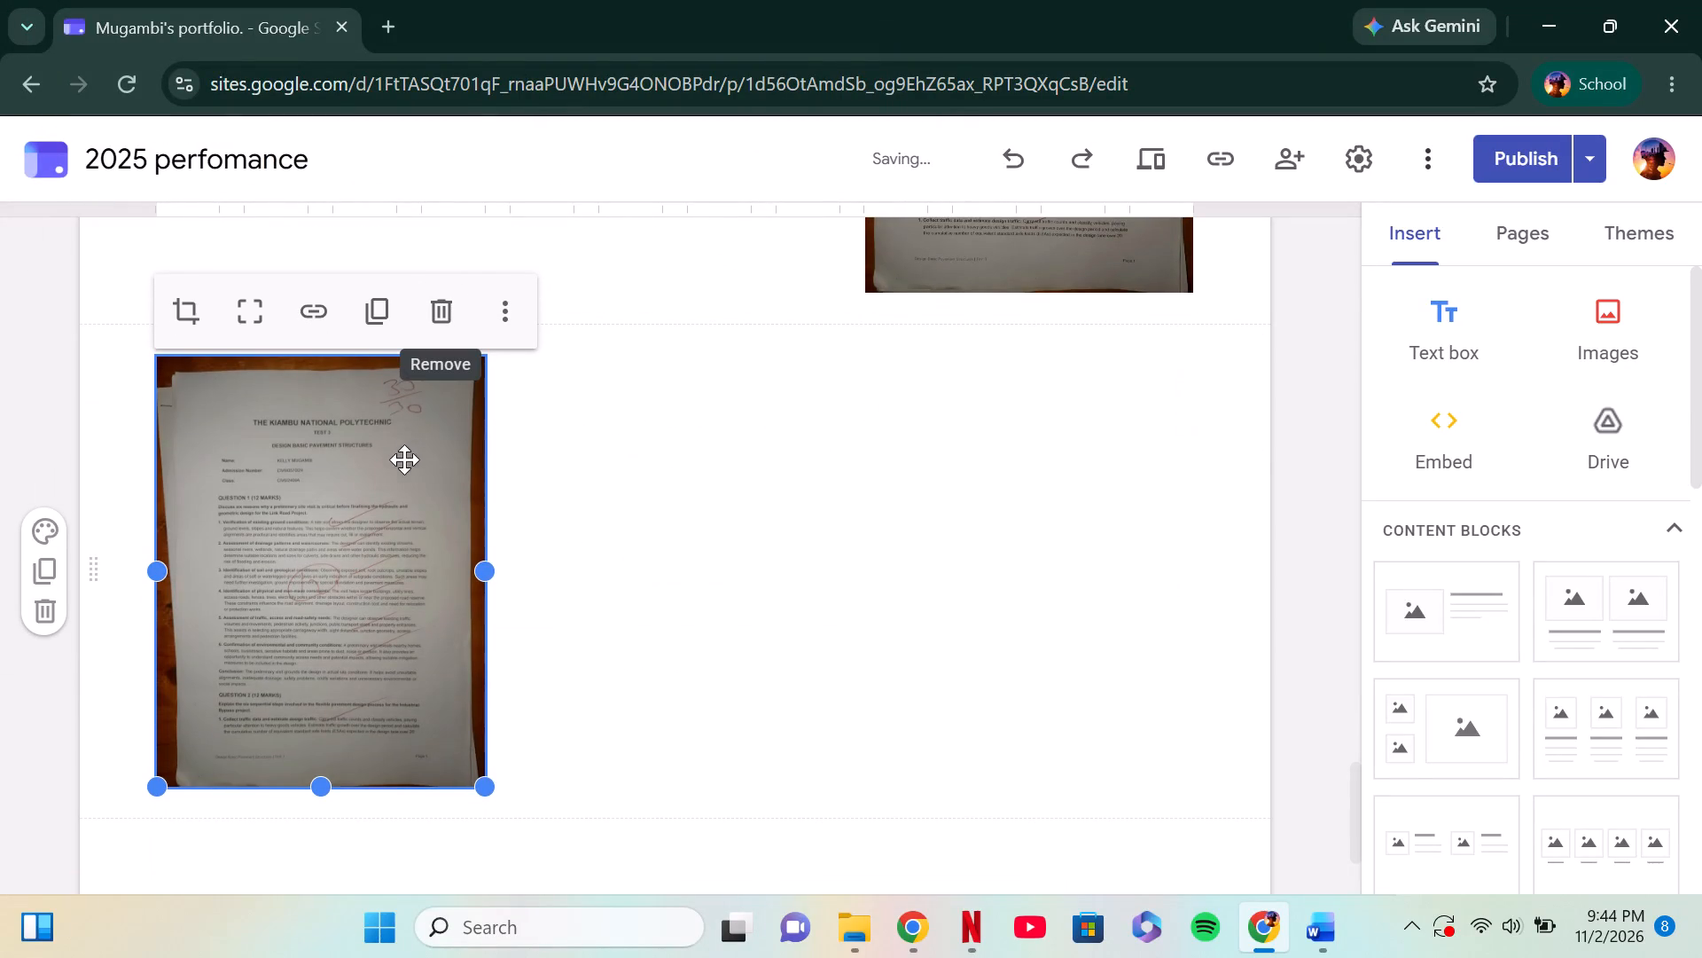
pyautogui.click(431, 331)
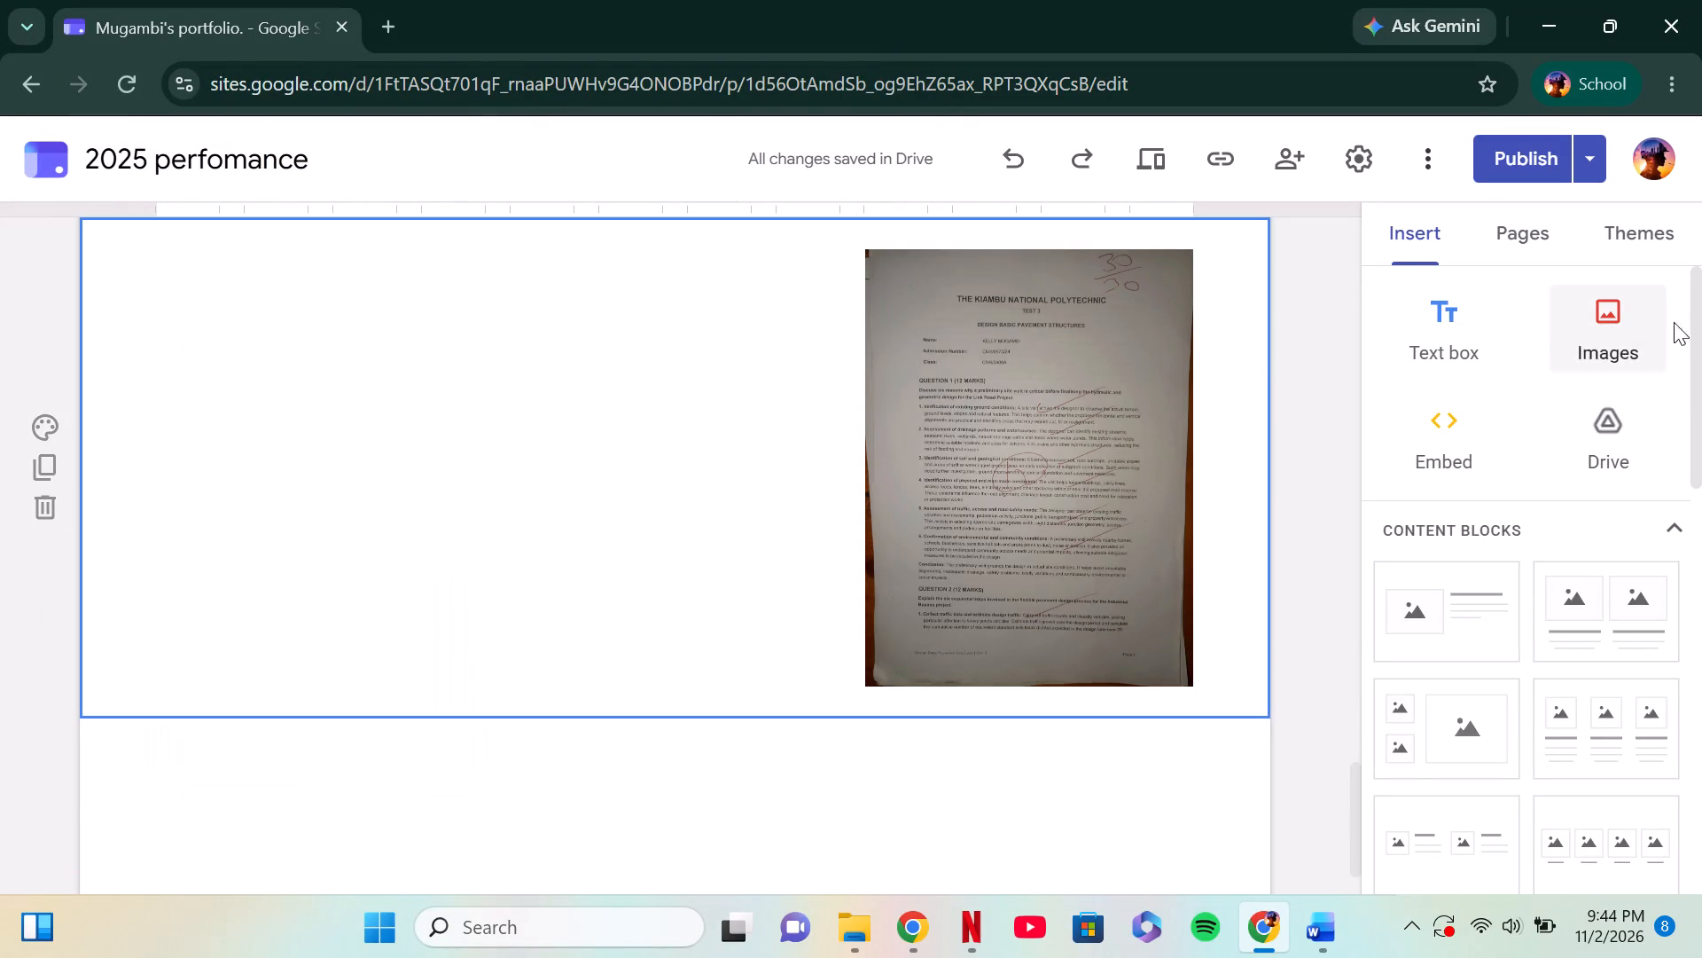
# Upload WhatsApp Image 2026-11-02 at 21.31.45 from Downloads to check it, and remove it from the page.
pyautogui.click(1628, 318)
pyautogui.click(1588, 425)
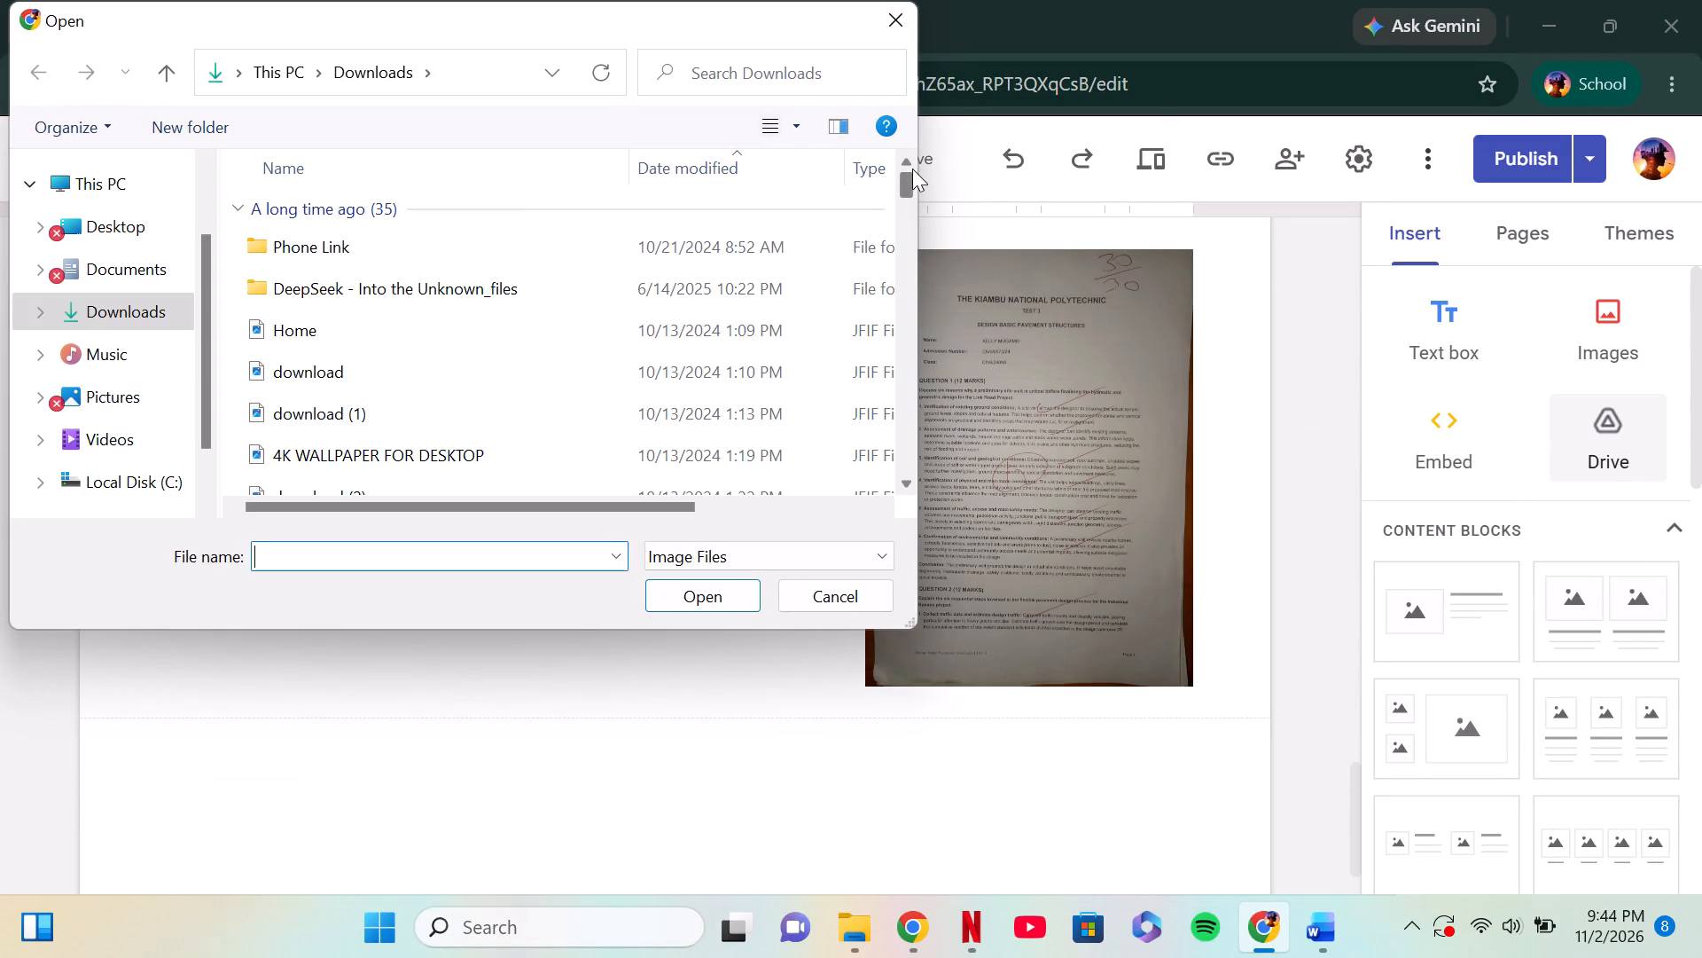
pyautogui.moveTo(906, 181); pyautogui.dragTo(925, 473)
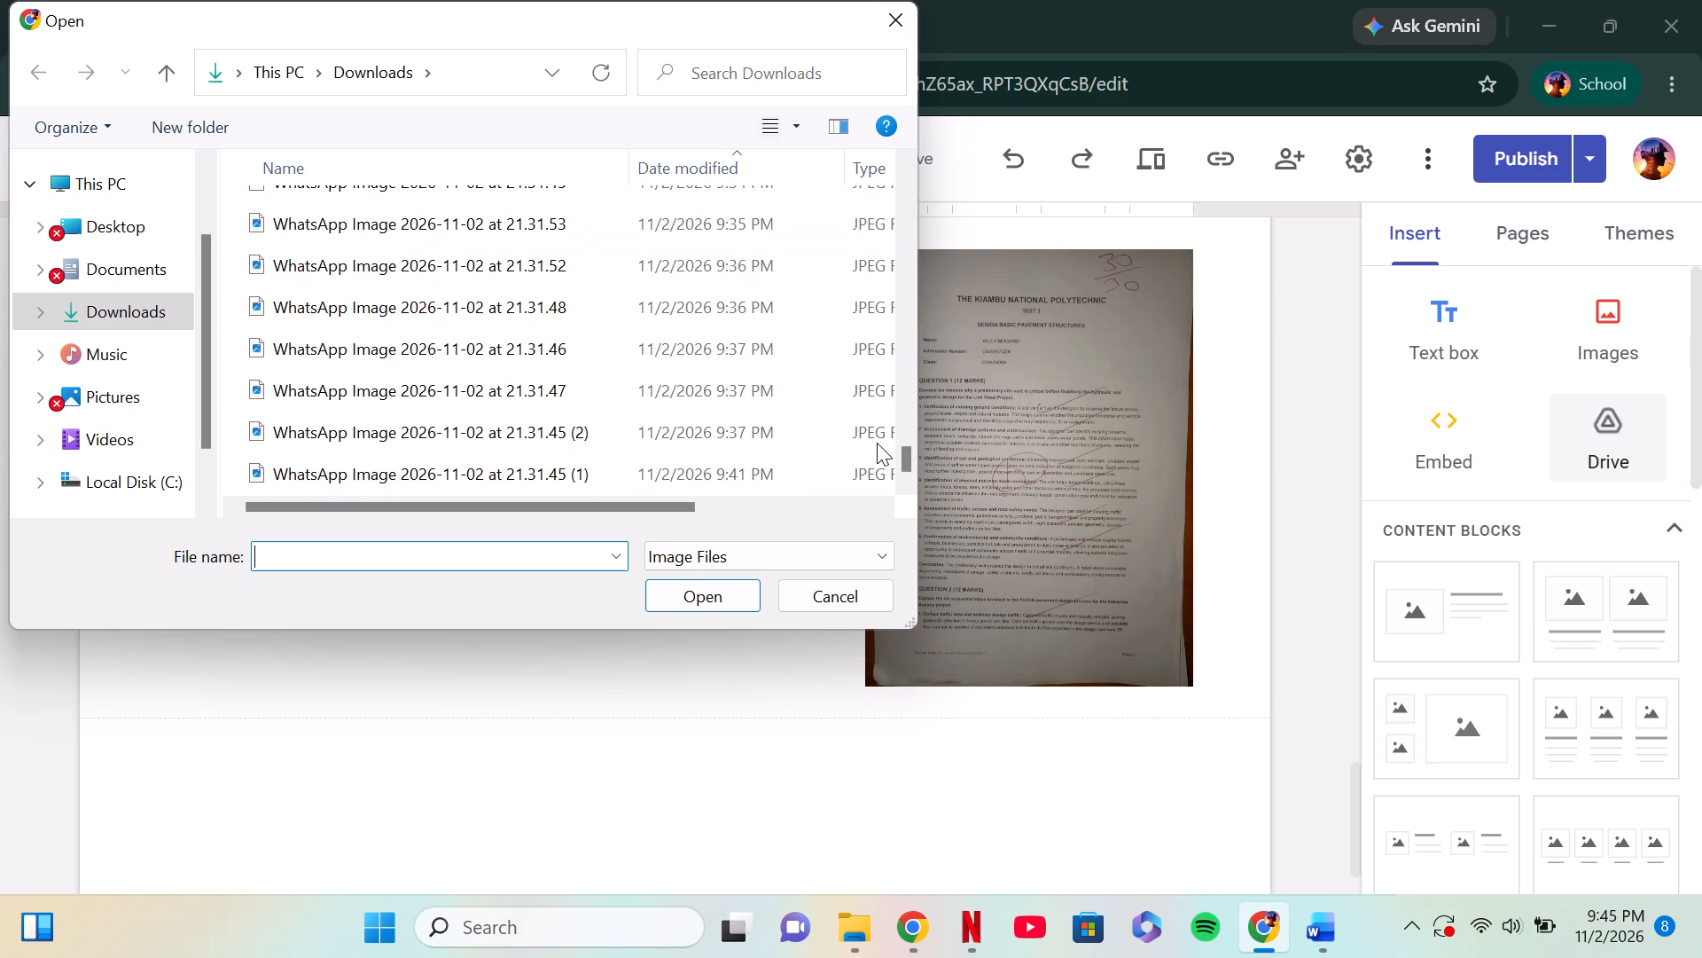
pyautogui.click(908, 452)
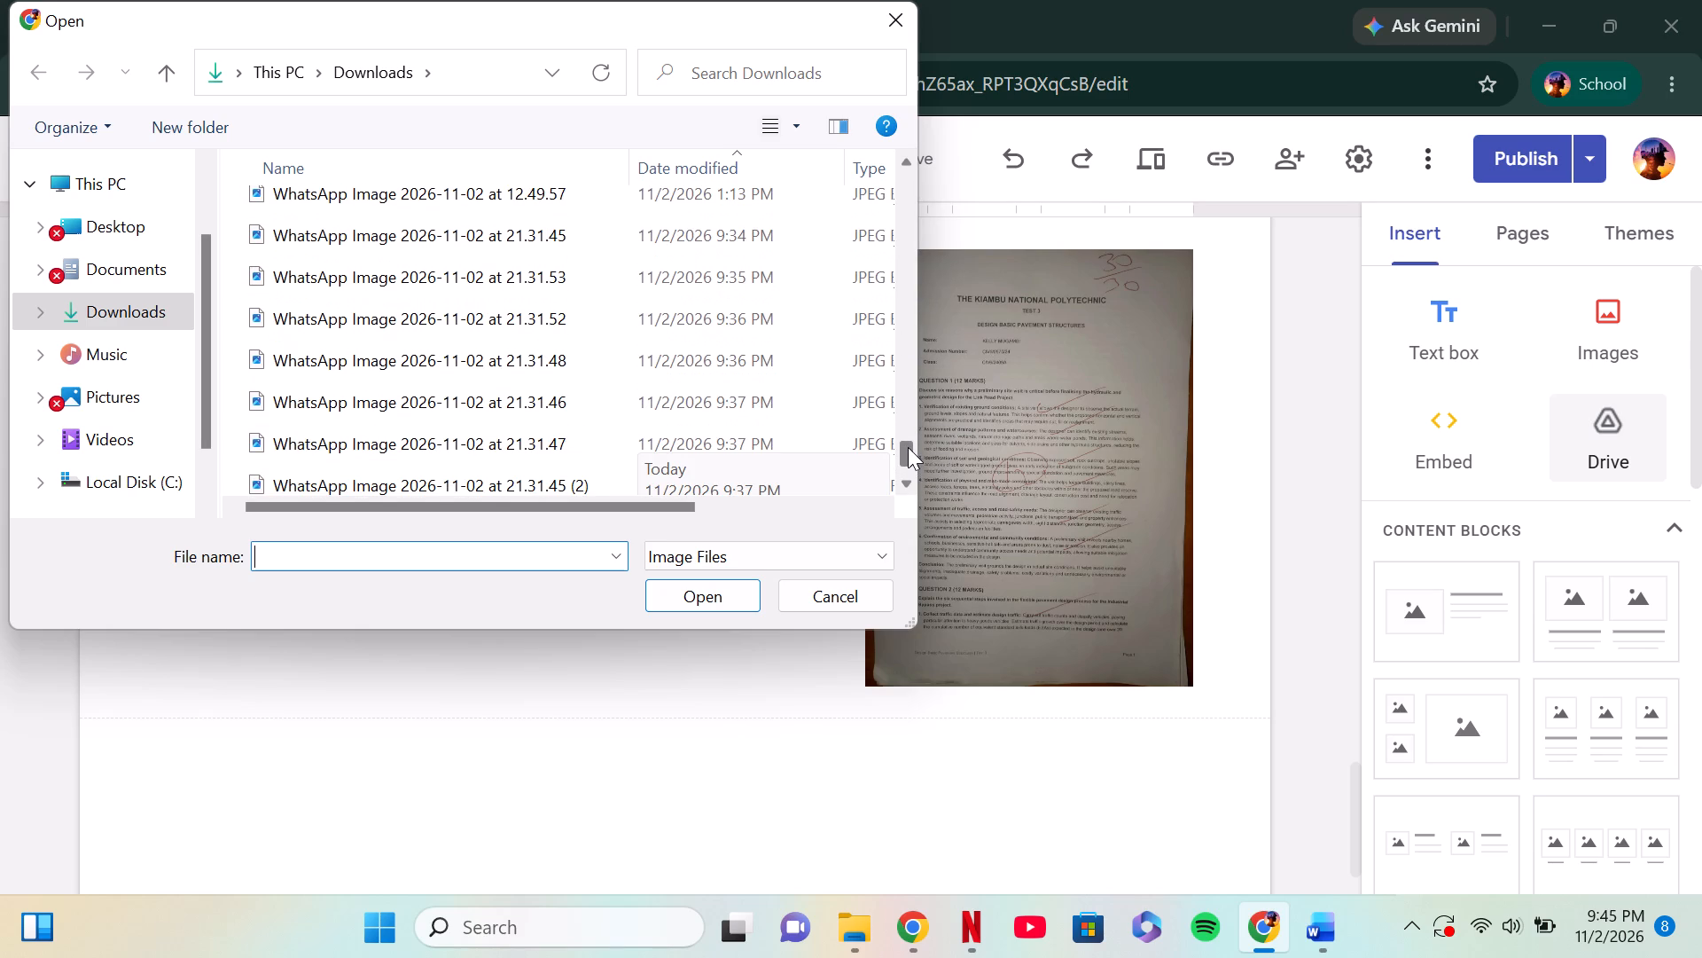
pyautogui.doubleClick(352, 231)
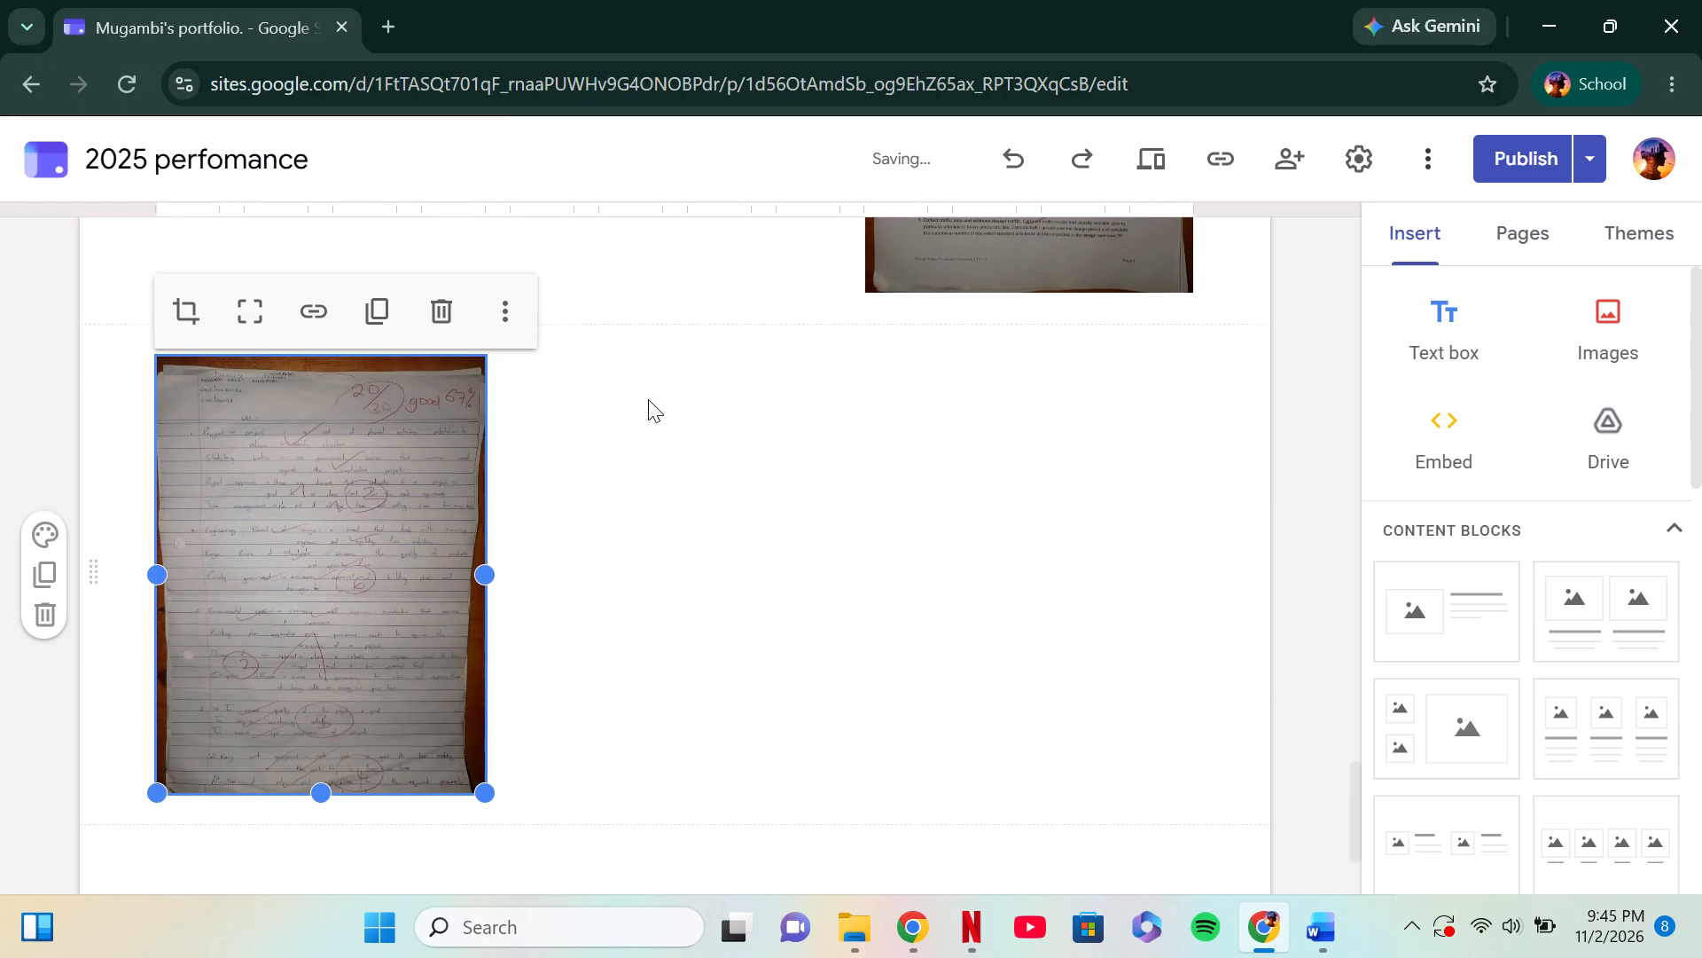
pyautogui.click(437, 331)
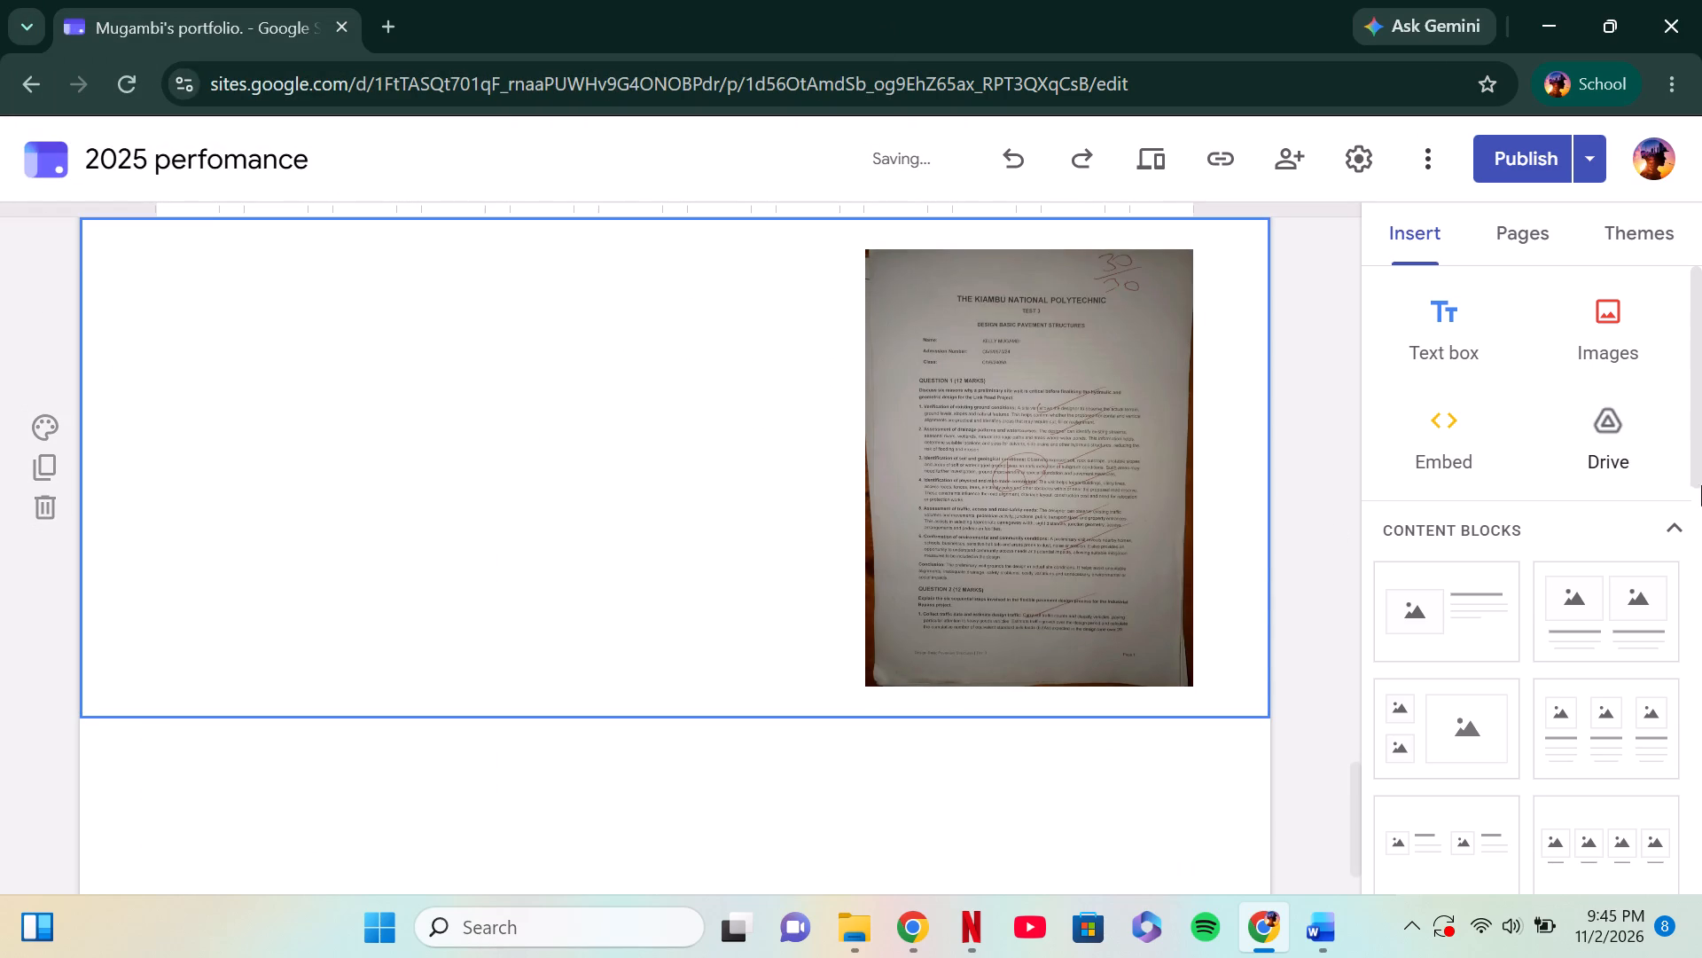
# Start uploading another assessment photo from Downloads for the Design basic pavement section.
pyautogui.click(1613, 363)
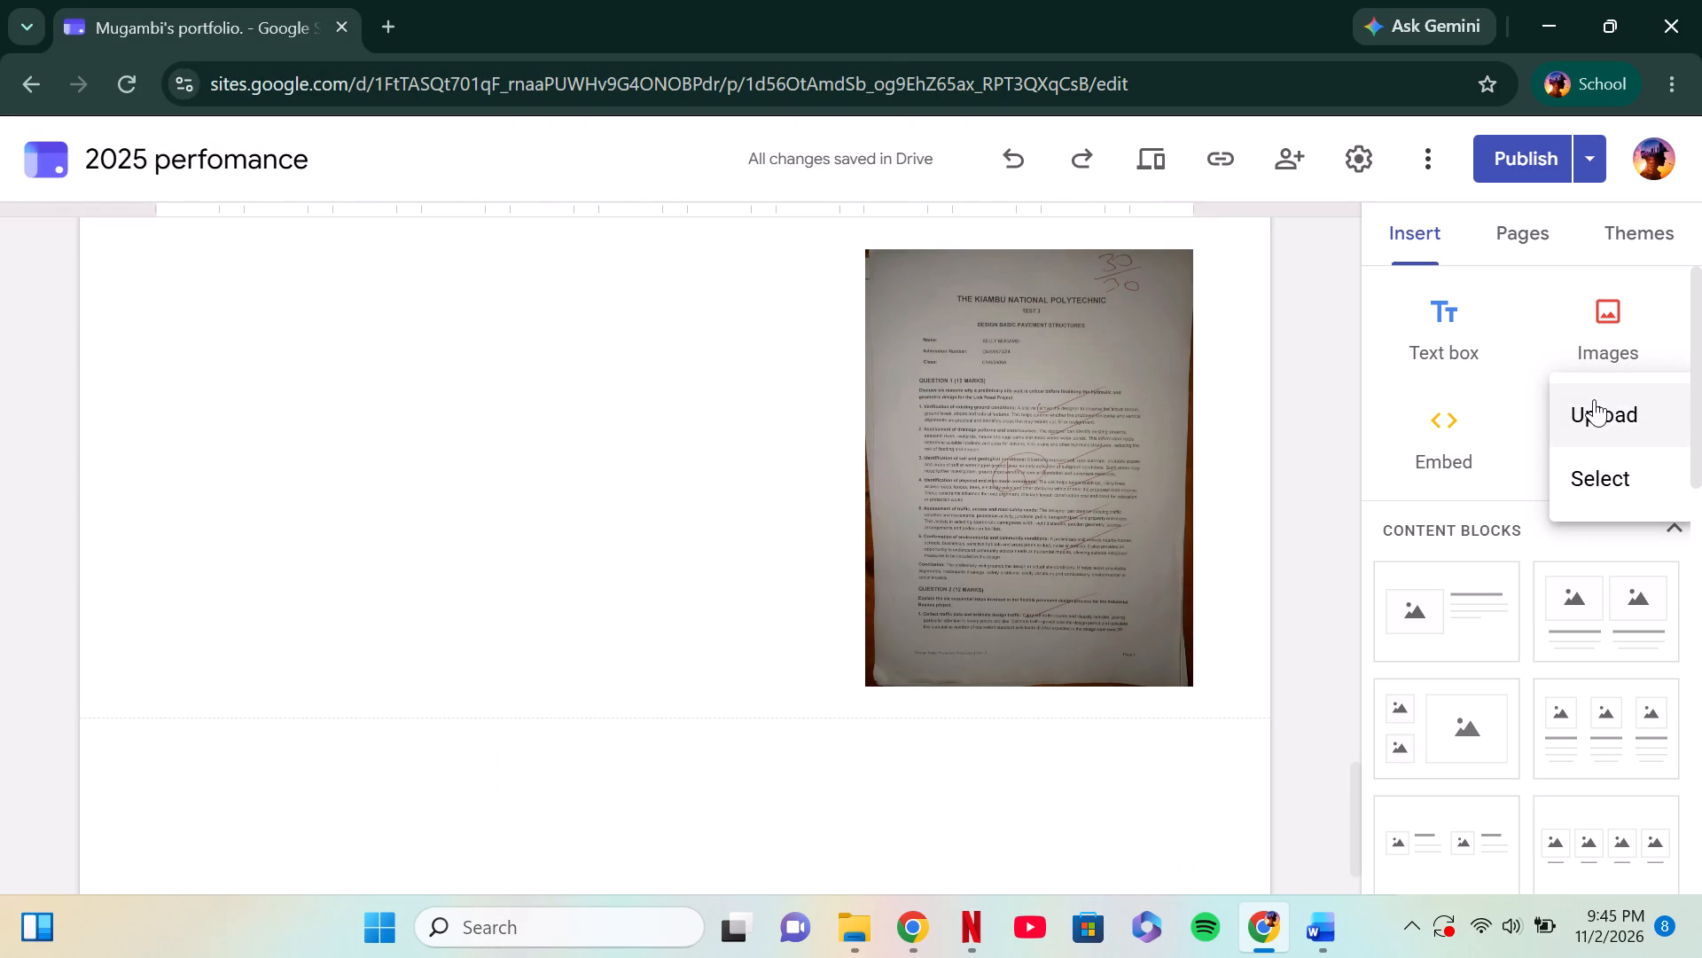
pyautogui.click(1594, 399)
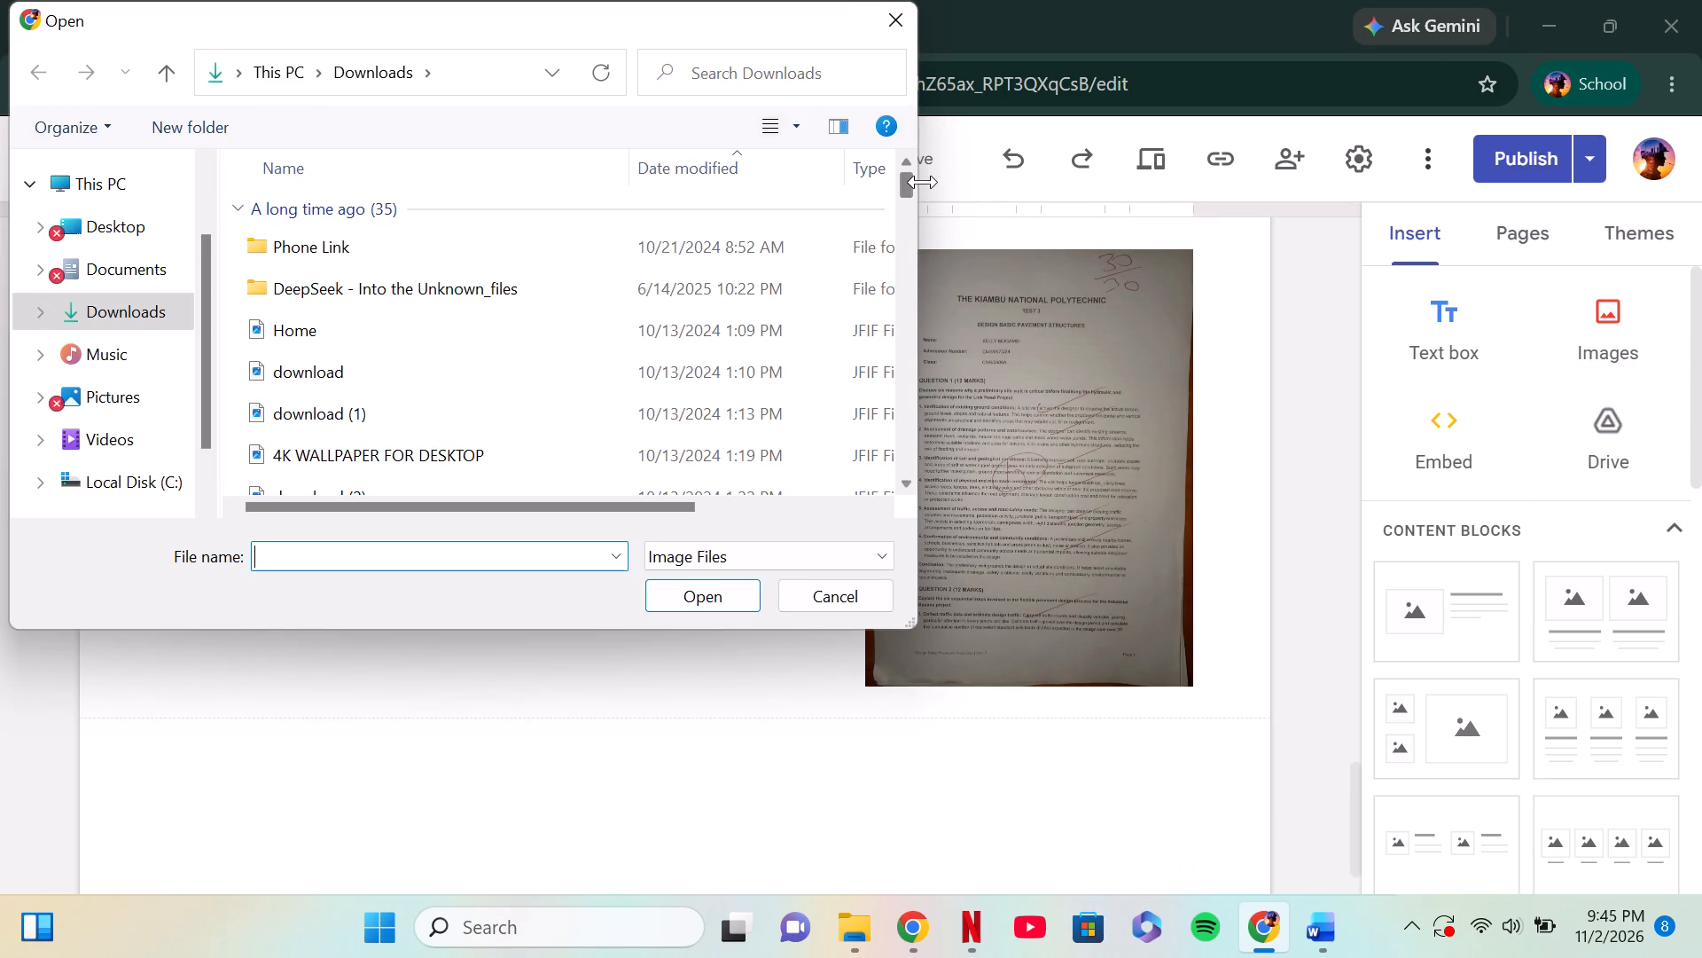
# Insert the image "WhatsApp Image 2026-11-02 at 21.31.53" from Downloads below the unit 4 script images.
pyautogui.moveTo(910, 182); pyautogui.dragTo(908, 488)
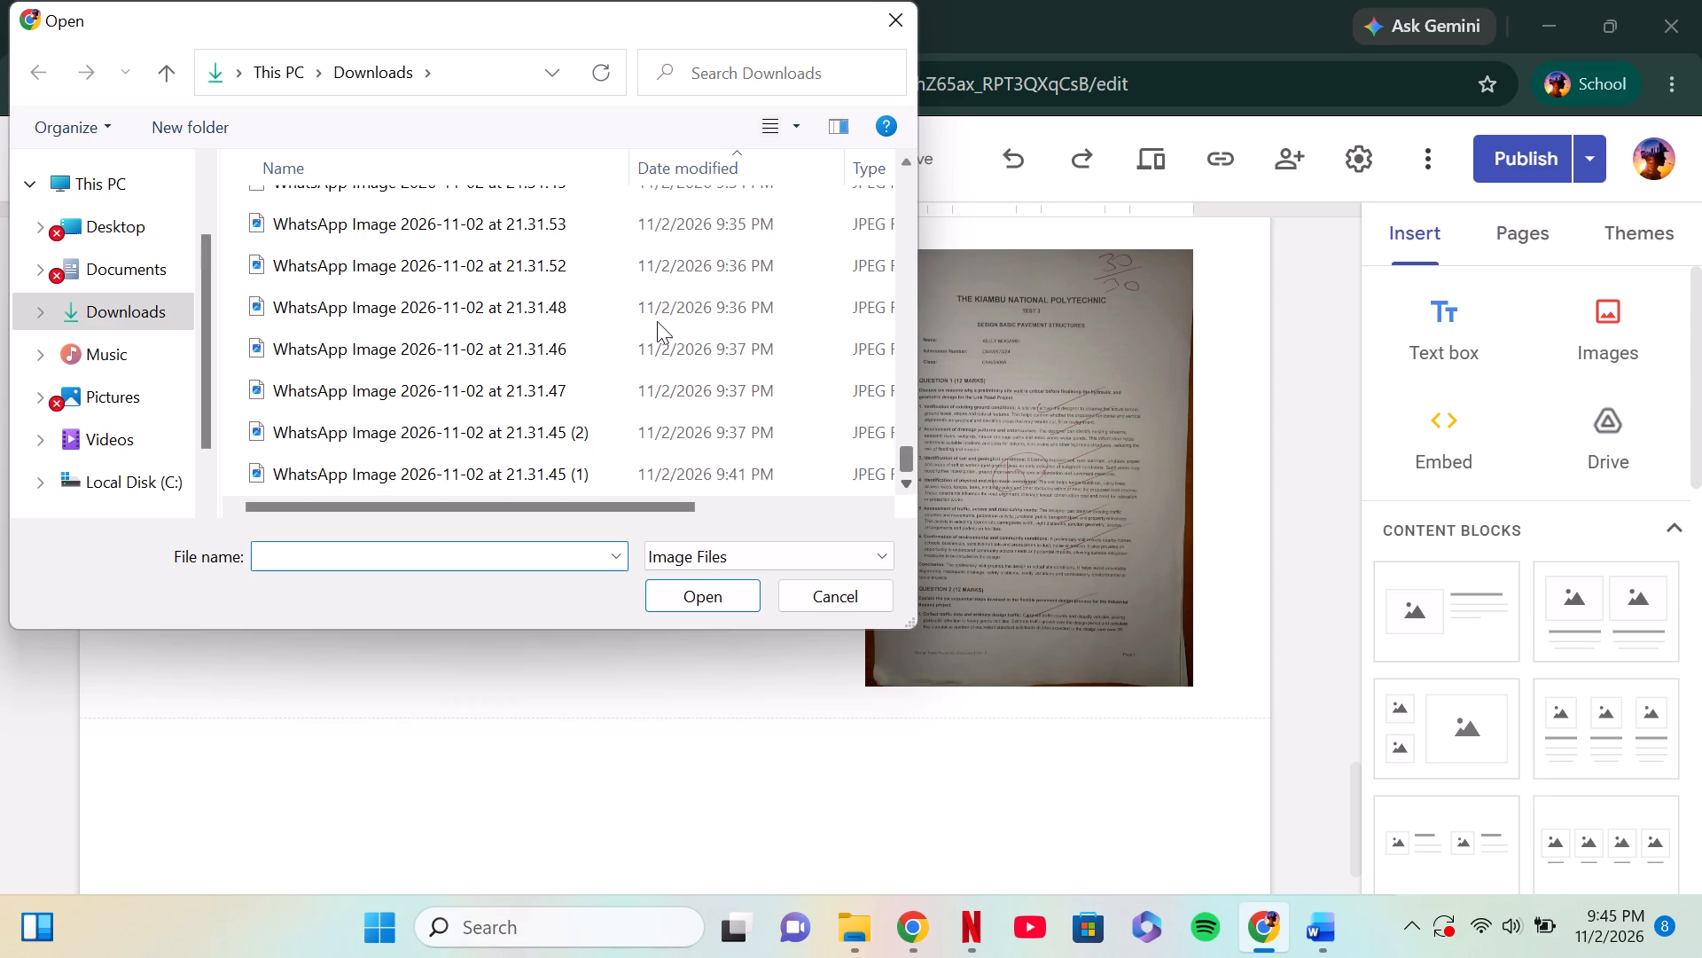
pyautogui.doubleClick(603, 239)
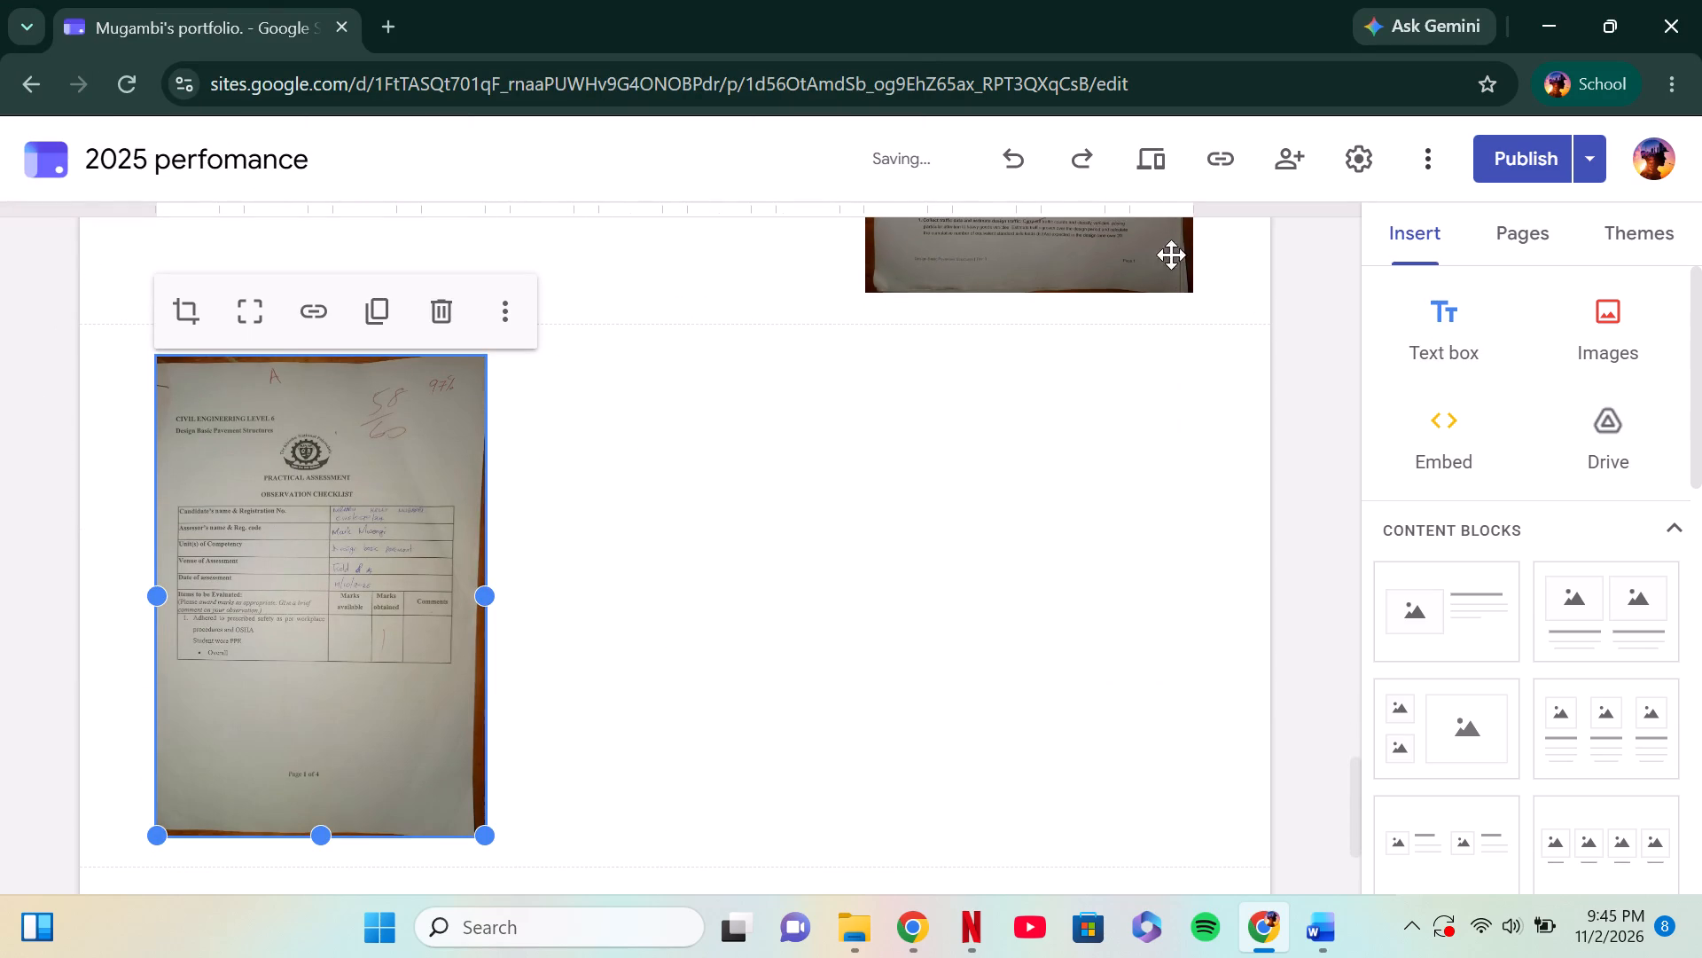
# Add a text box above the practical checklist image and start the bold green heading "PRACTICALS." at font size 14.
pyautogui.click(769, 280)
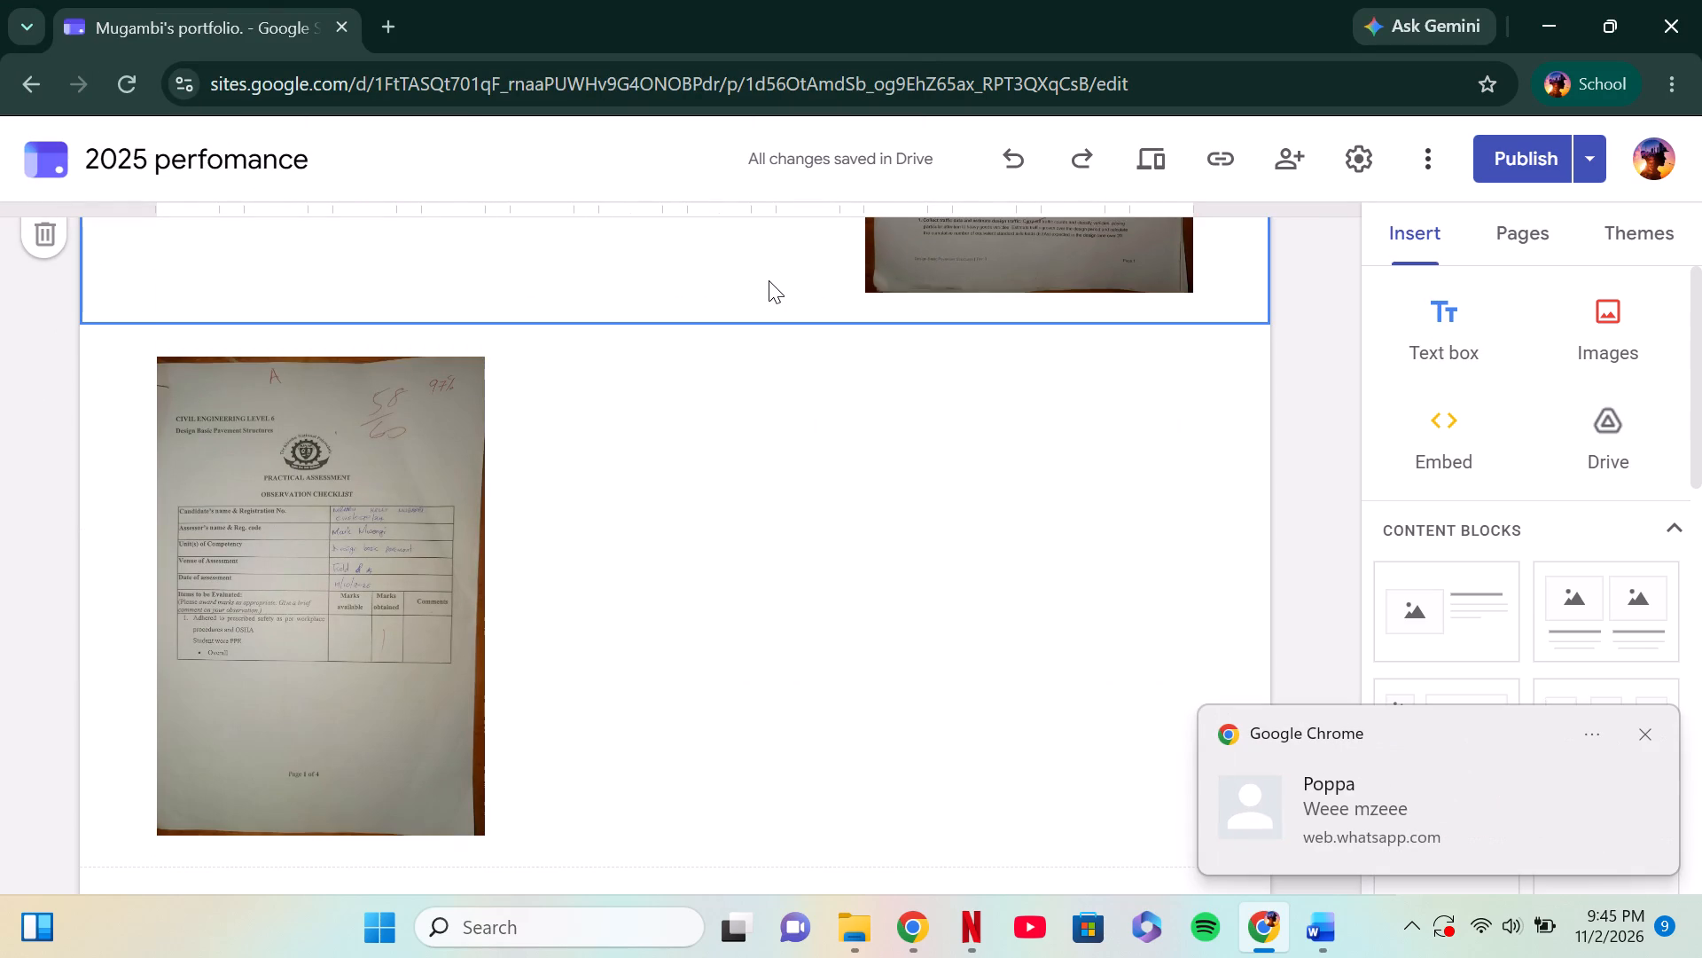
pyautogui.click(1464, 324)
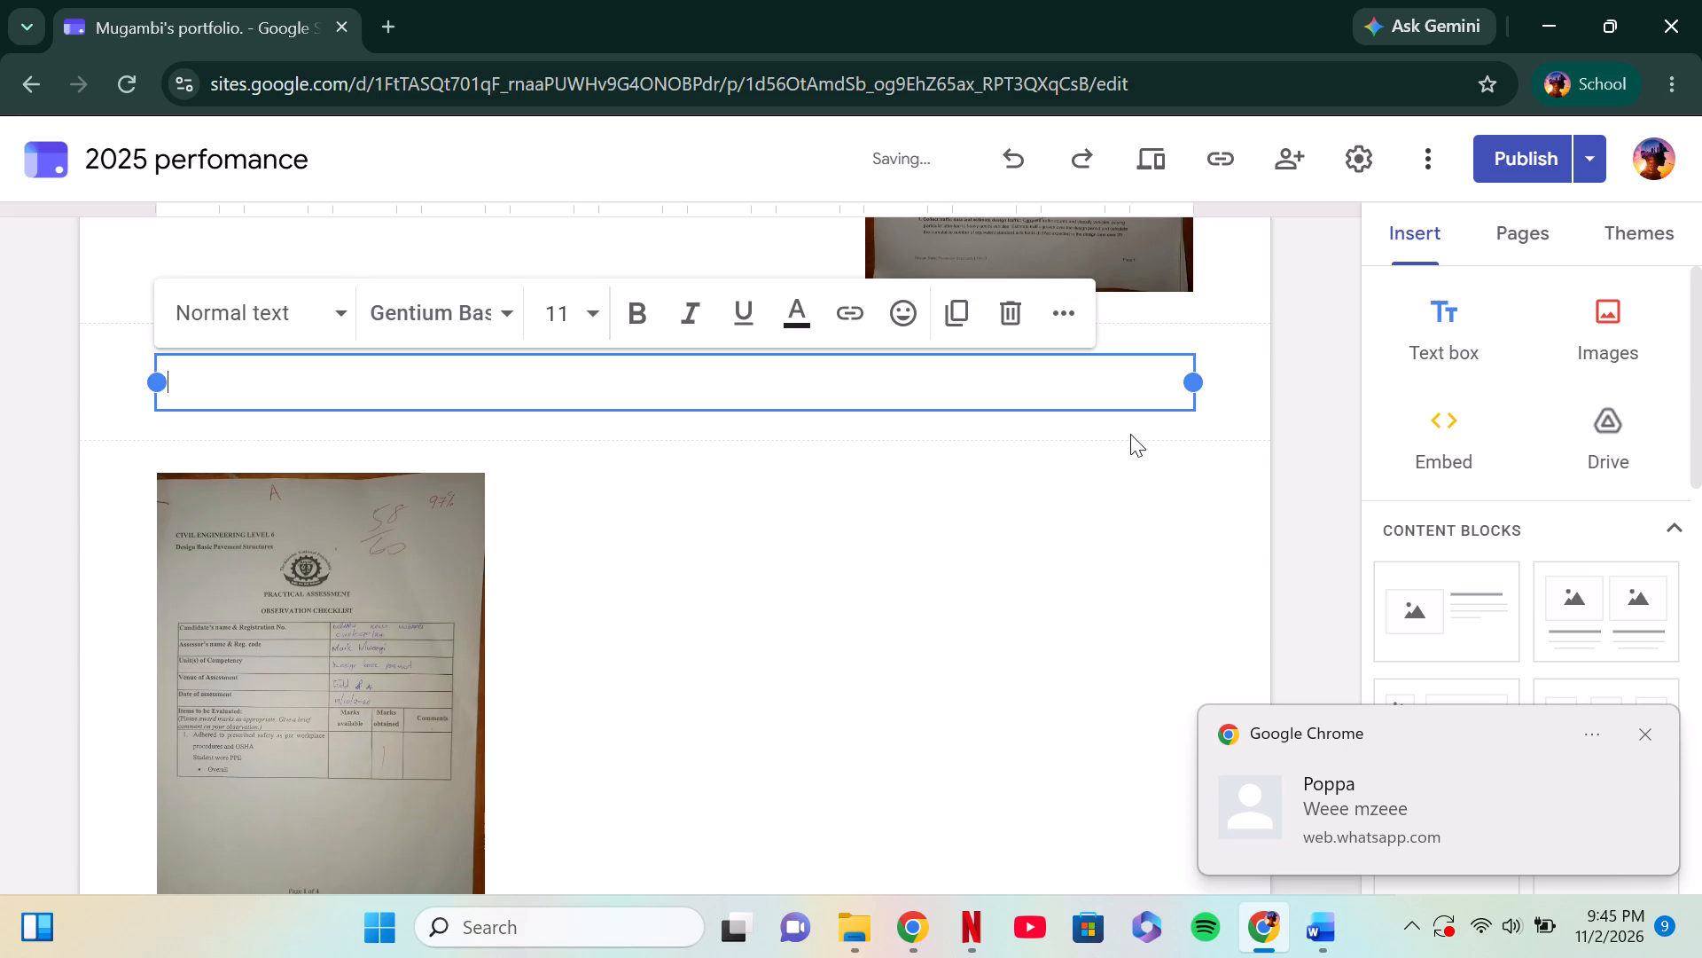
pyautogui.click(598, 312)
pyautogui.click(580, 716)
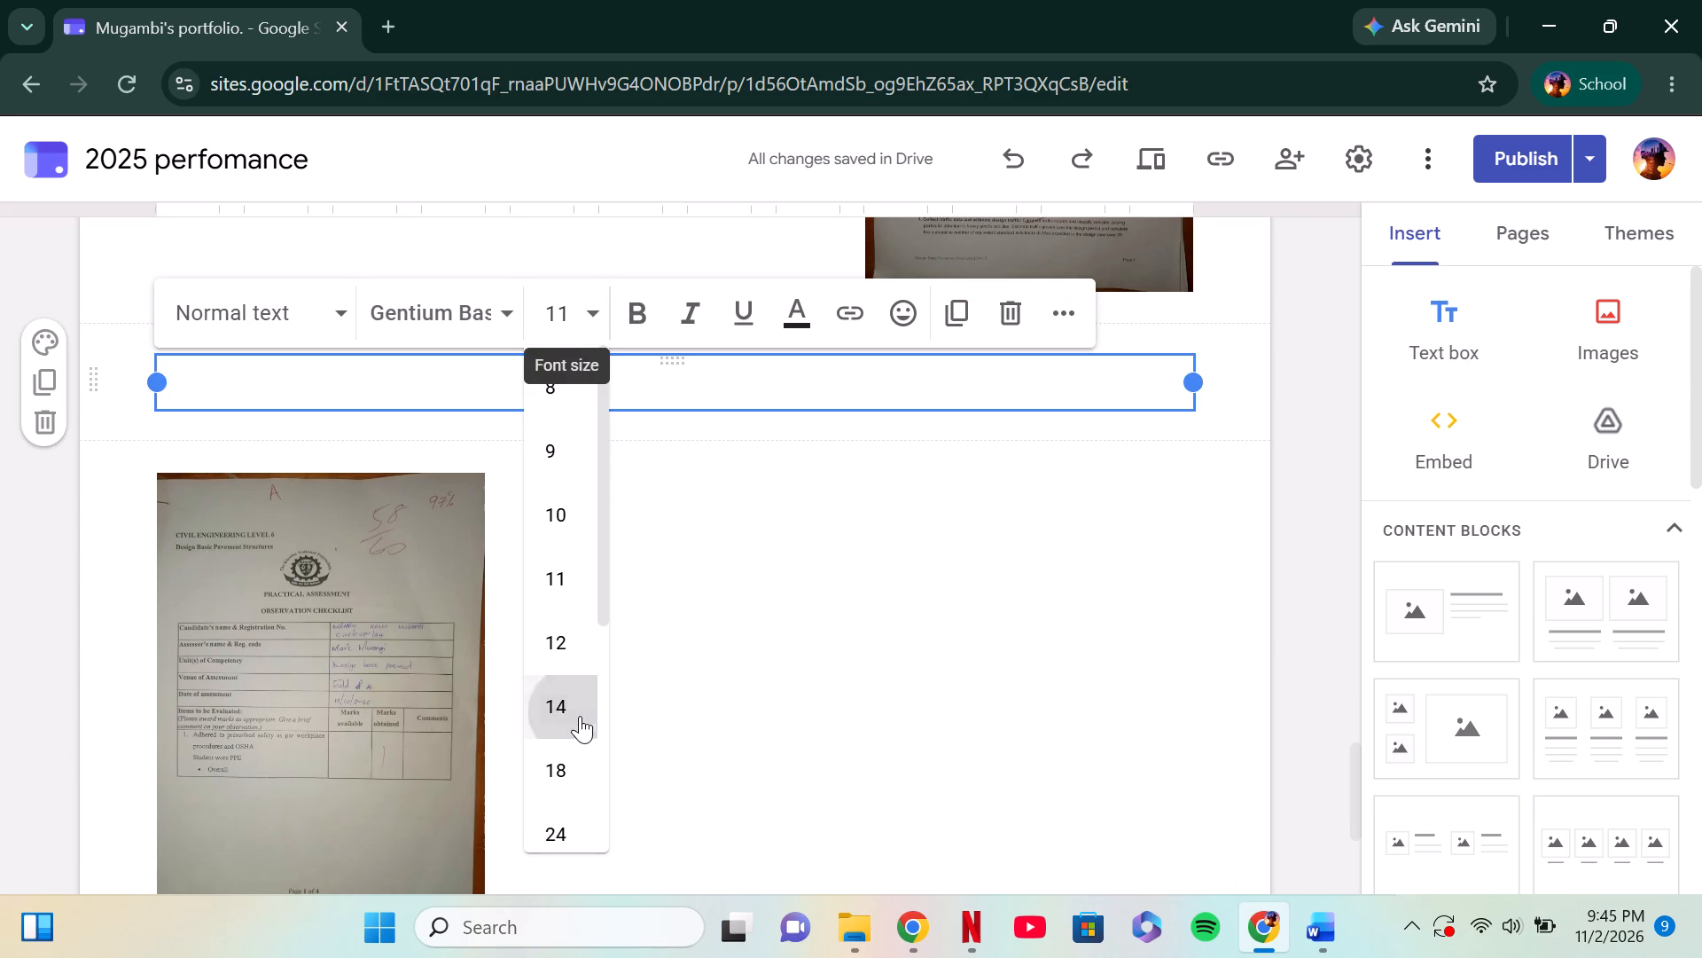
pyautogui.click(815, 301)
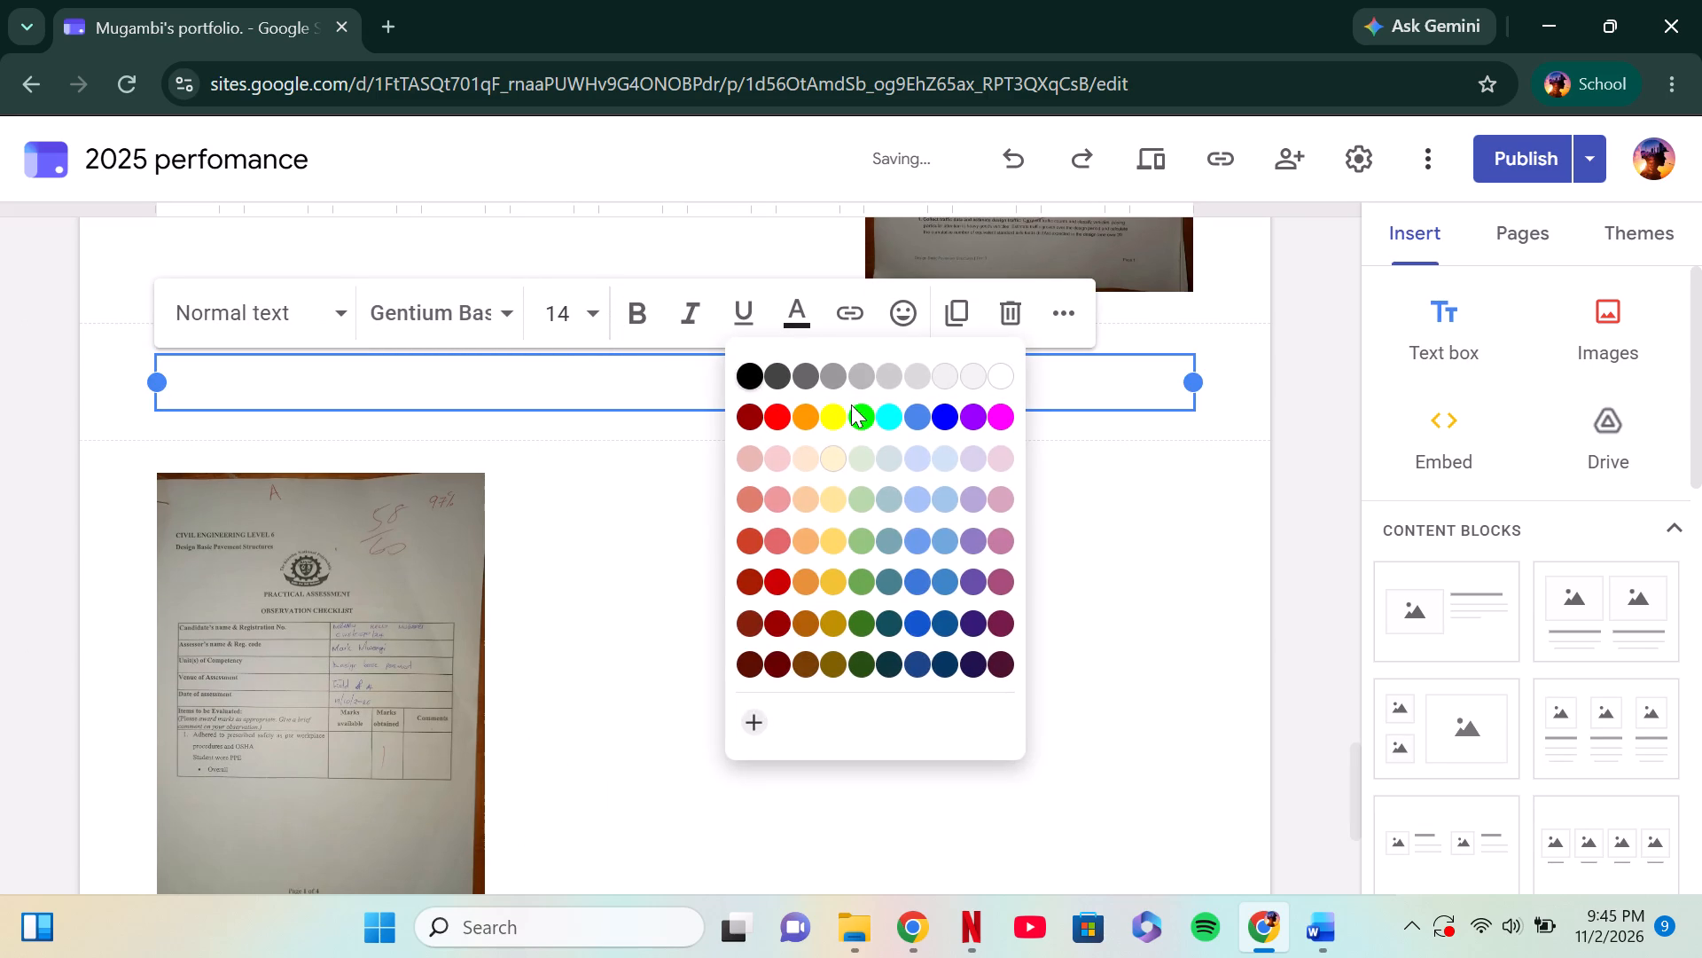
pyautogui.click(865, 415)
pyautogui.click(649, 306)
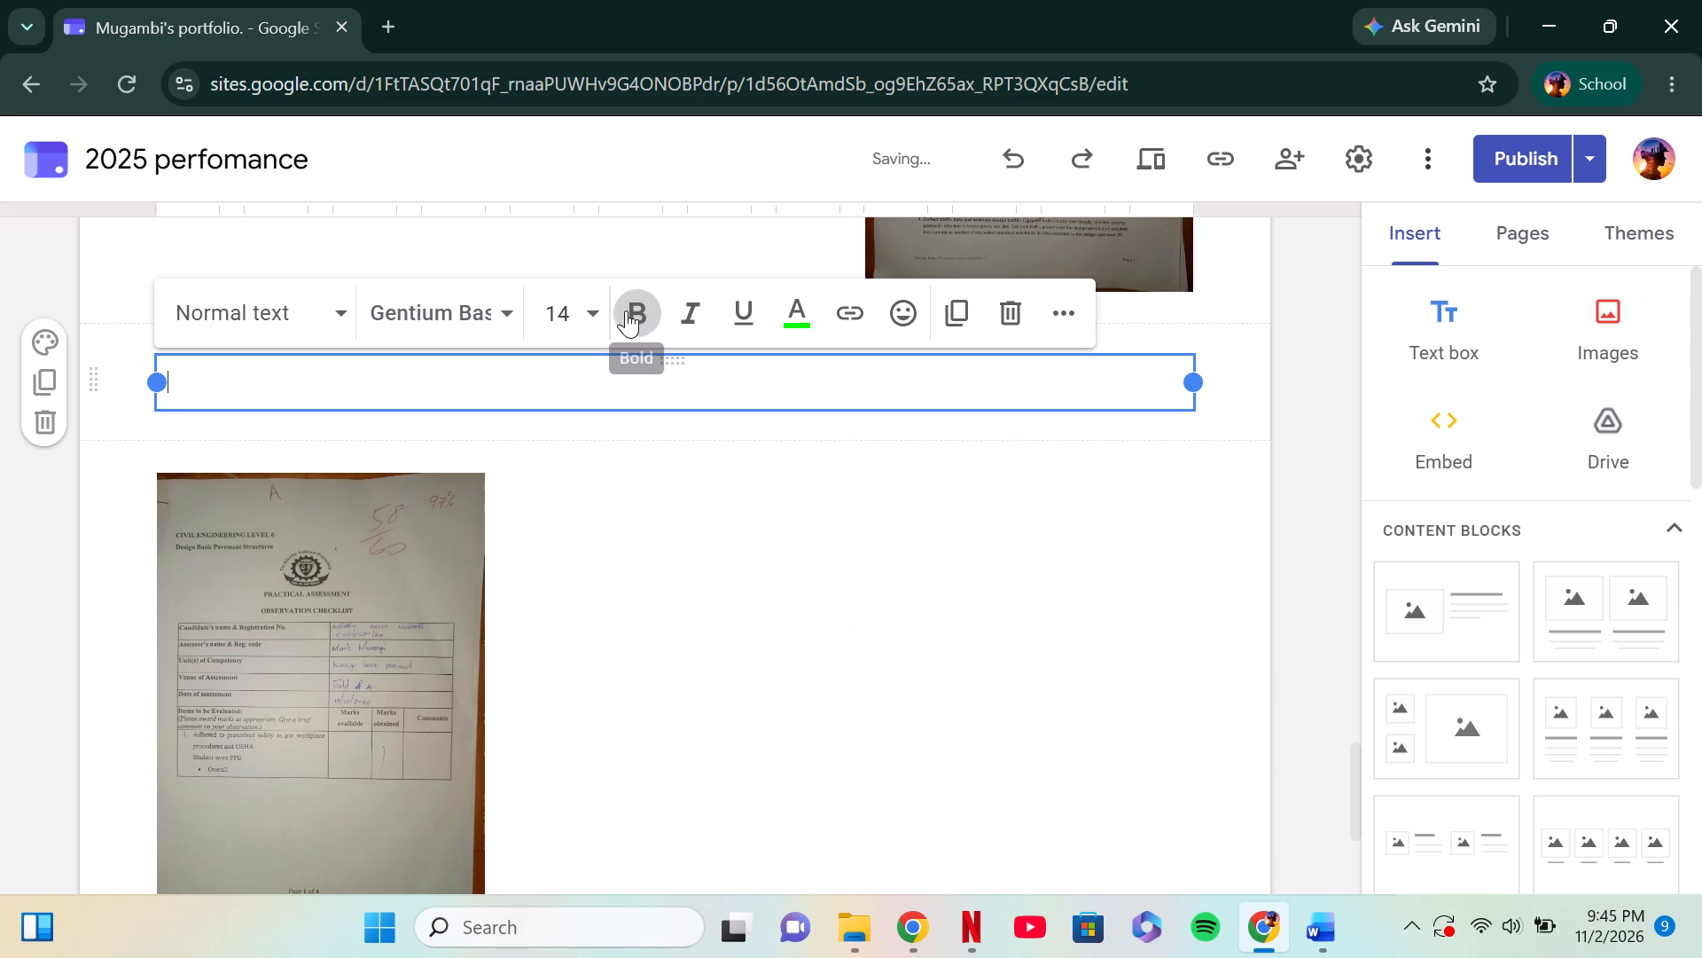
pyautogui.click(590, 310)
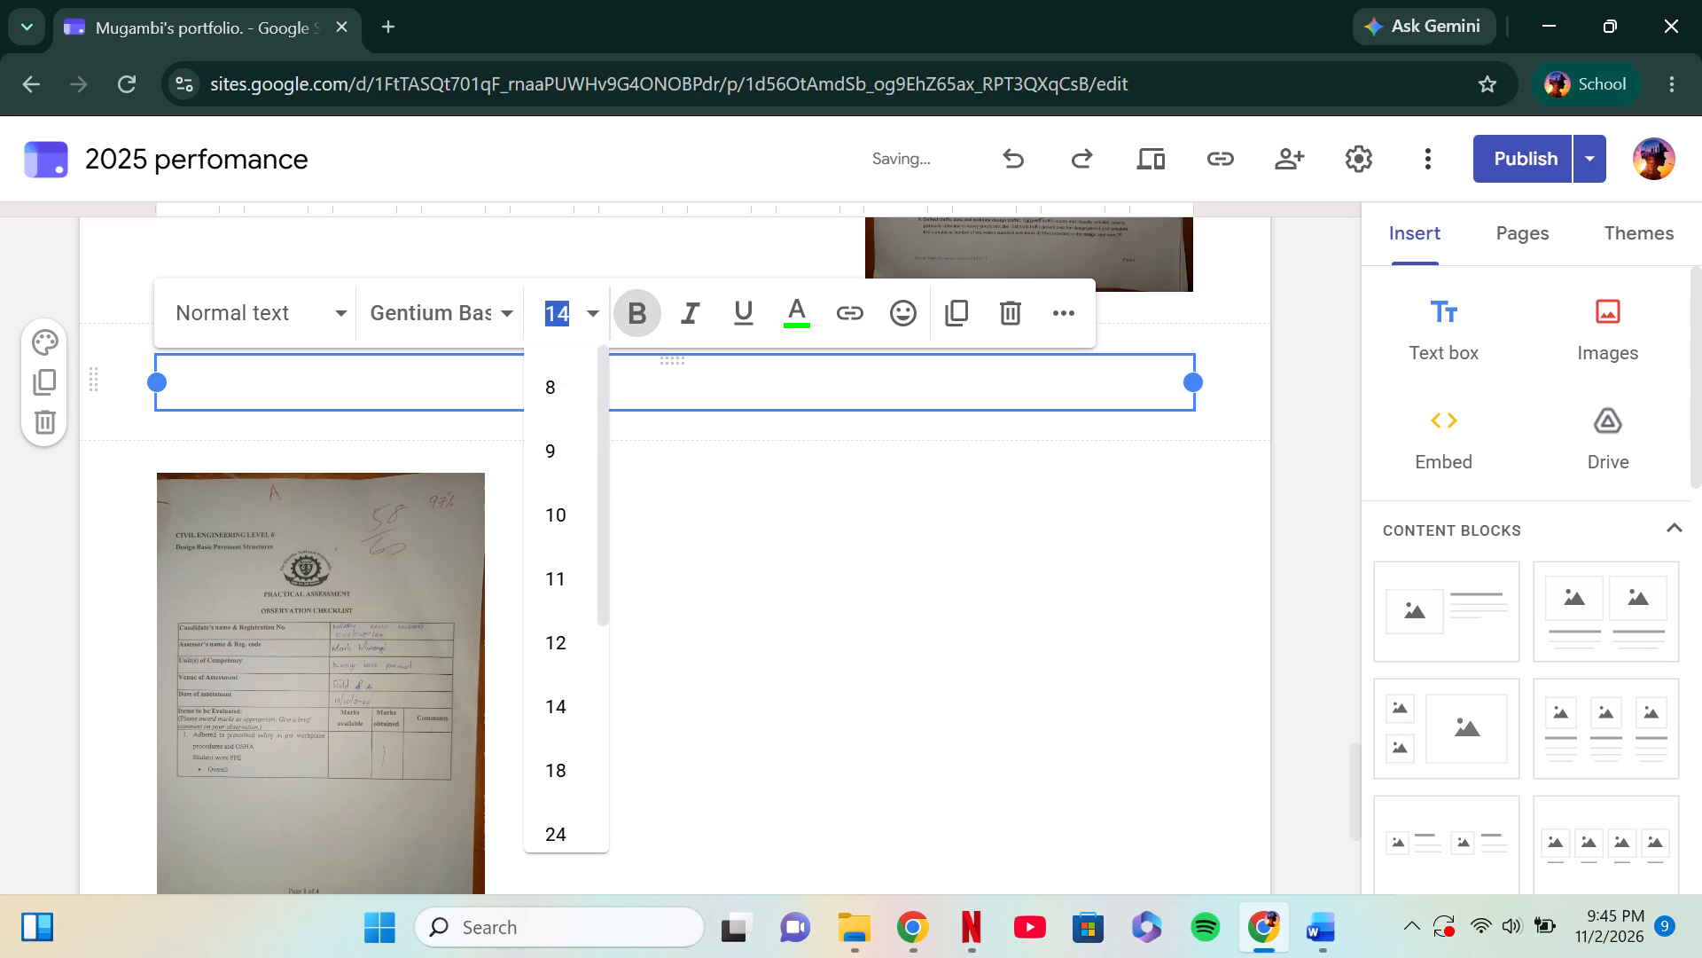
pyautogui.click(391, 373)
pyautogui.press('p')
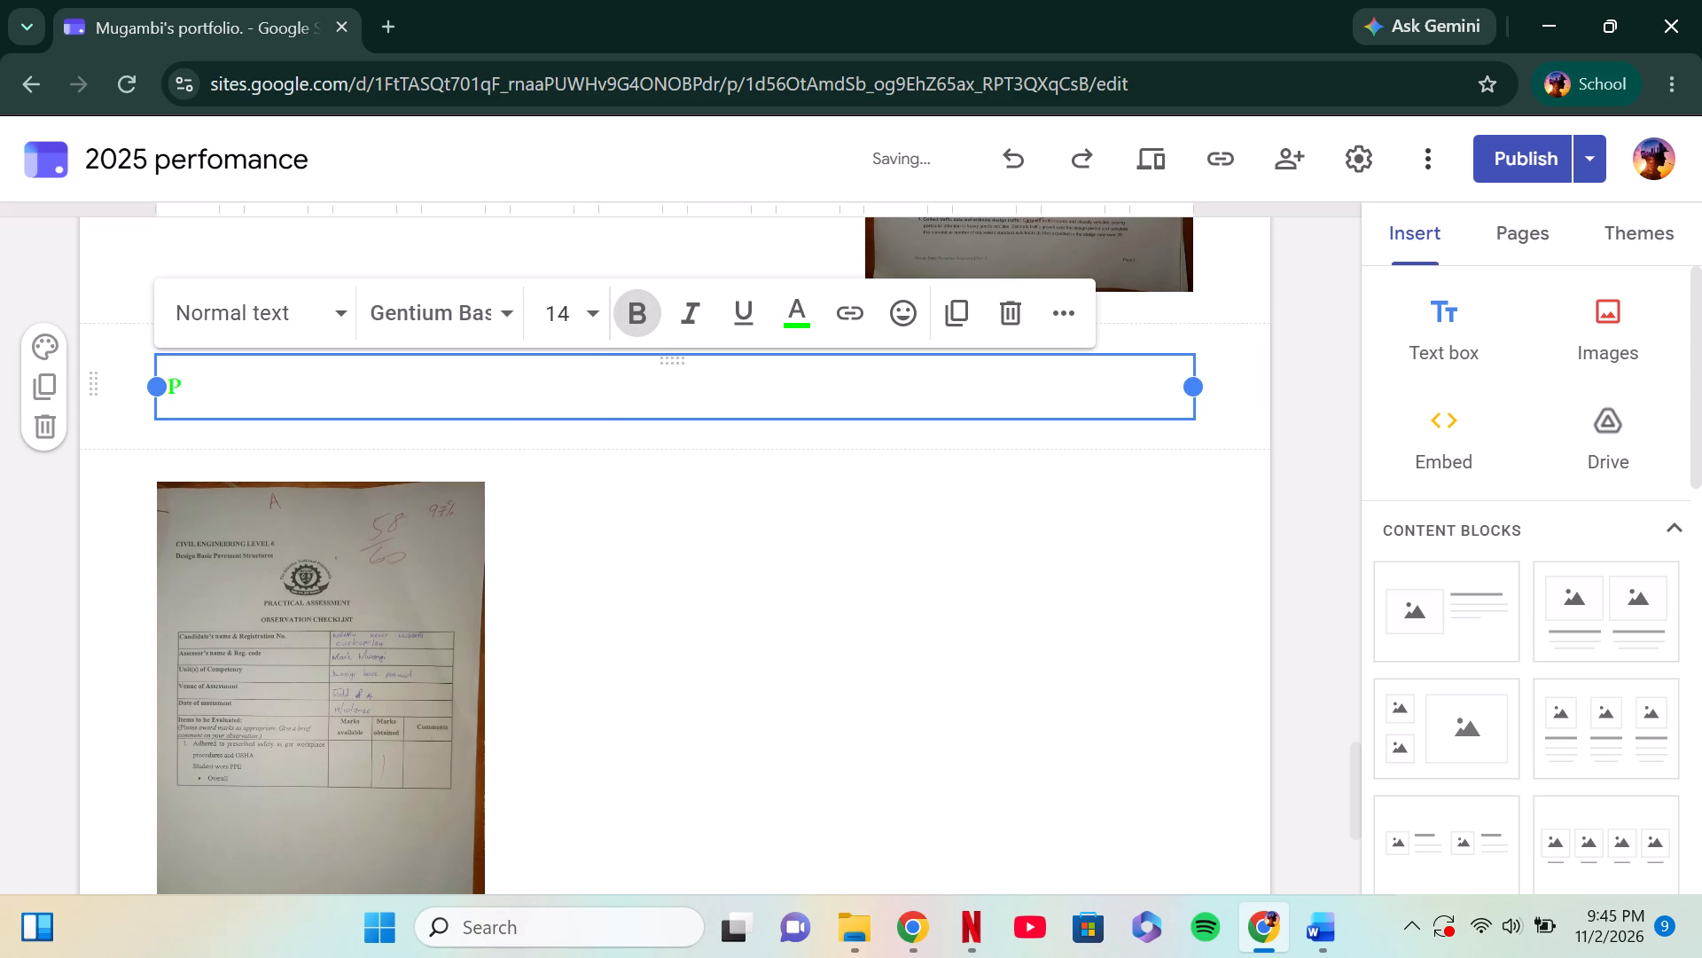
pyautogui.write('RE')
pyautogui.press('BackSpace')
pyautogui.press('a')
# Complete the heading text "PRACTICALS." above the practical checklist image and set its font size to 12.
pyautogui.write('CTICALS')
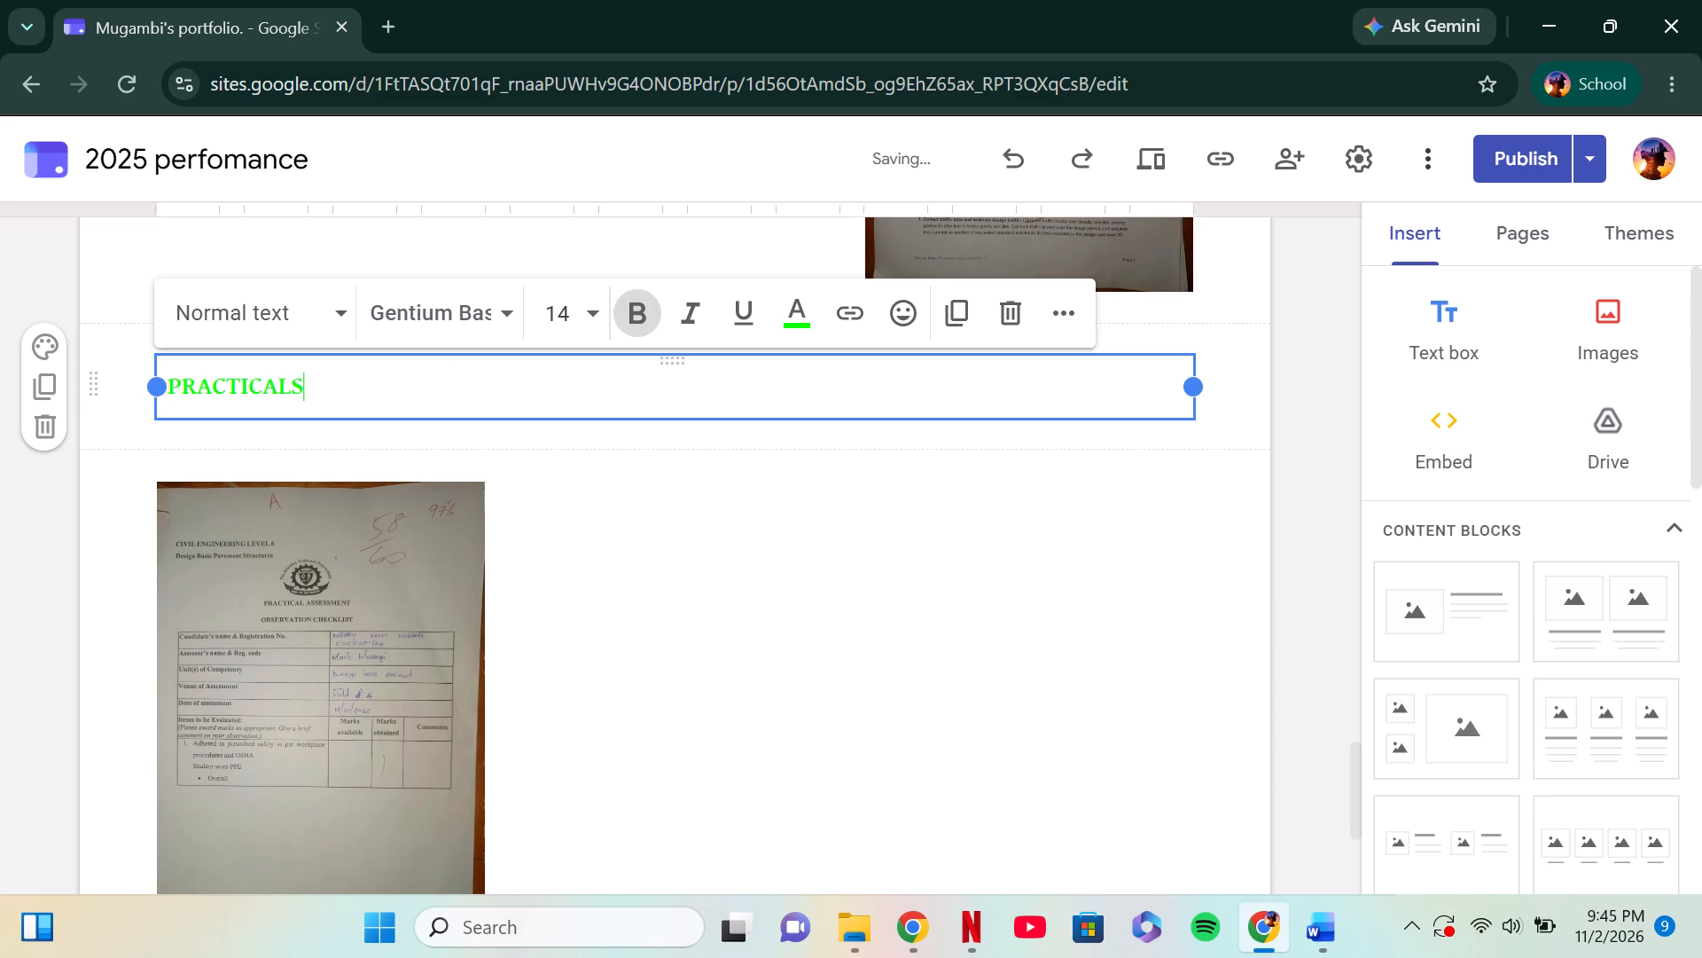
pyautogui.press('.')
pyautogui.moveTo(324, 389); pyautogui.dragTo(168, 388)
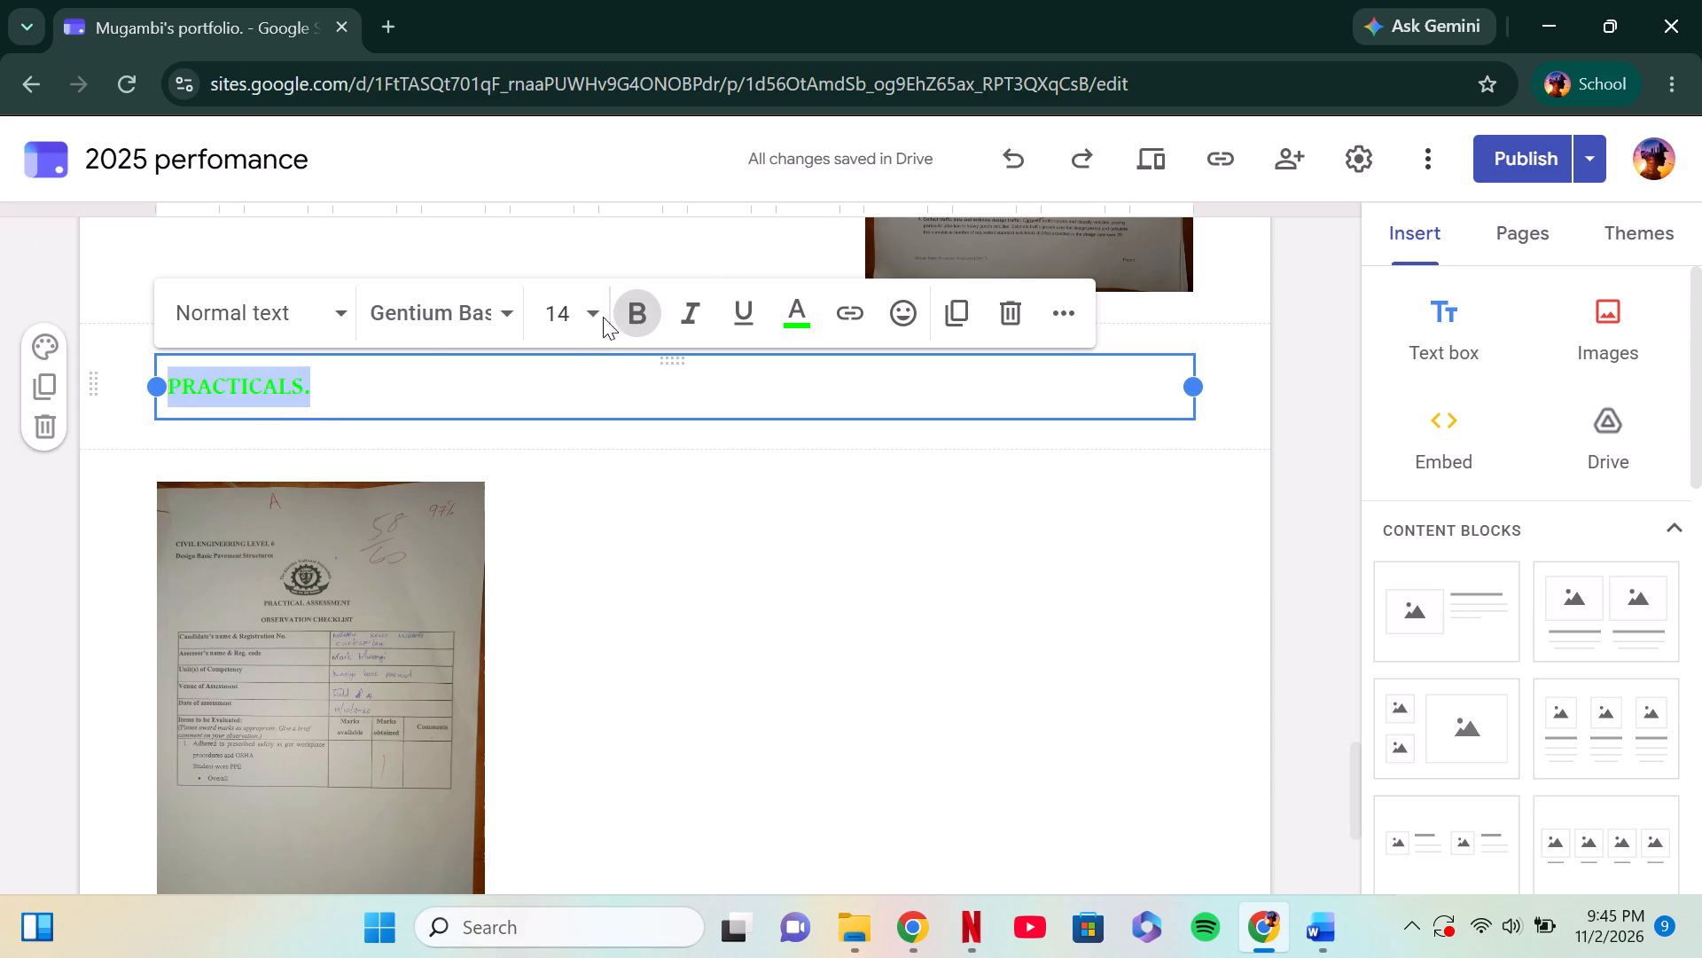
pyautogui.click(593, 320)
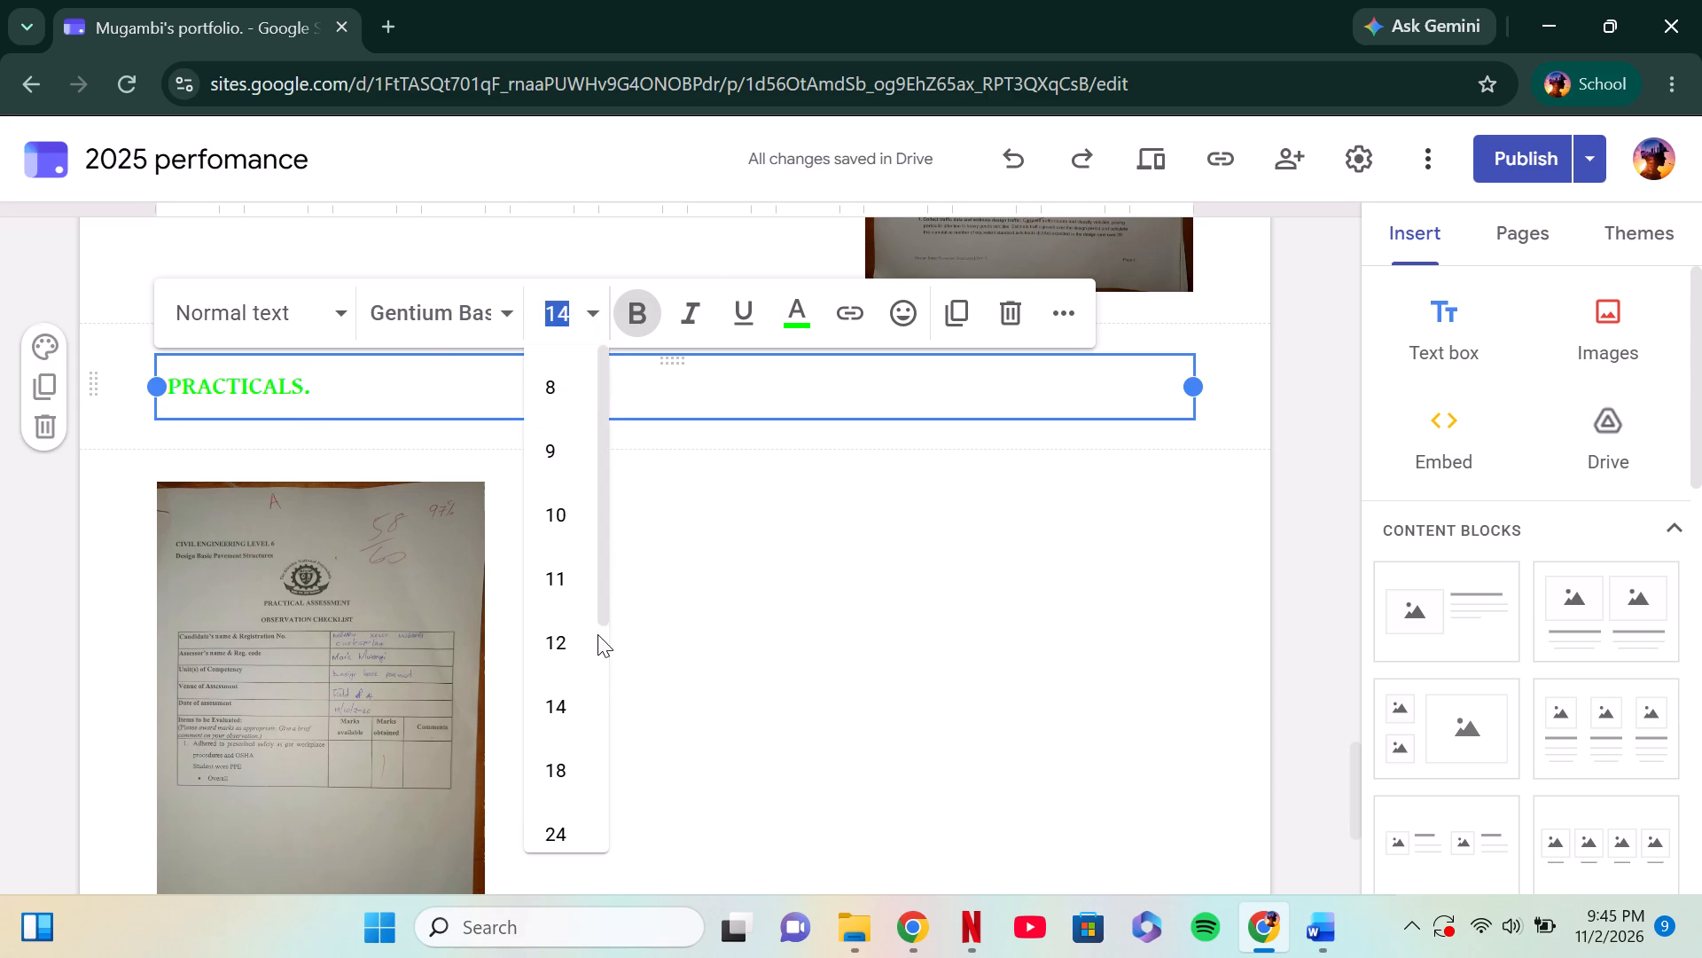
pyautogui.click(563, 646)
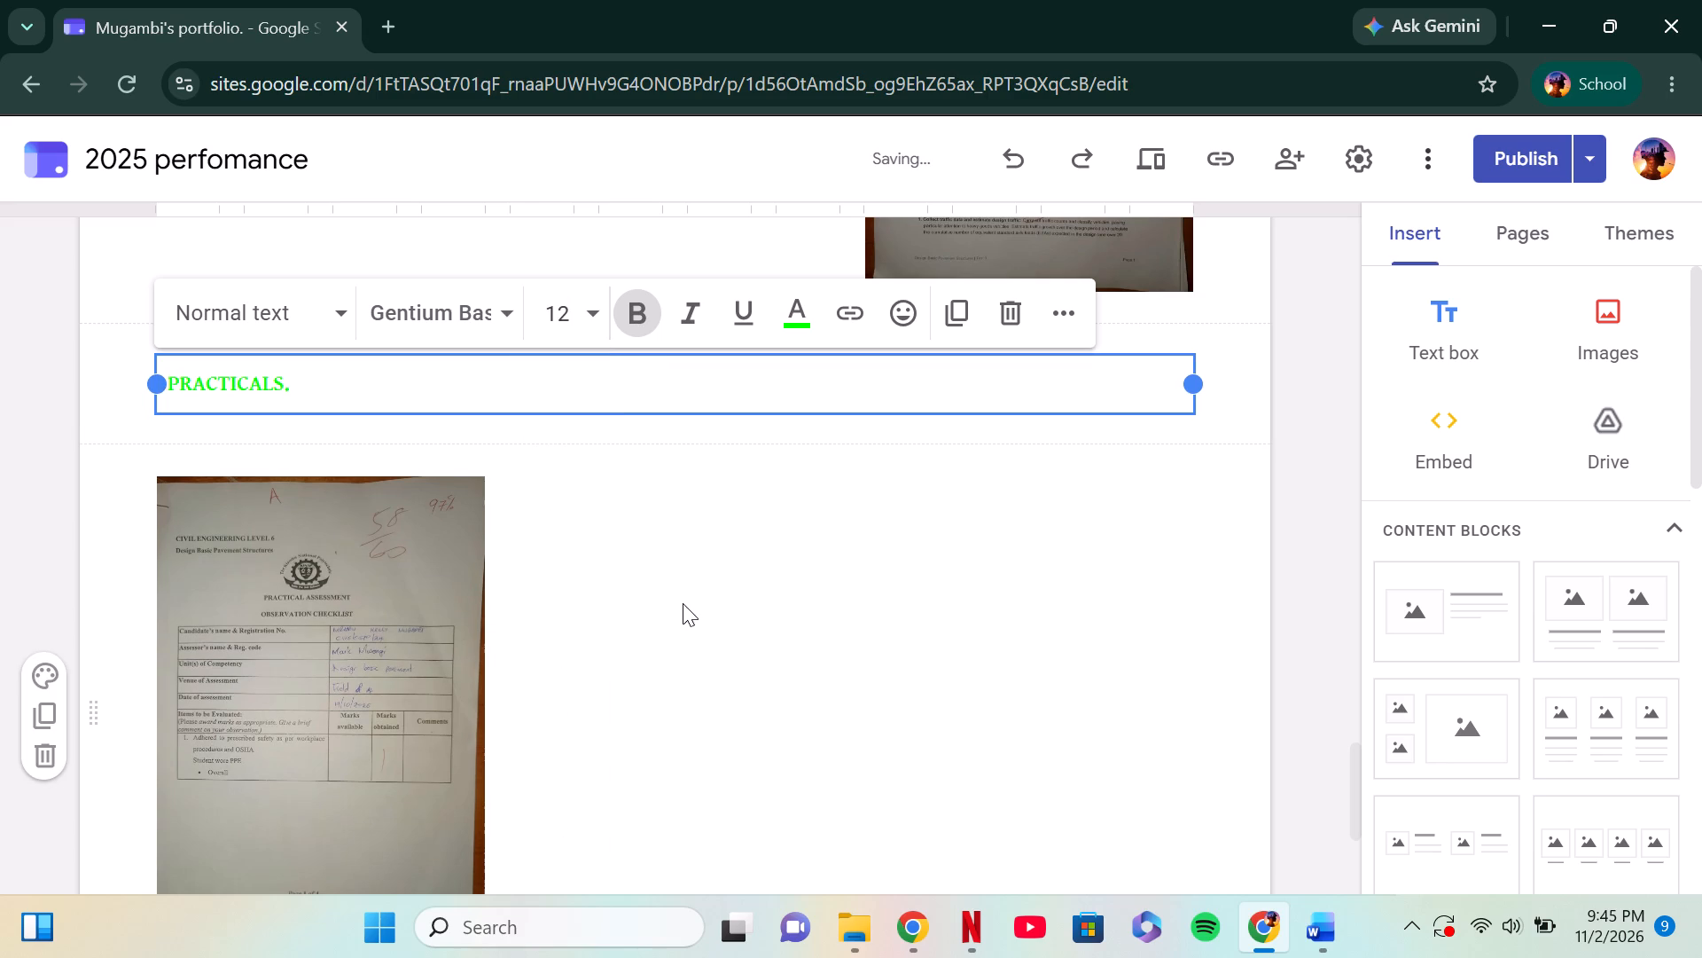
pyautogui.click(683, 603)
pyautogui.moveTo(1261, 342); pyautogui.dragTo(1235, 258)
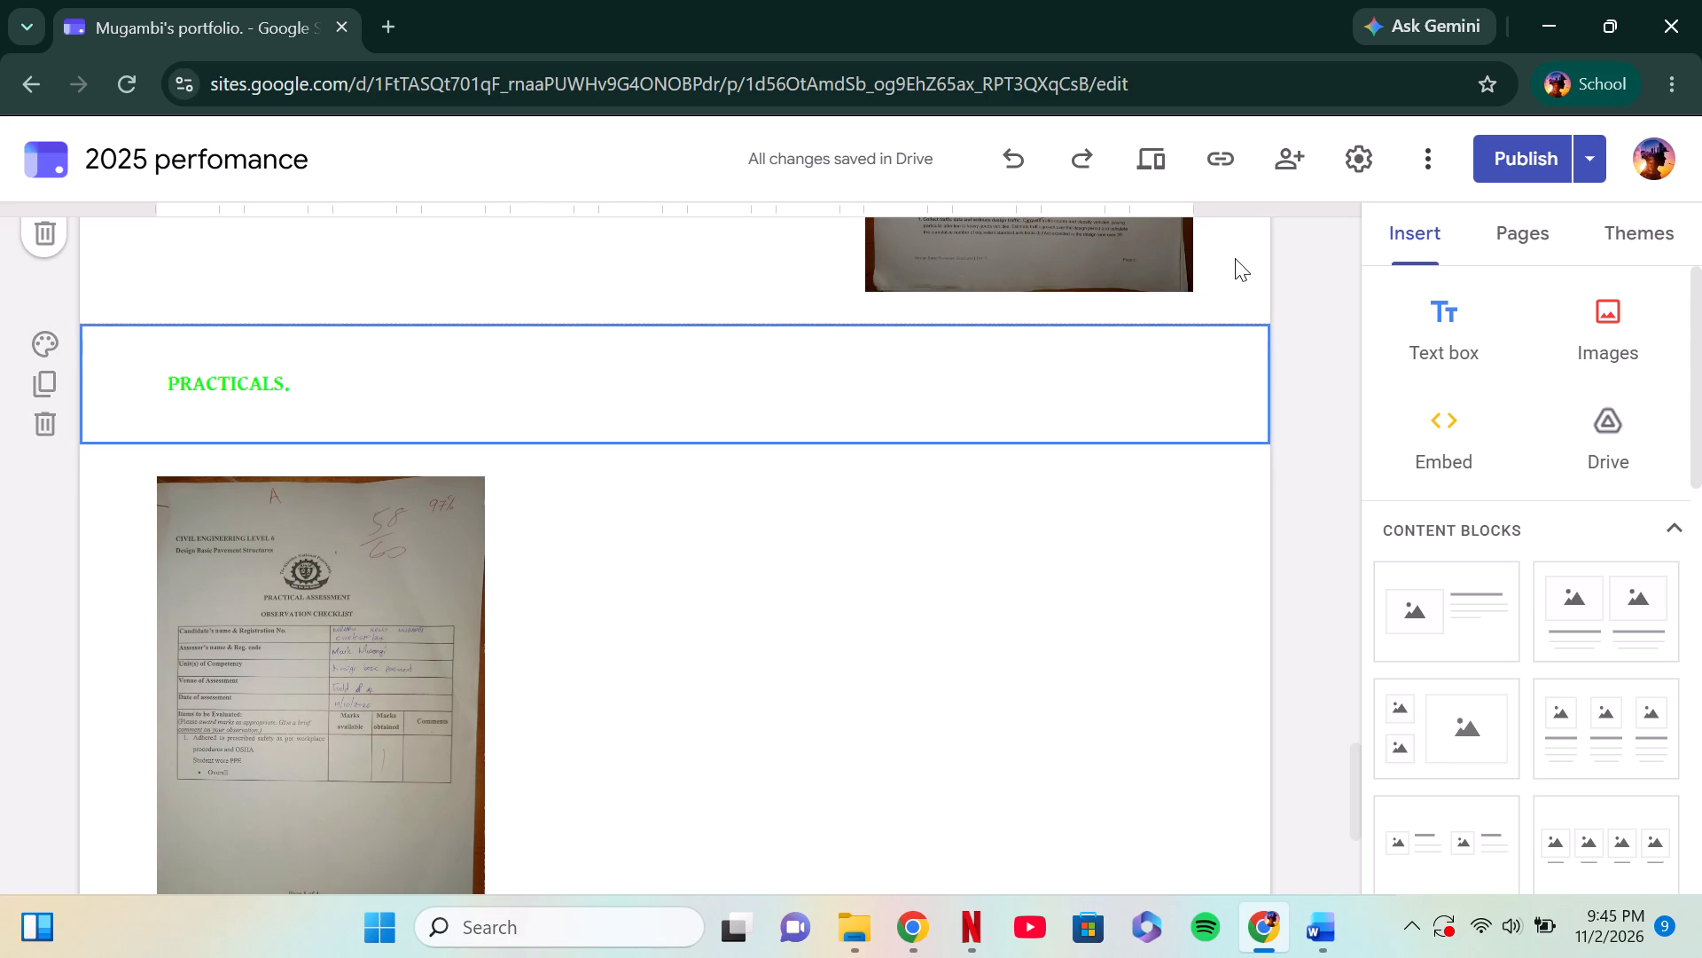
pyautogui.click(1235, 258)
# Insert "WhatsApp Image 2026-11-02 at 21.31.52" from Downloads below the unit 4 CAT headings and place it under CAT 2.
pyautogui.moveTo(1354, 753); pyautogui.dragTo(1358, 653)
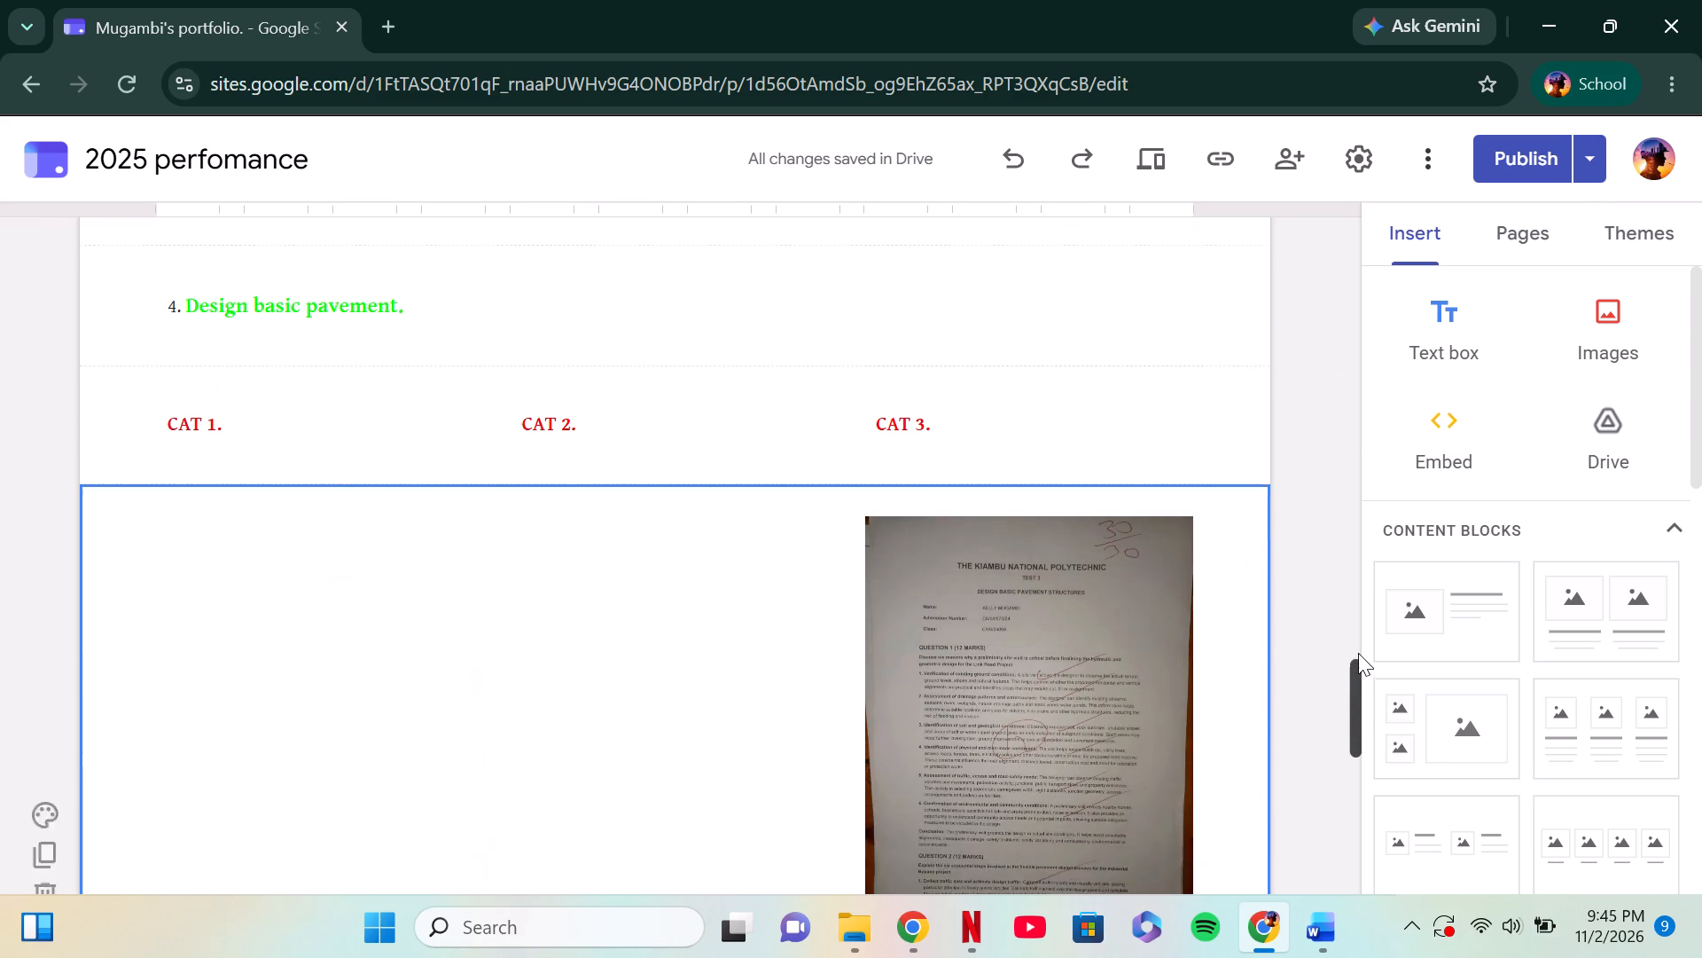
pyautogui.moveTo(1358, 653); pyautogui.dragTo(1358, 648)
pyautogui.click(1087, 478)
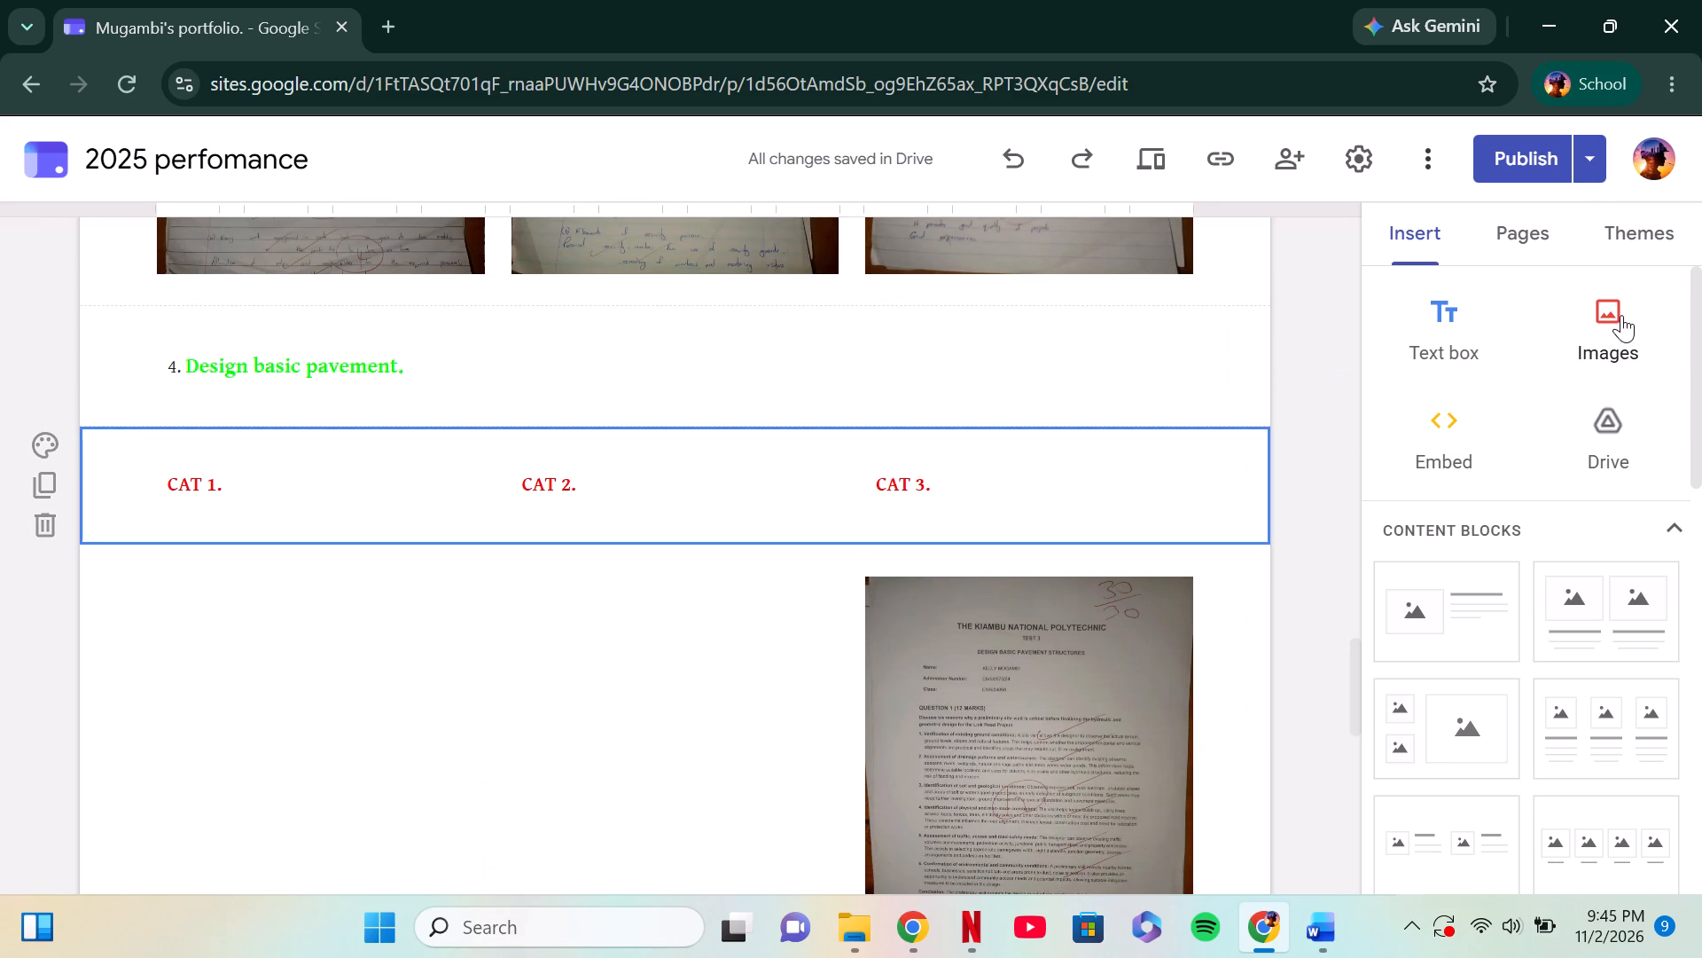
pyautogui.click(1621, 315)
pyautogui.click(1597, 423)
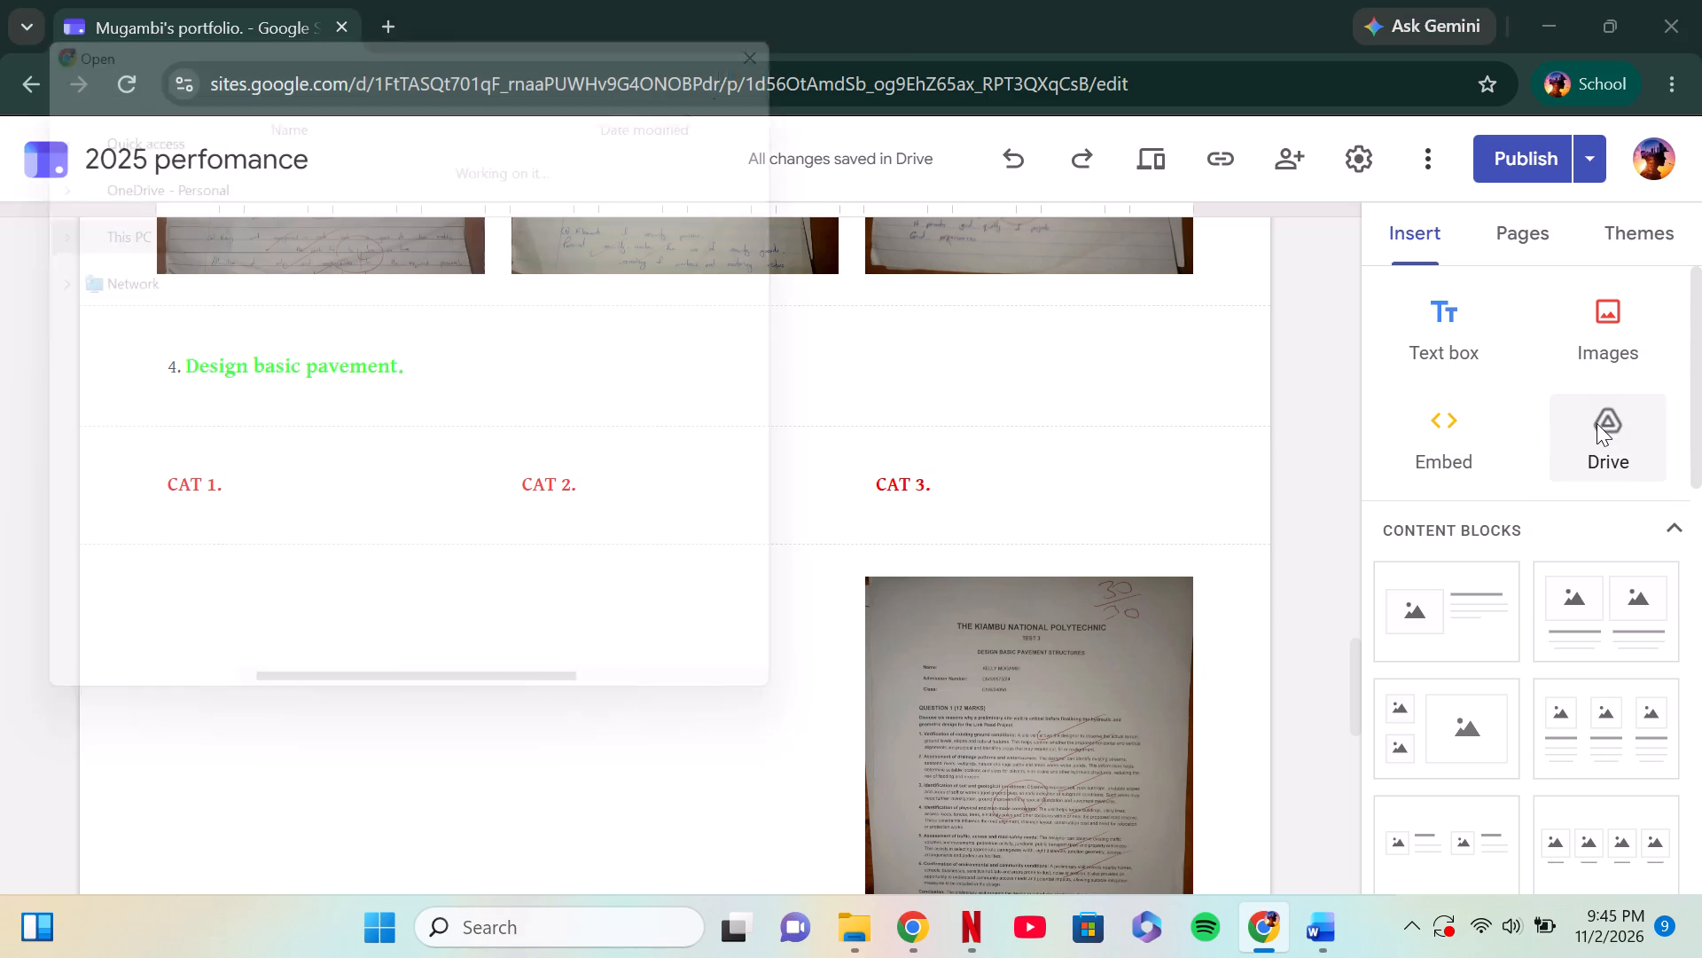
pyautogui.moveTo(904, 185); pyautogui.dragTo(908, 412)
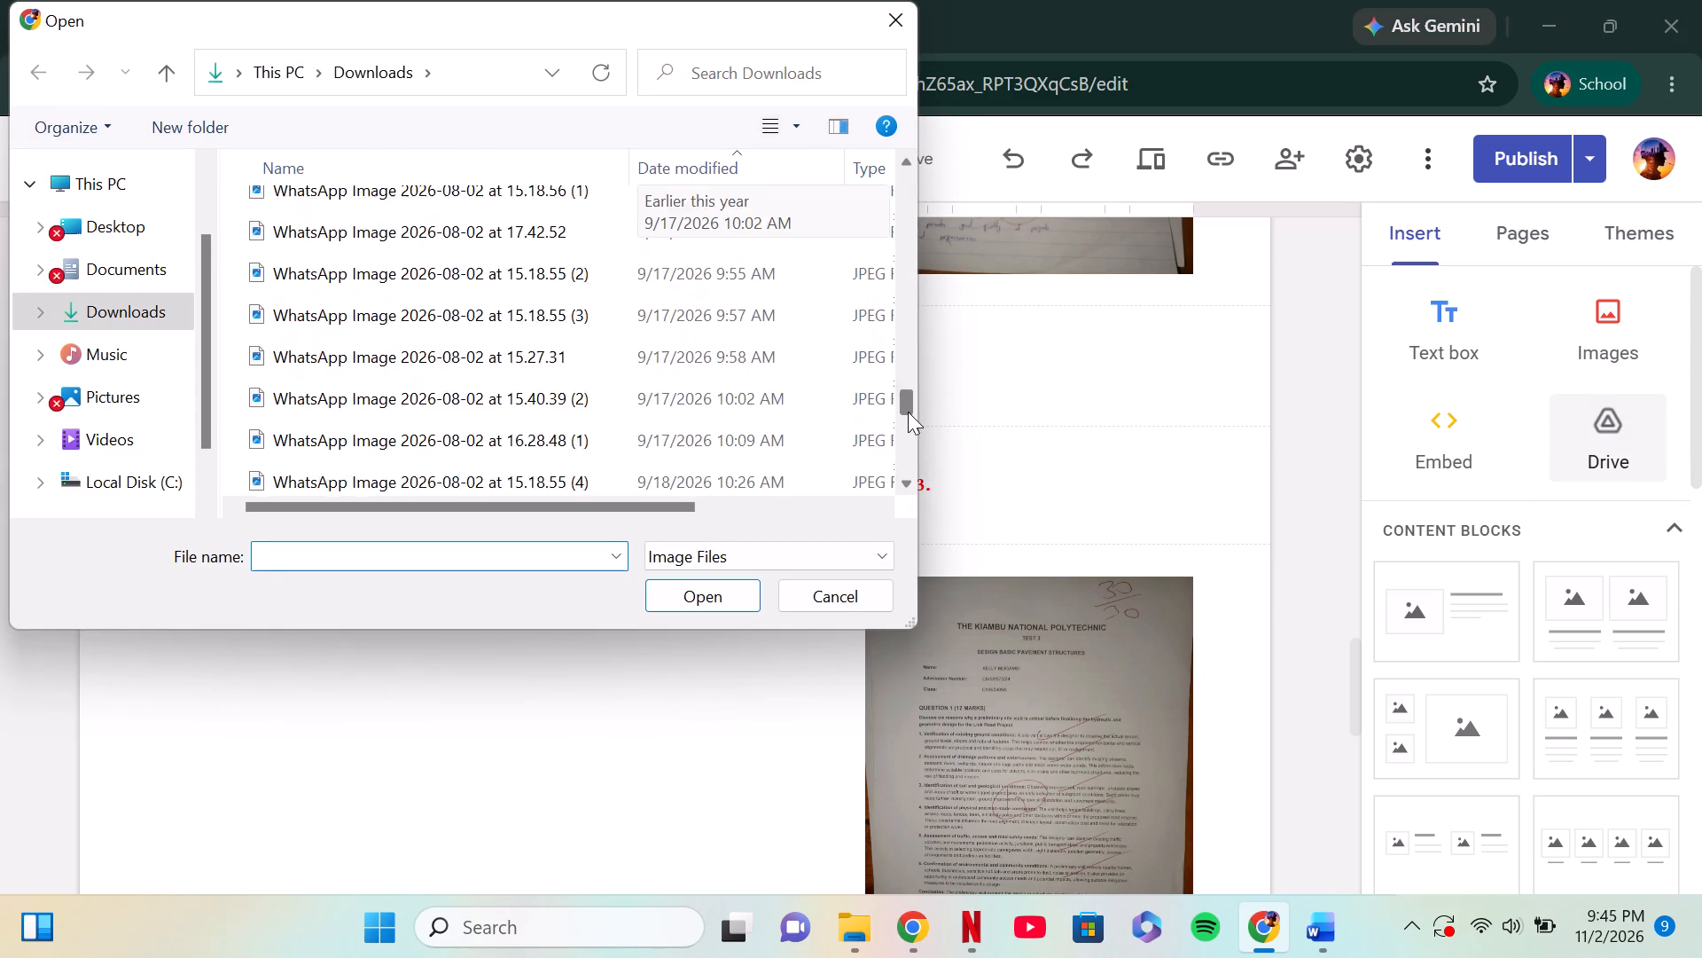
pyautogui.moveTo(908, 412); pyautogui.dragTo(903, 472)
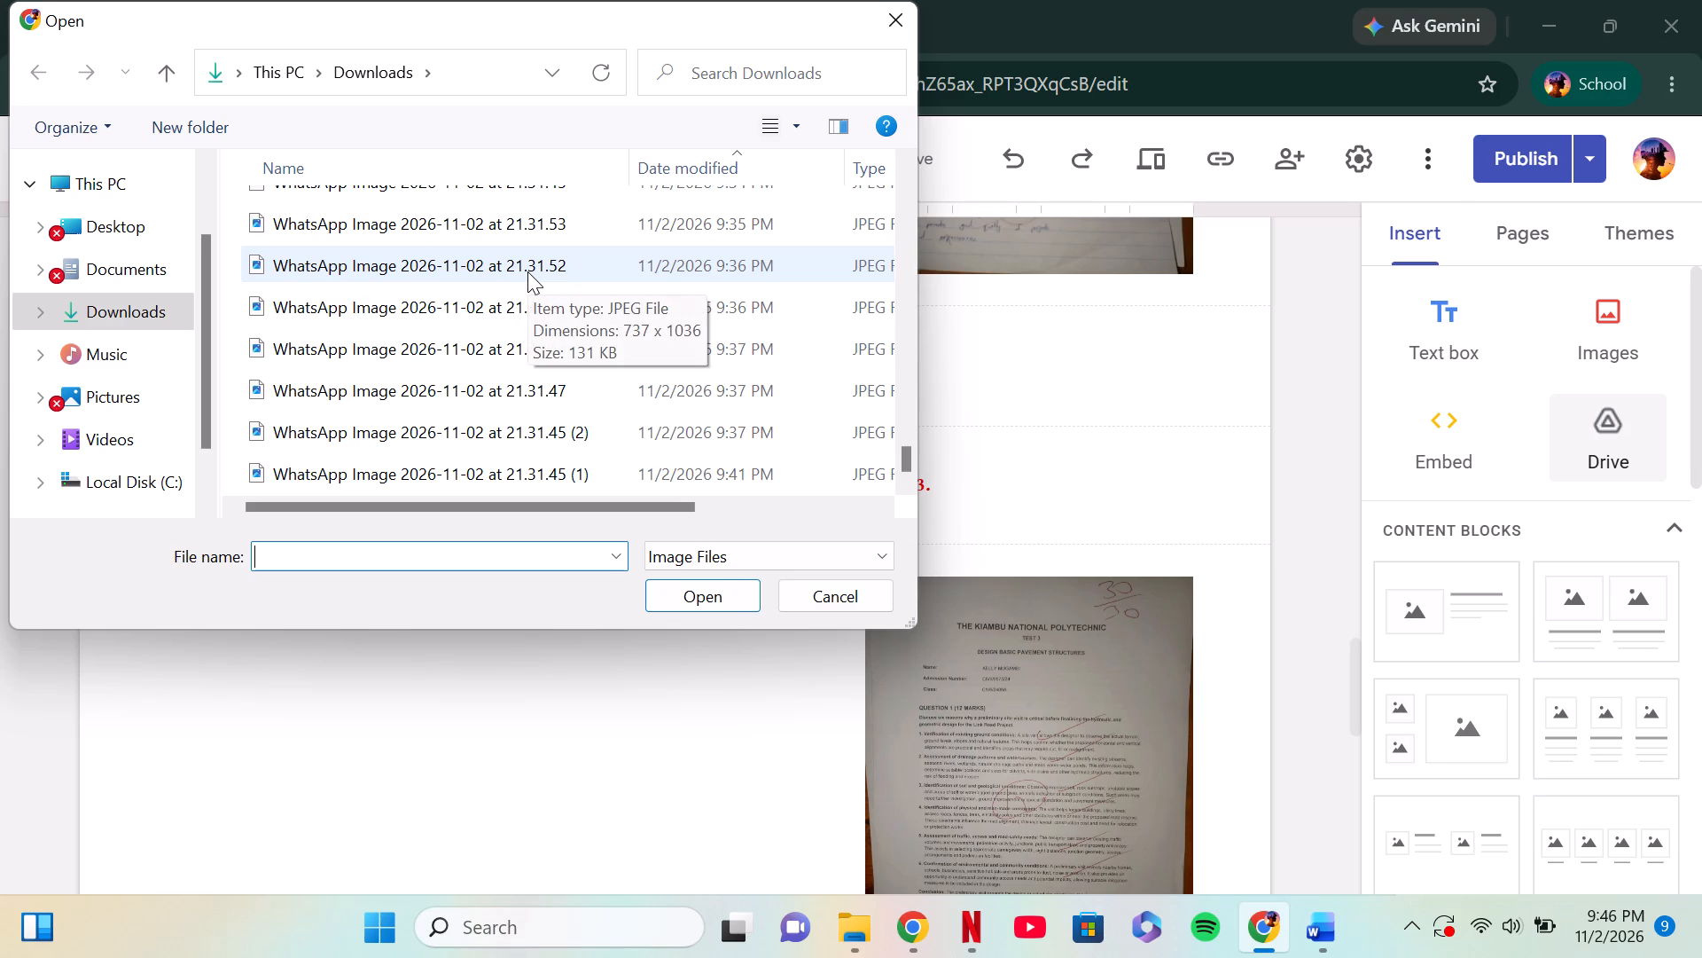
pyautogui.doubleClick(527, 271)
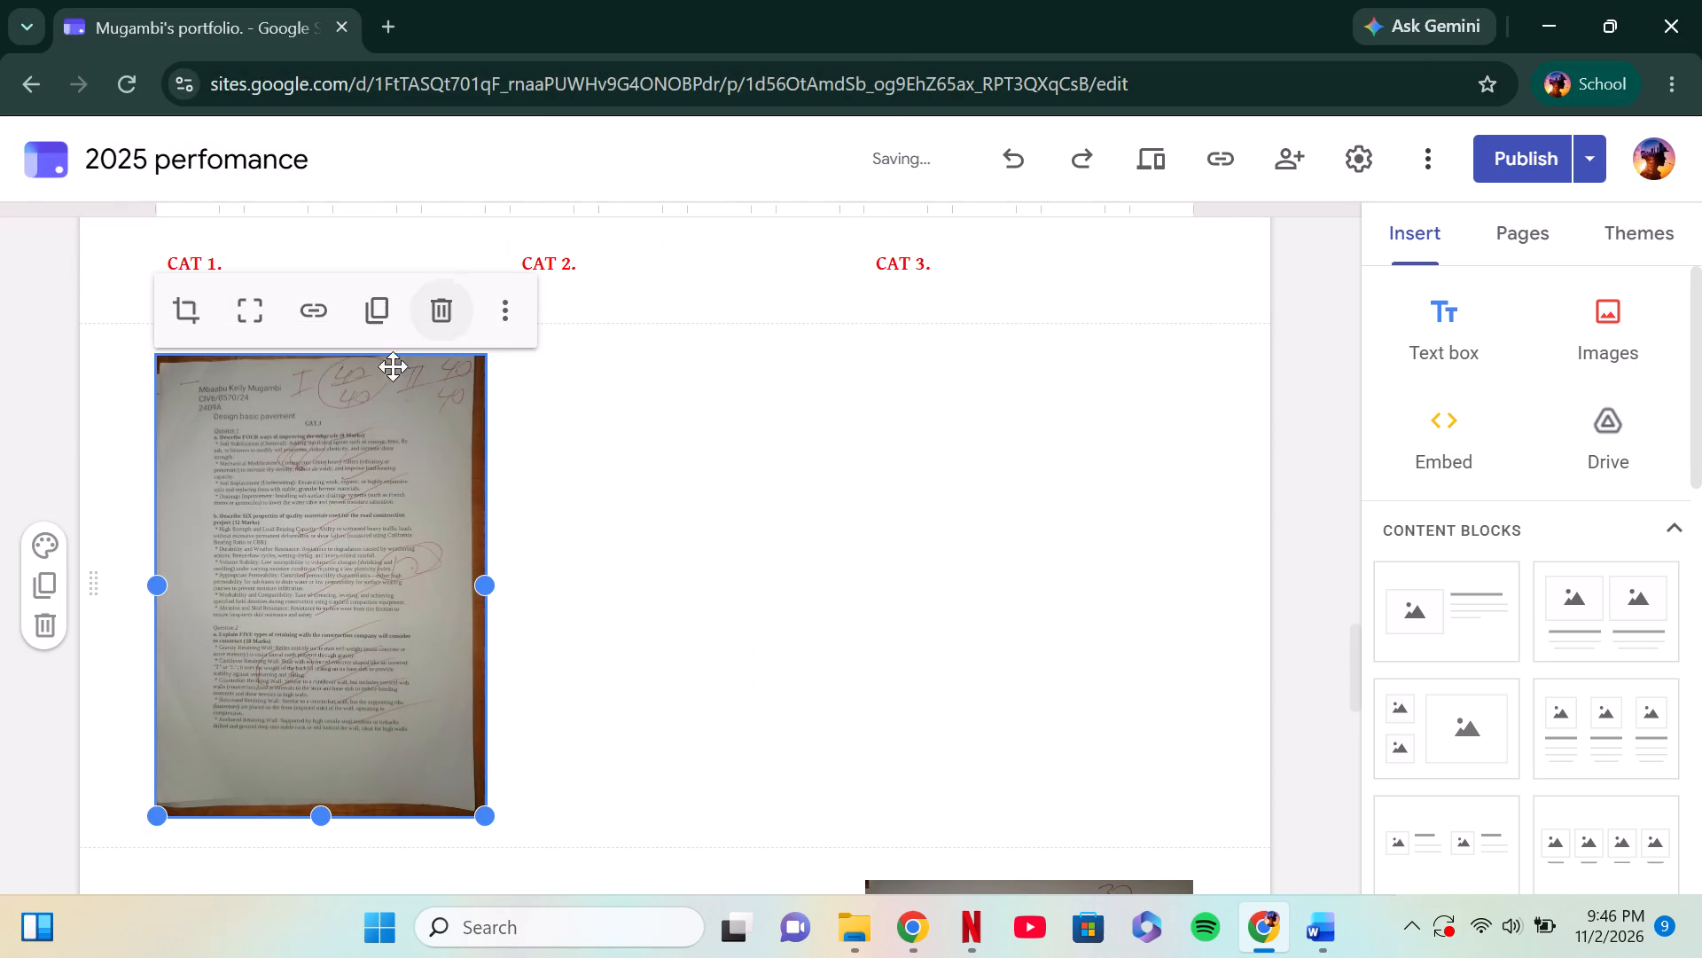
pyautogui.moveTo(330, 439); pyautogui.dragTo(524, 435)
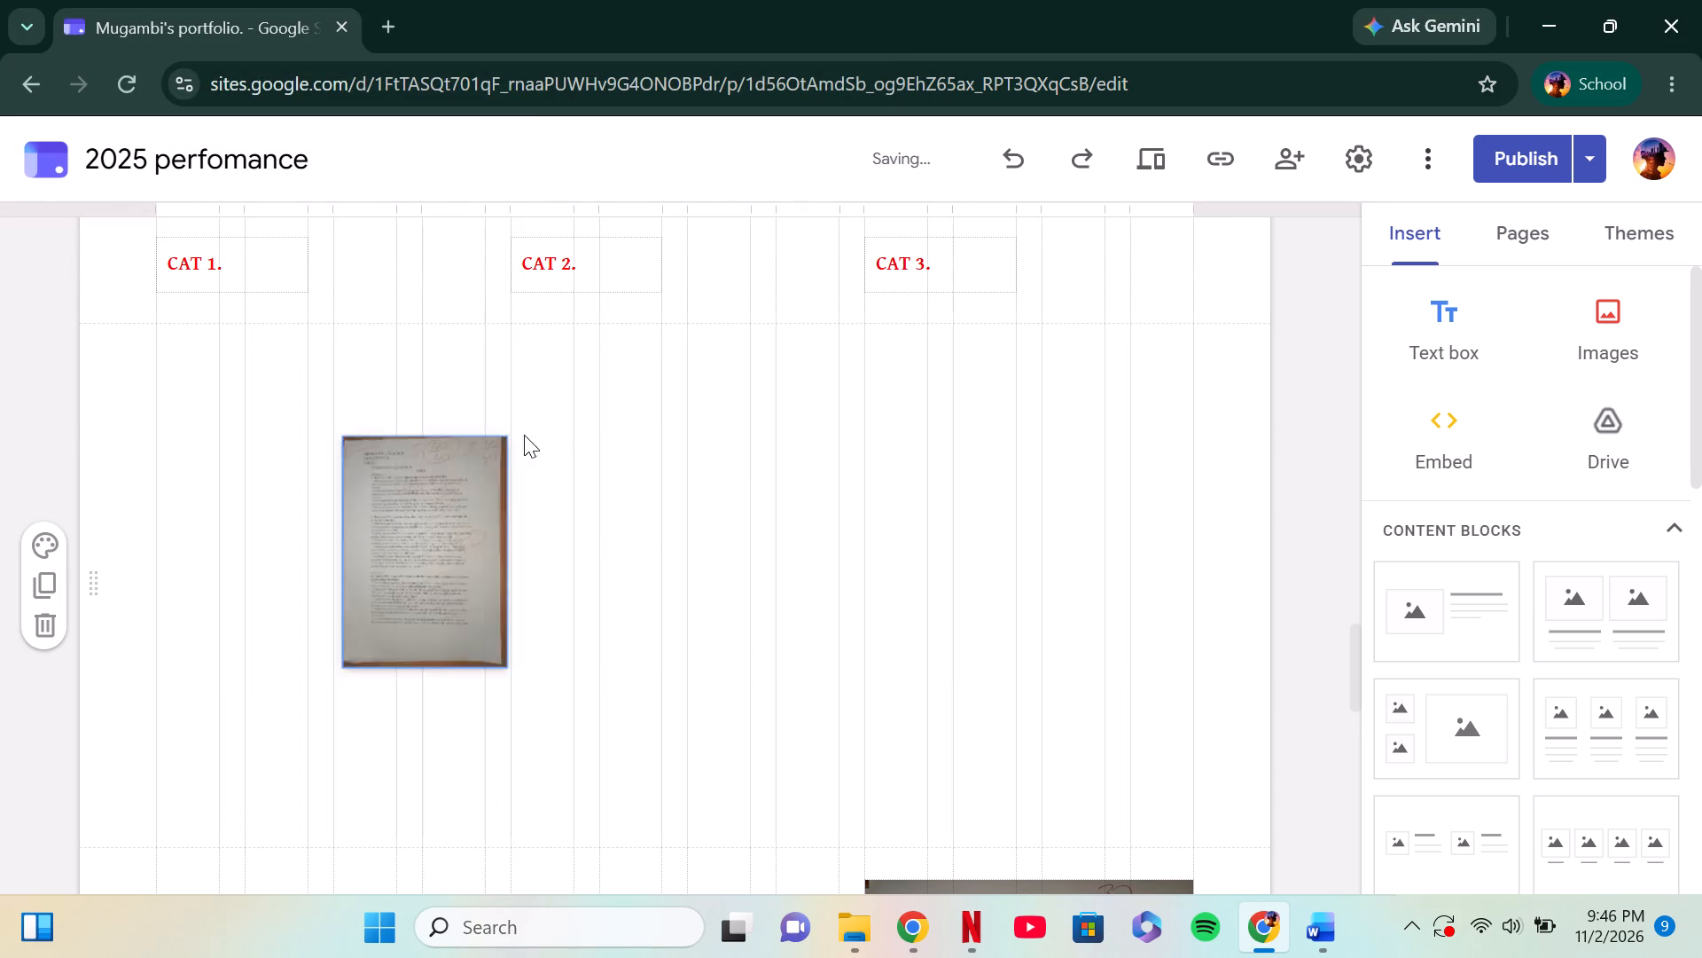
pyautogui.moveTo(524, 435); pyautogui.dragTo(661, 459)
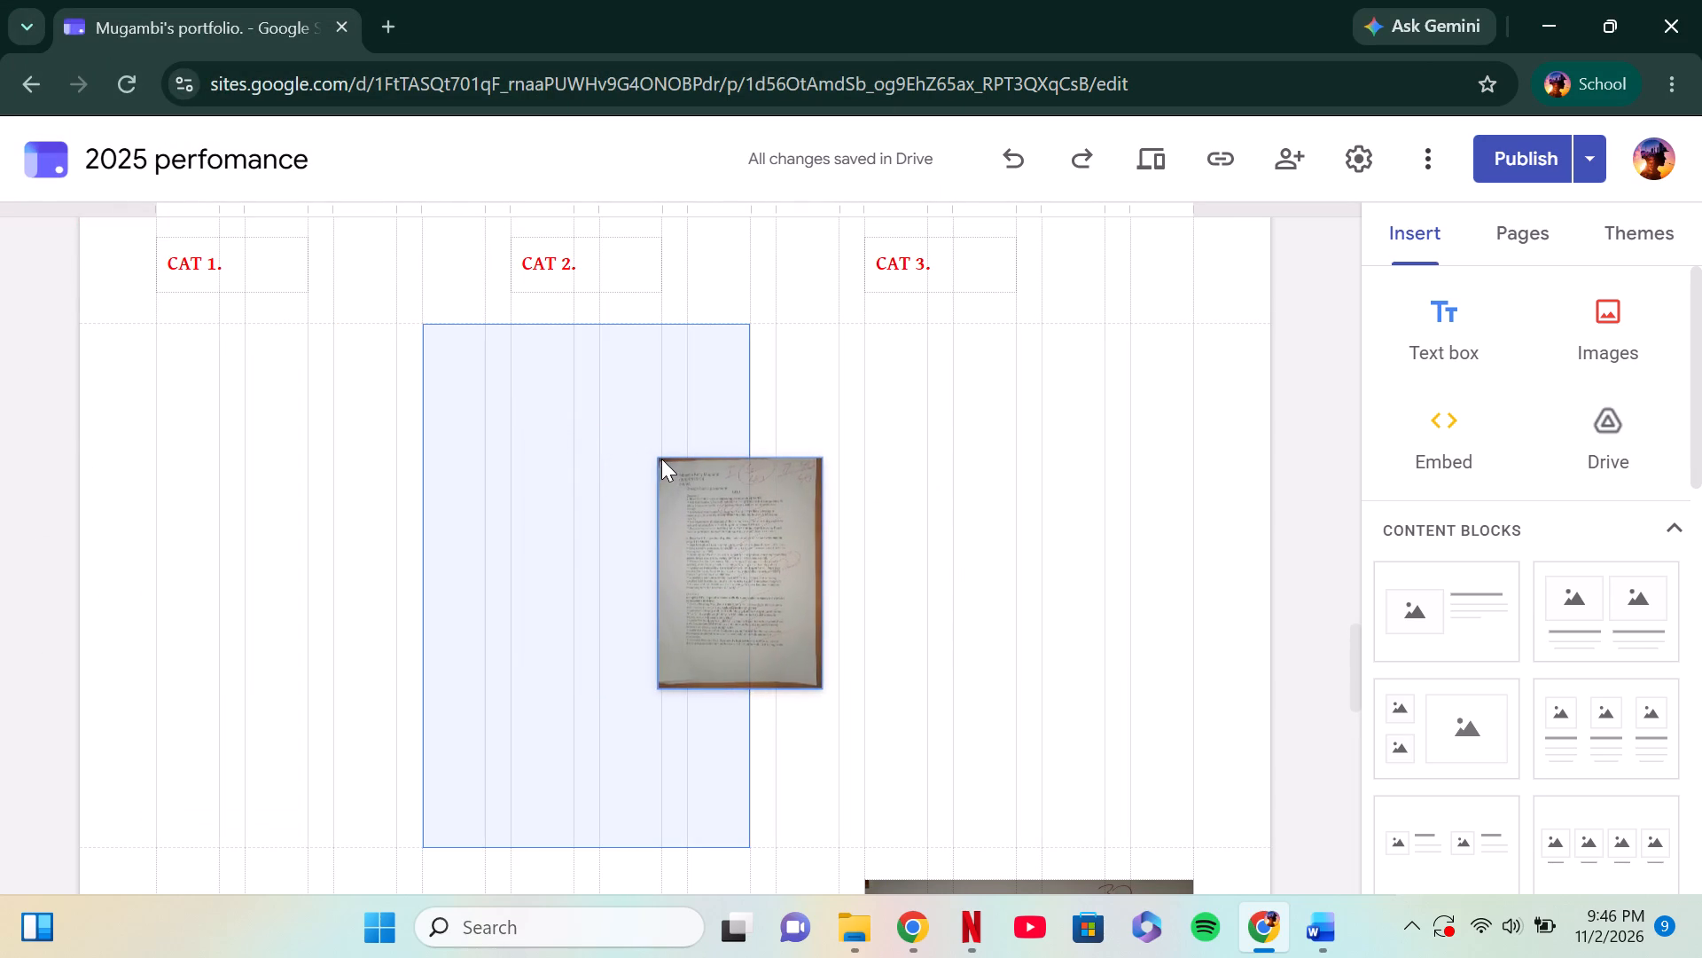
pyautogui.moveTo(661, 459); pyautogui.dragTo(702, 454)
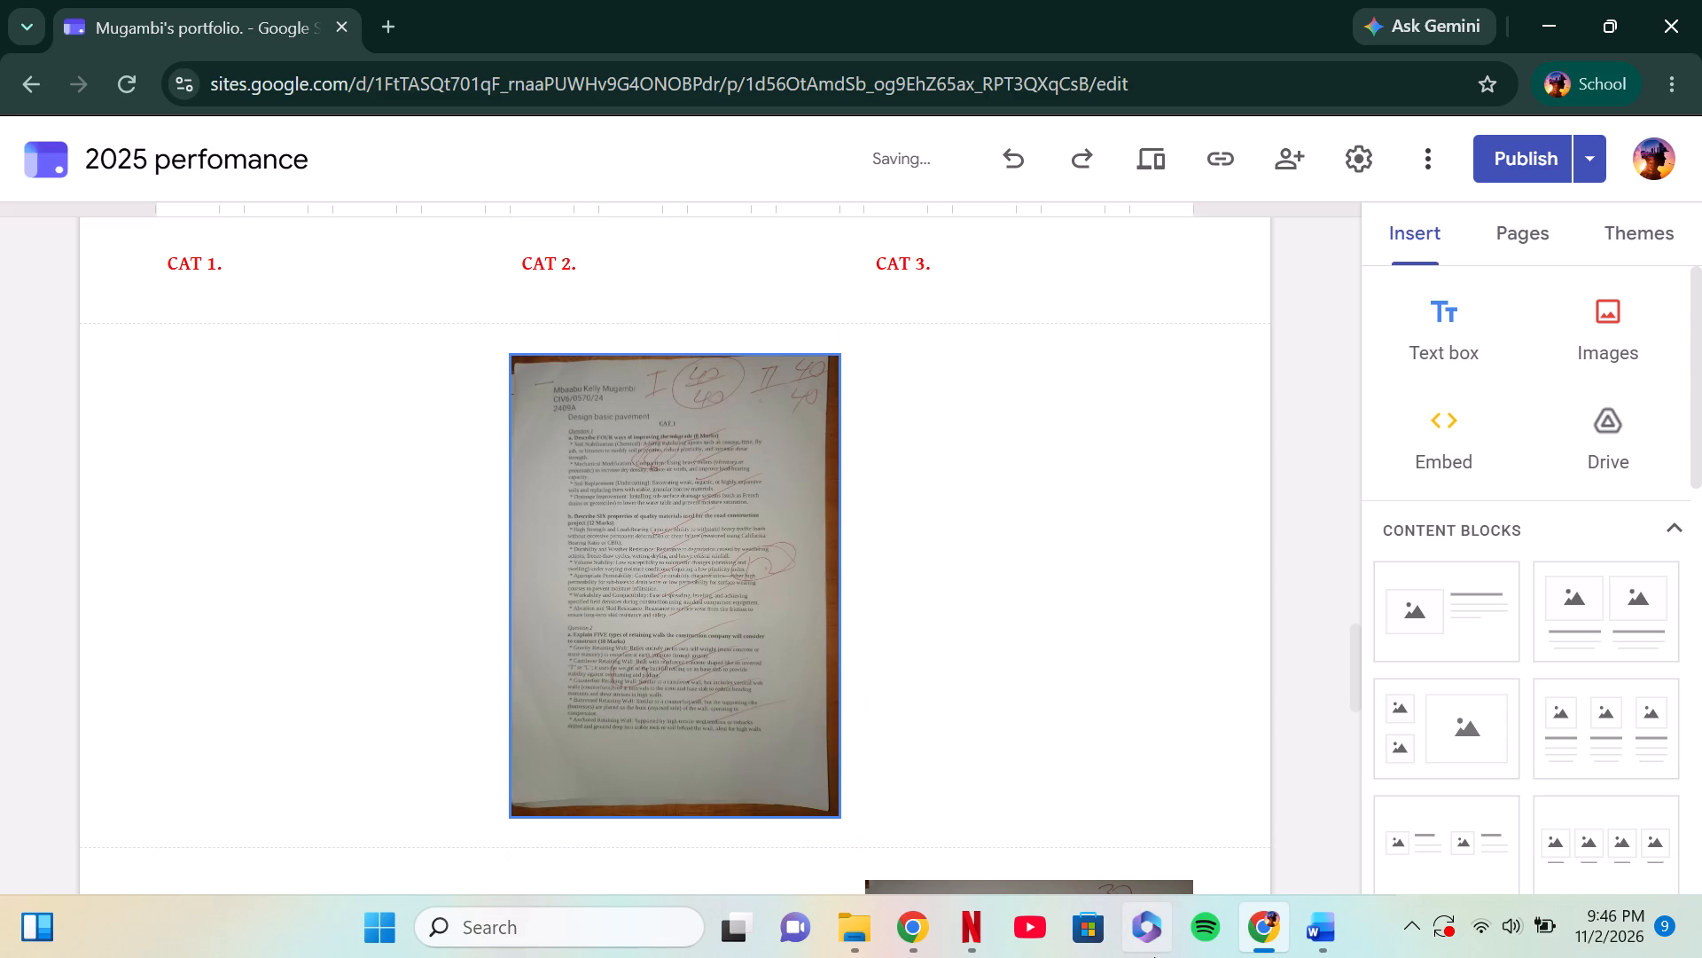
# Move the CAT 3 paper image up beside the CAT 2 image and extend its bottom edge to match that image's height.
pyautogui.moveTo(1358, 647); pyautogui.dragTo(1361, 695)
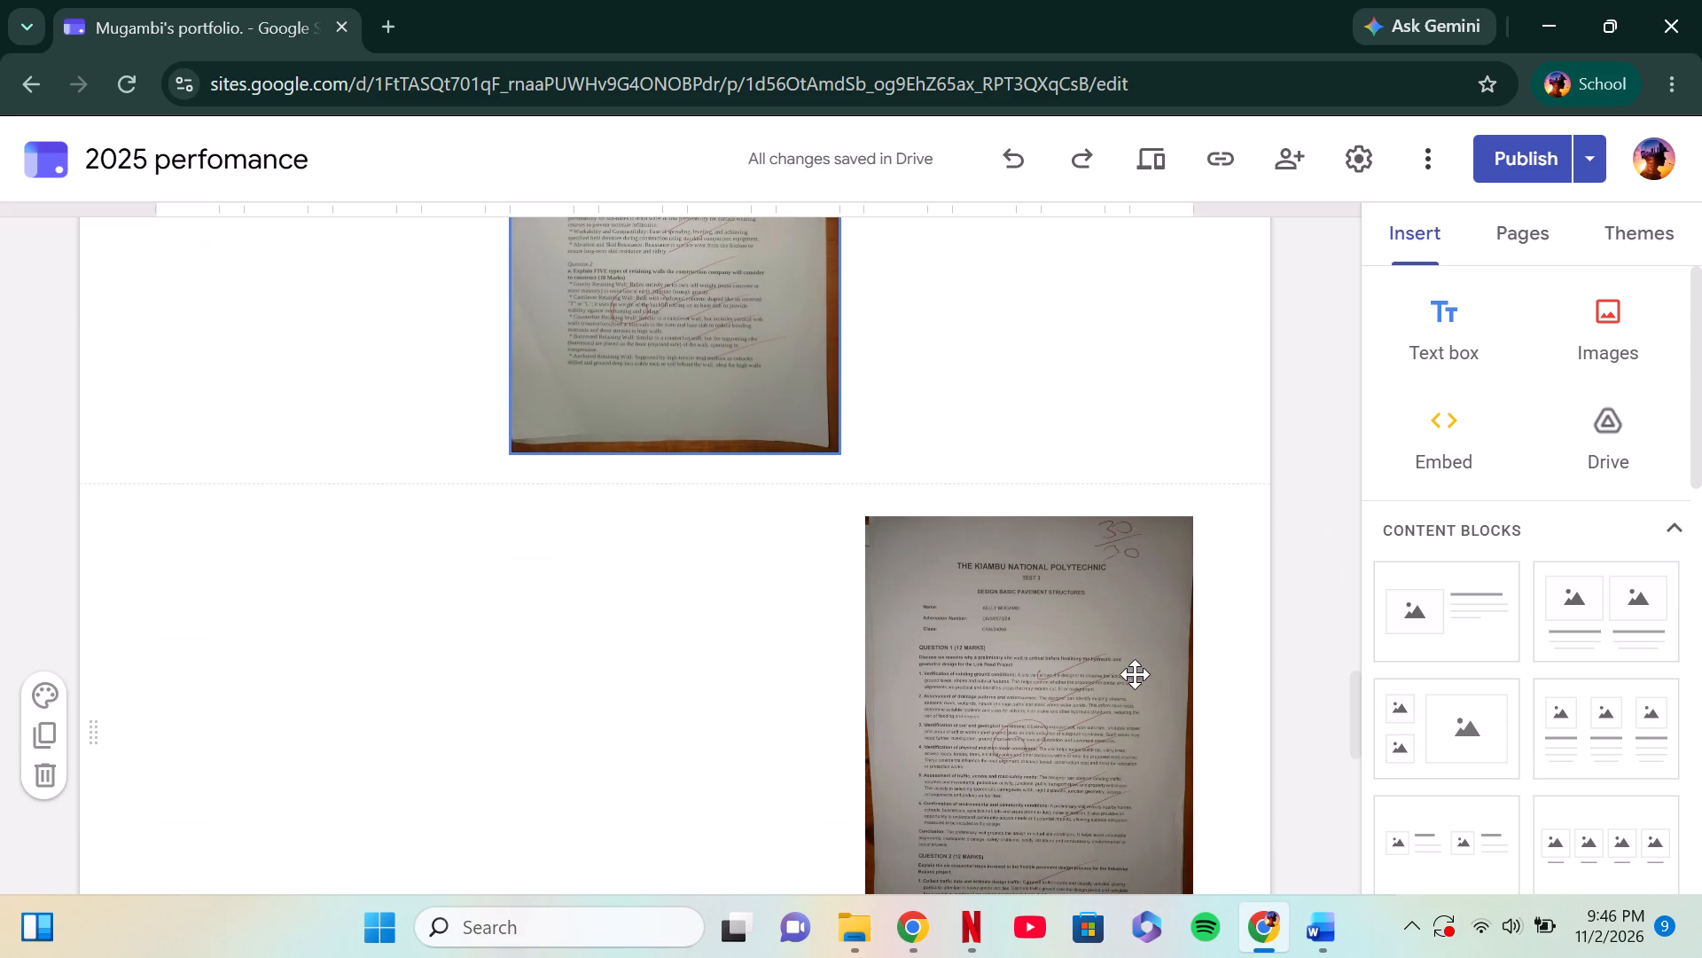
pyautogui.moveTo(1131, 672); pyautogui.dragTo(1062, 326)
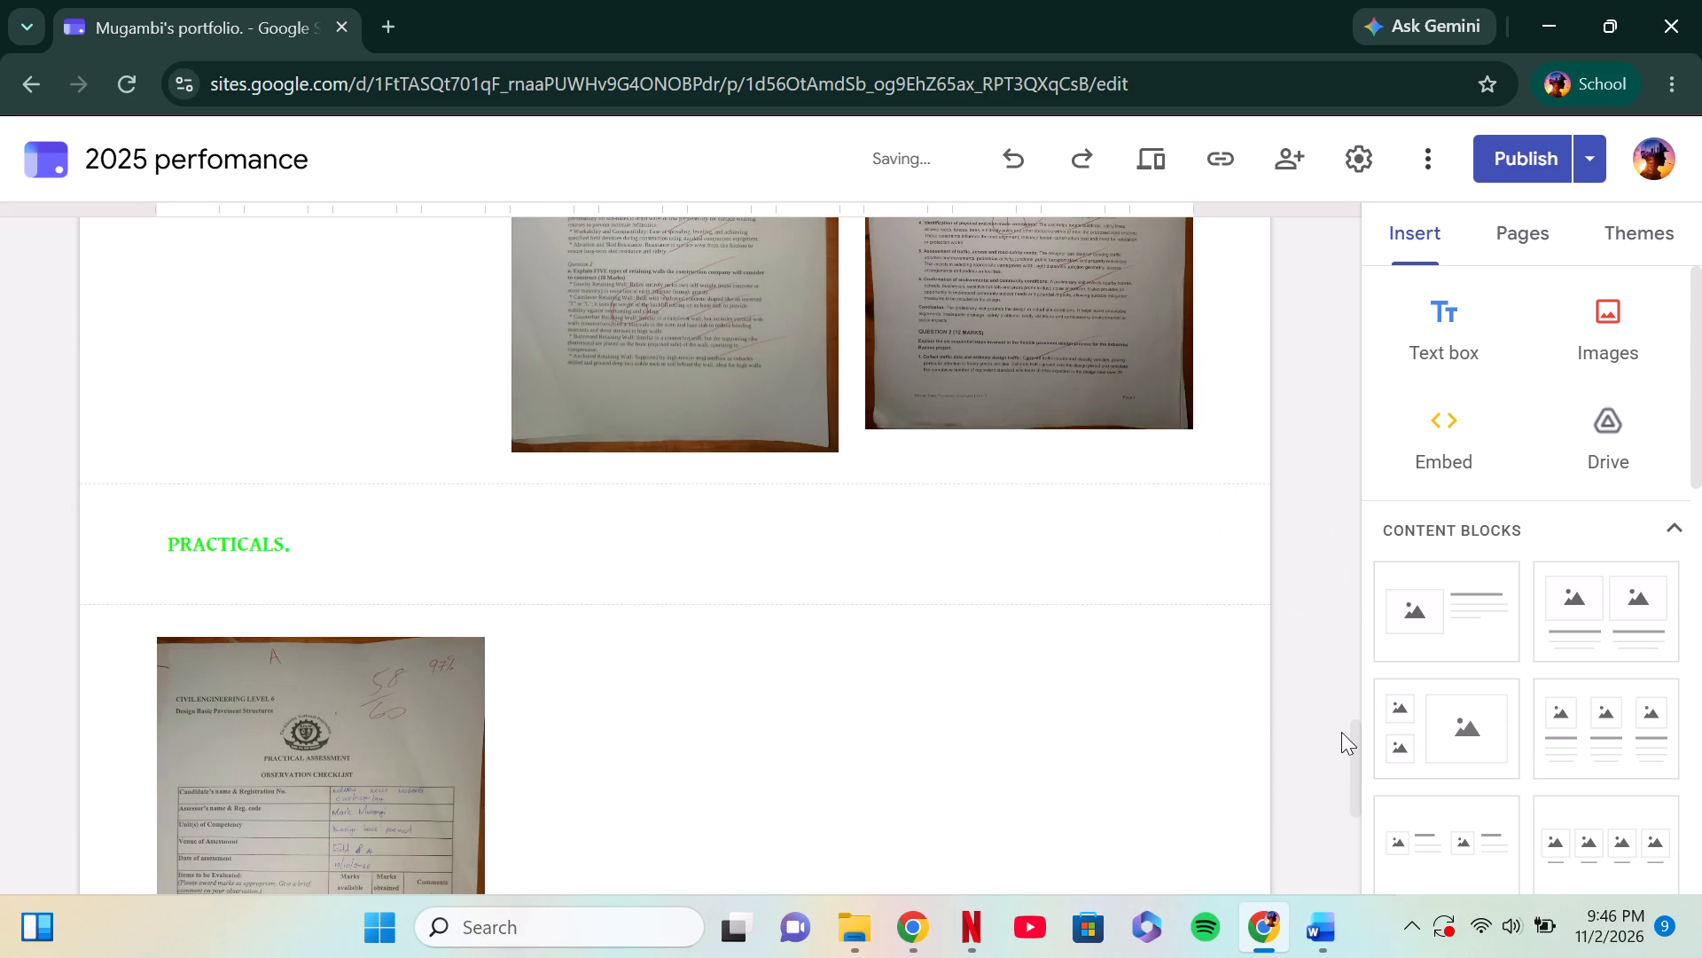
pyautogui.click(1088, 303)
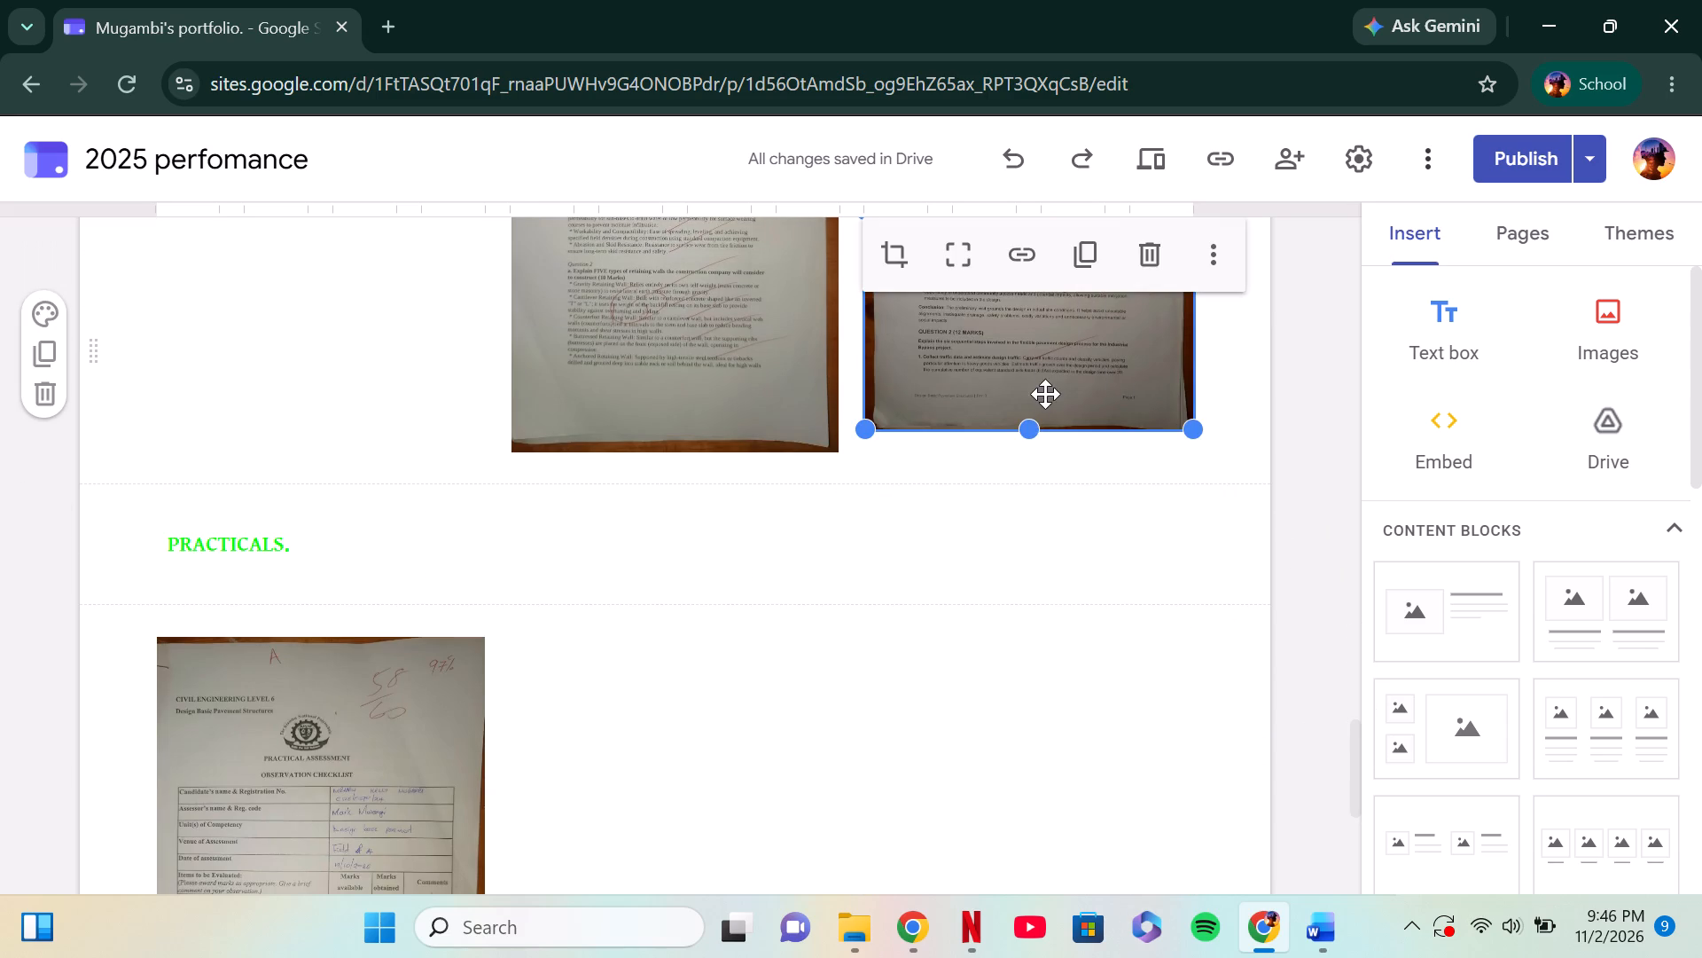
pyautogui.moveTo(1034, 427); pyautogui.dragTo(1035, 439)
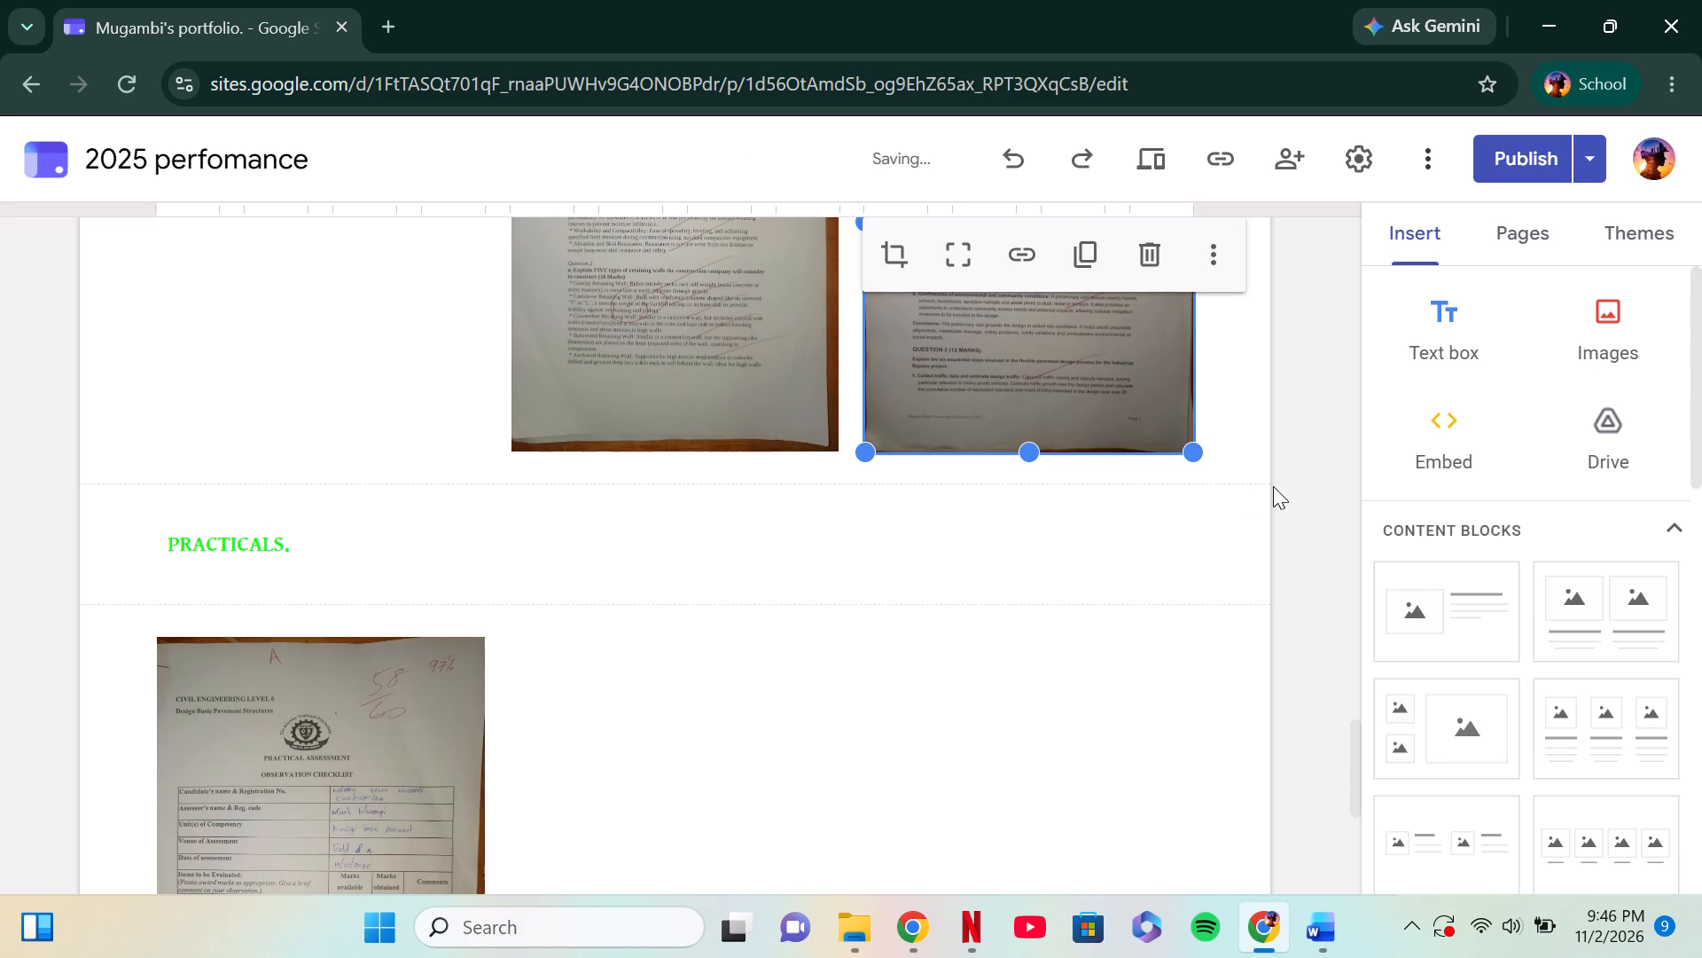
# Insert "WhatsApp Image 2026-11-02 at 21.31.52" from Downloads again, place it under CAT 1 beside the CAT 2 image, and dismiss the chat notification.
pyautogui.click(1574, 322)
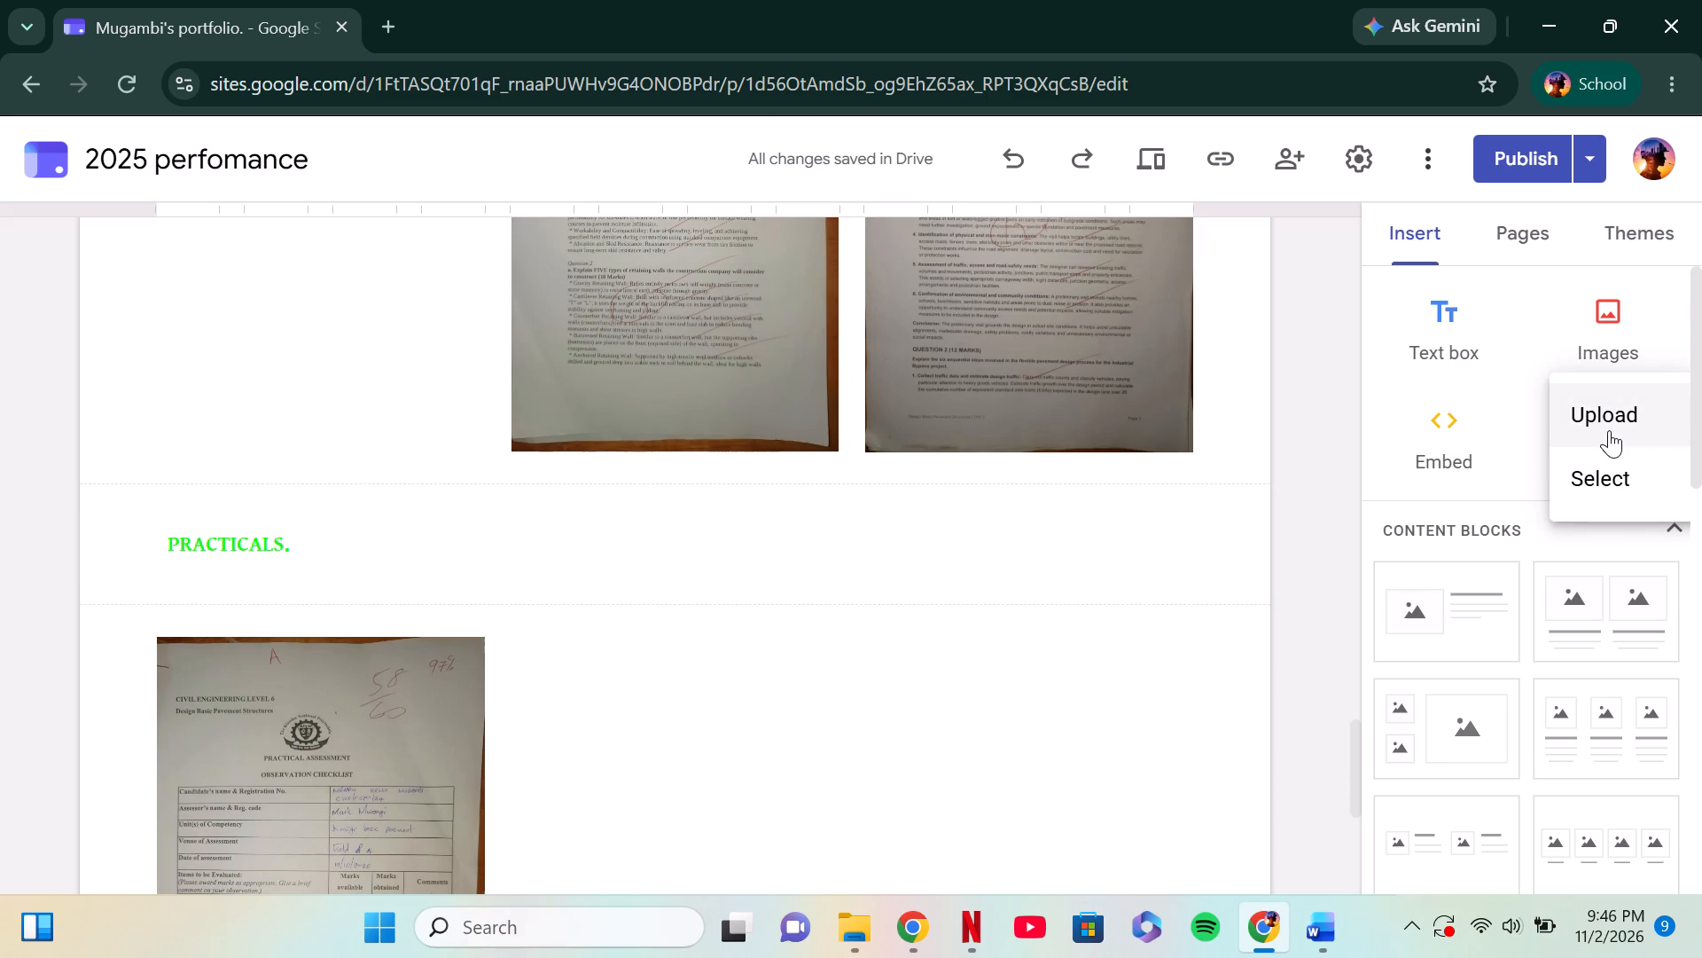
pyautogui.click(1609, 430)
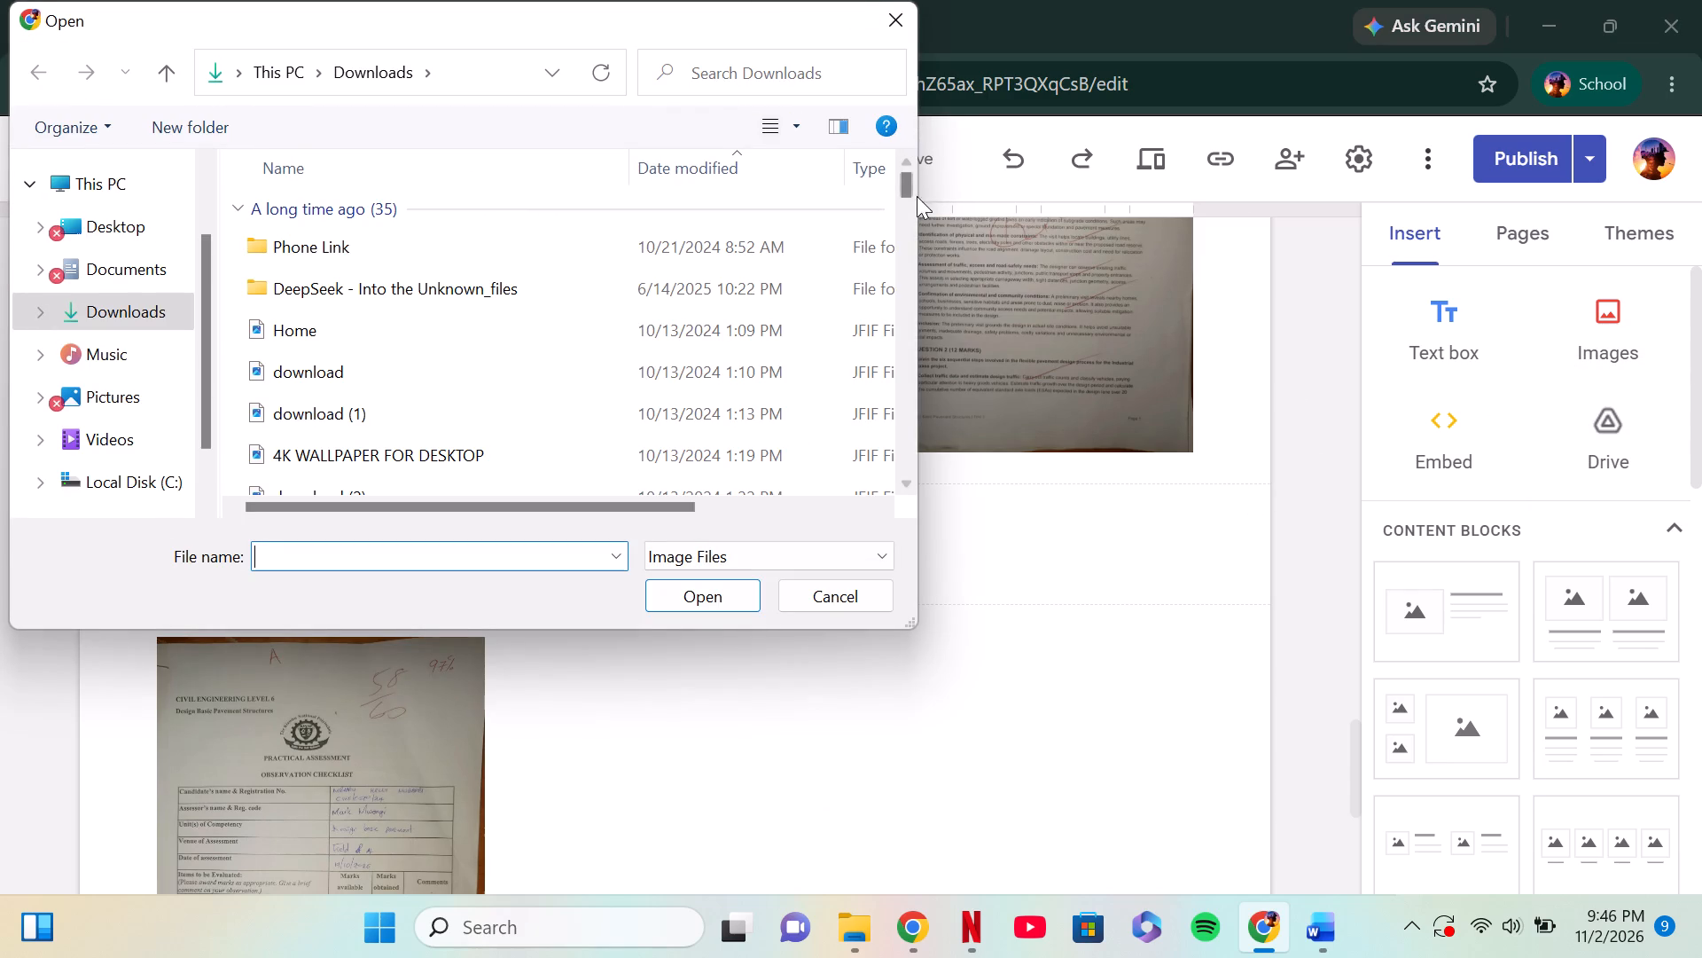
pyautogui.moveTo(900, 186); pyautogui.dragTo(917, 469)
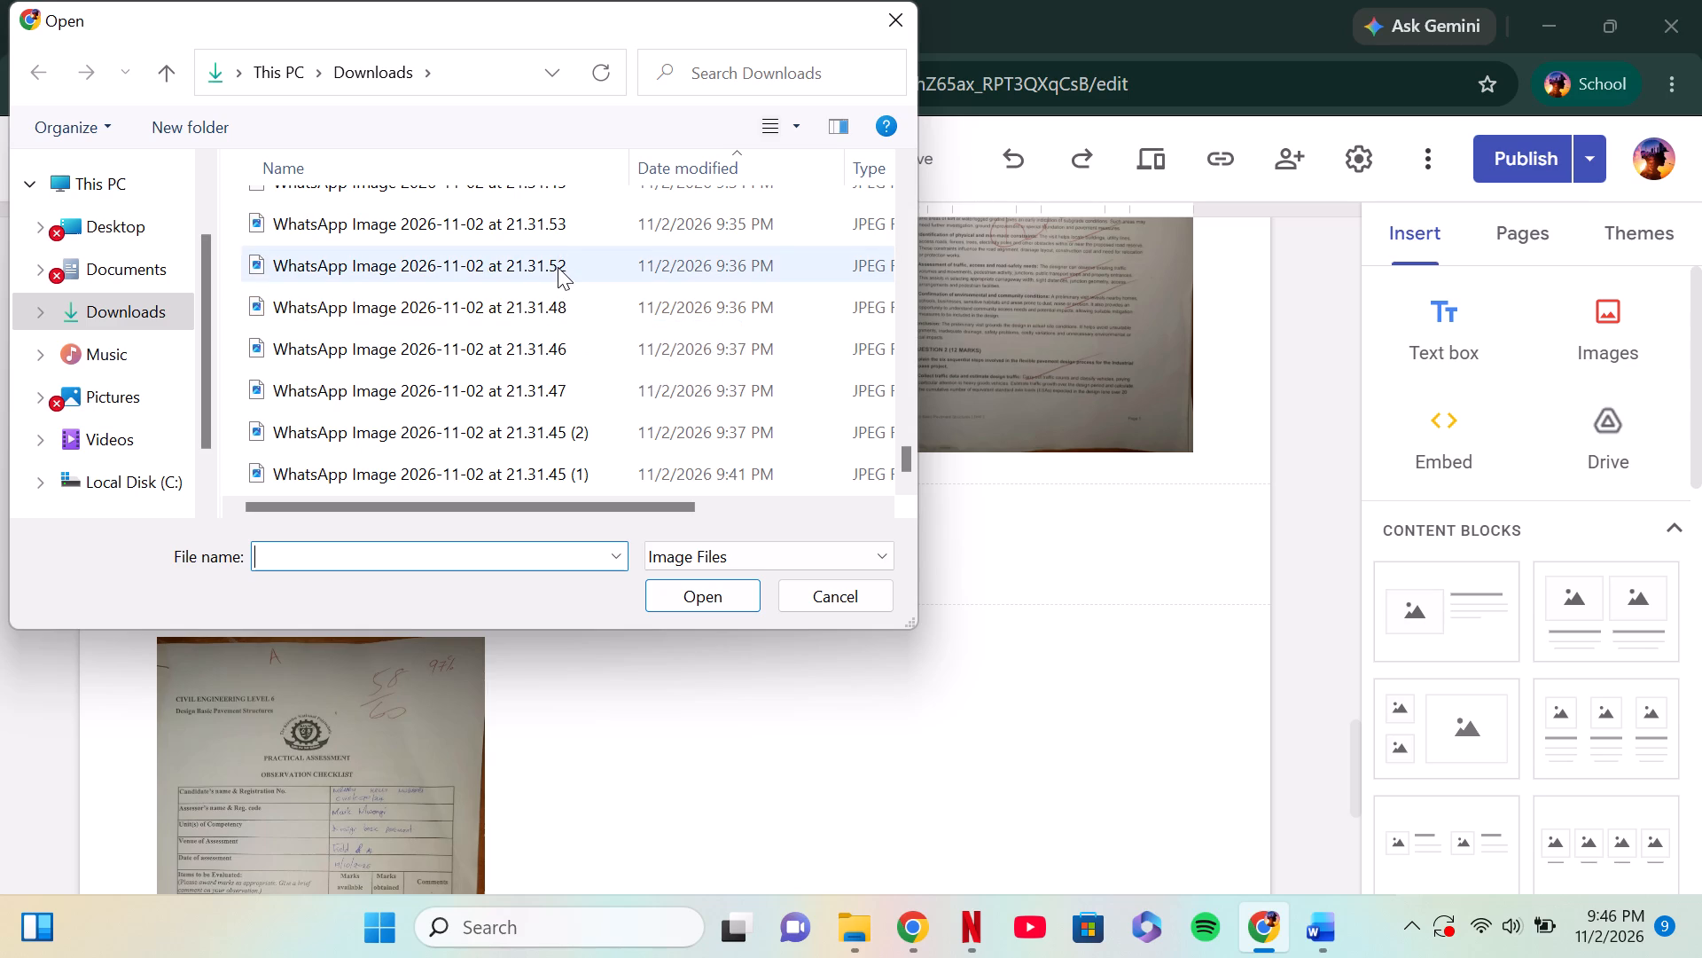
pyautogui.doubleClick(558, 271)
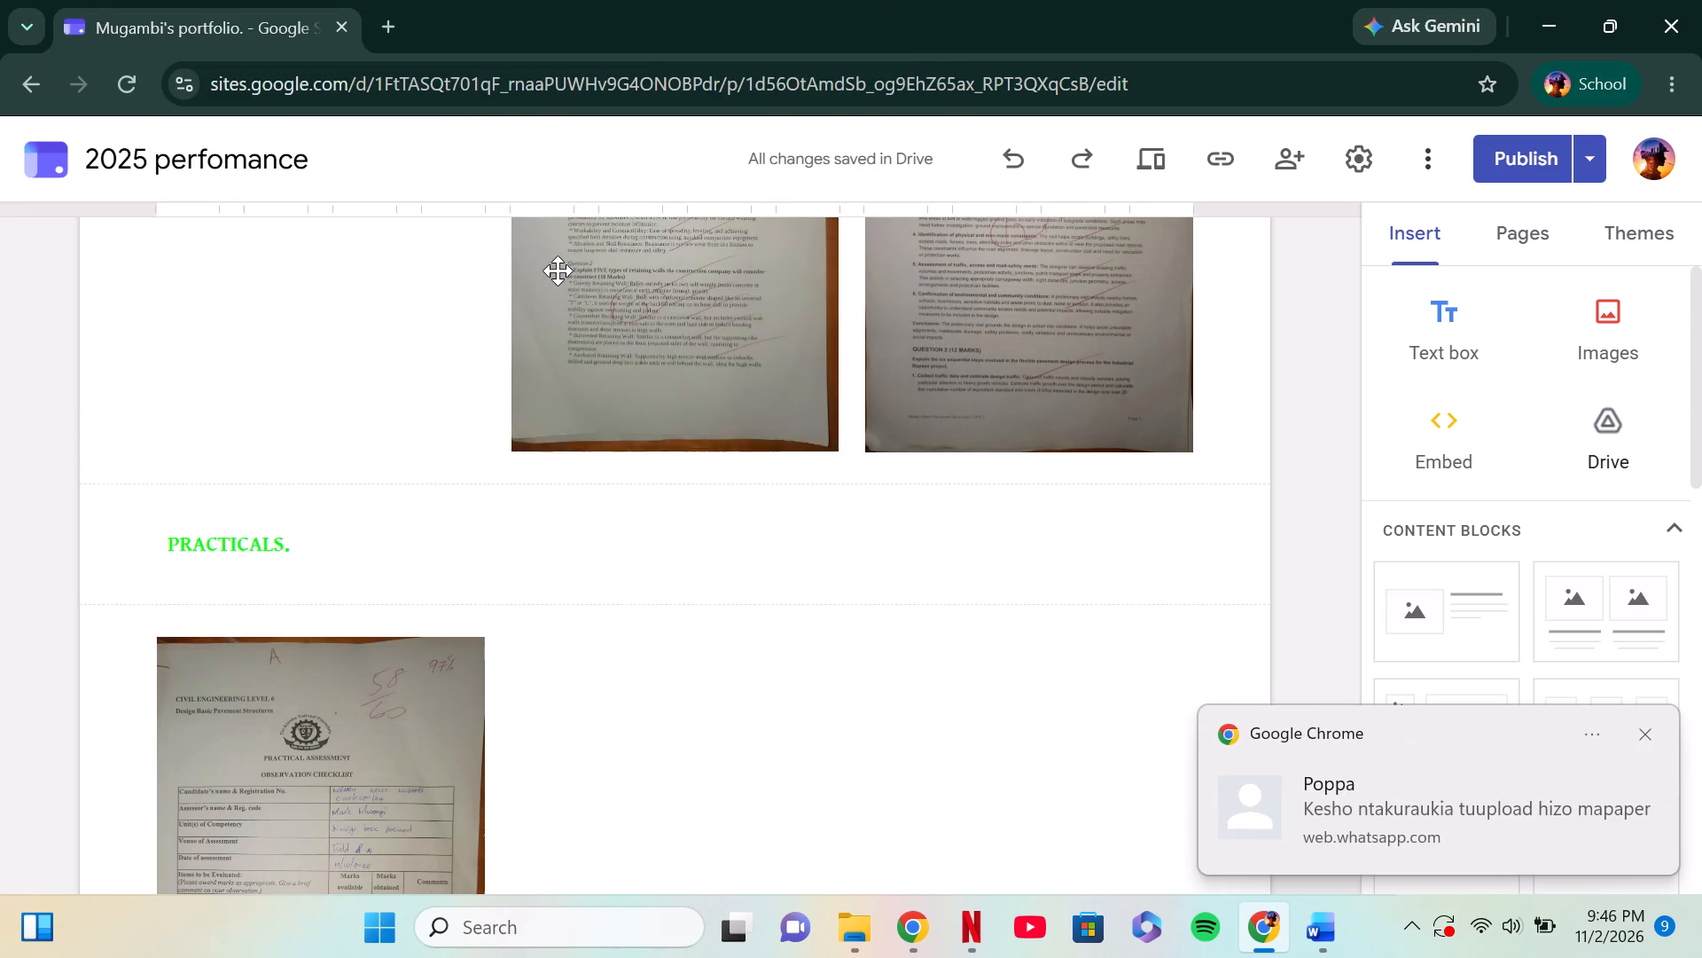
pyautogui.moveTo(344, 456); pyautogui.dragTo(342, 434)
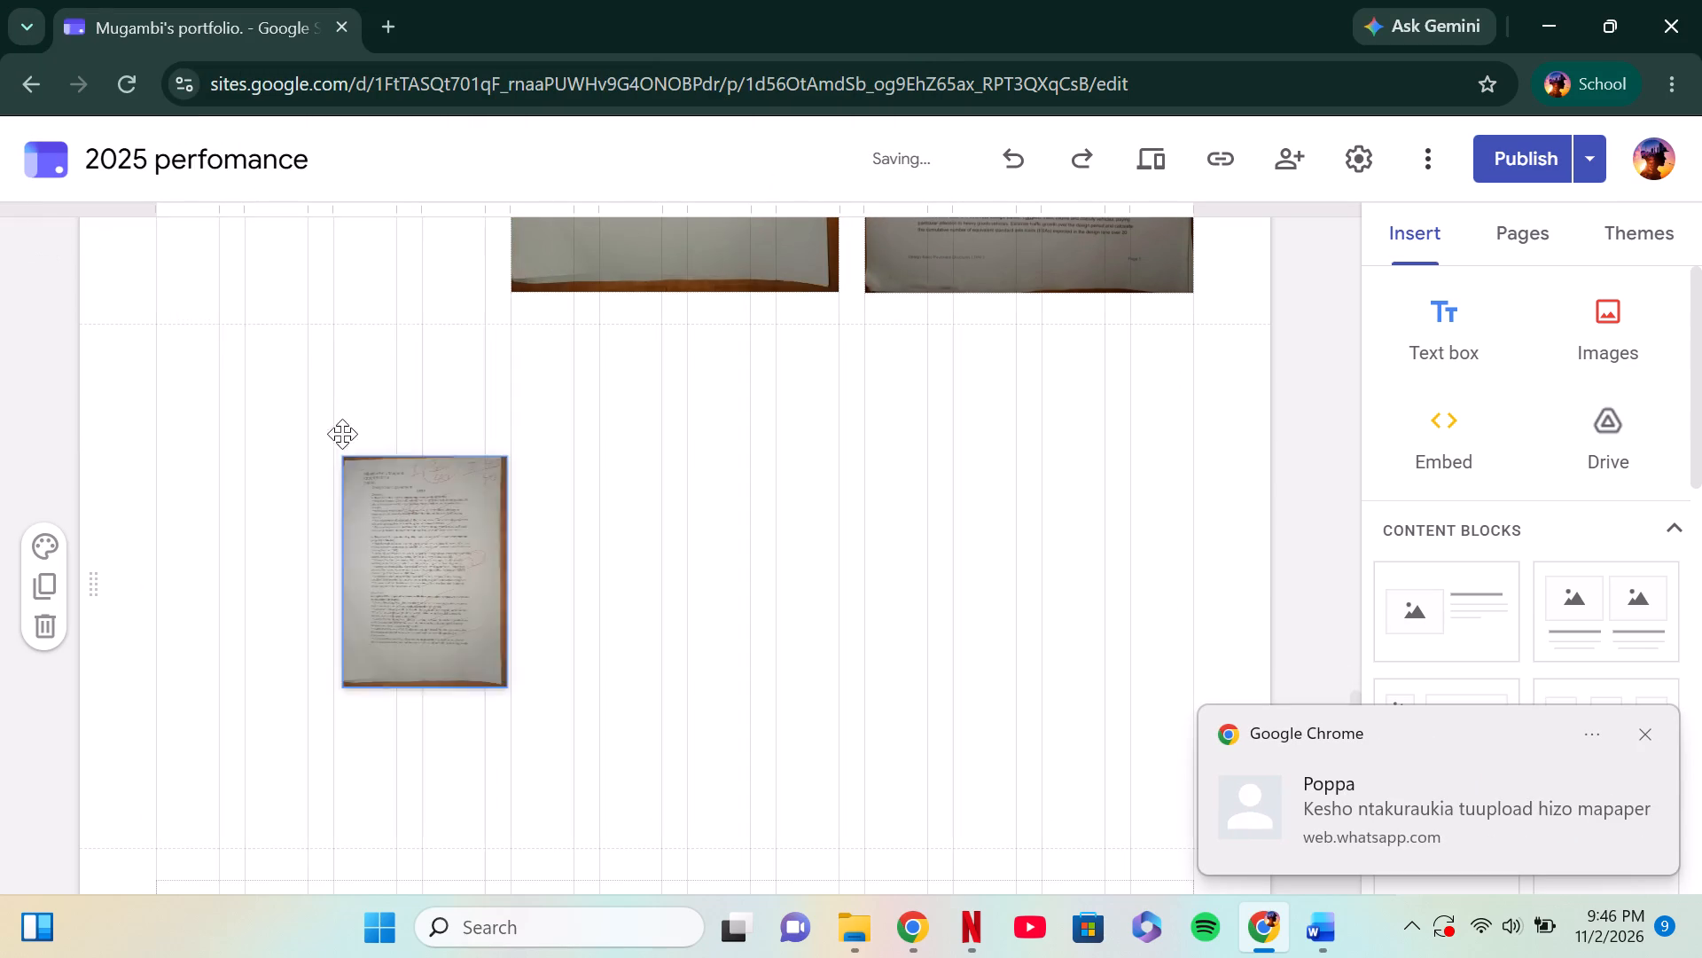
pyautogui.moveTo(342, 434); pyautogui.dragTo(249, 664)
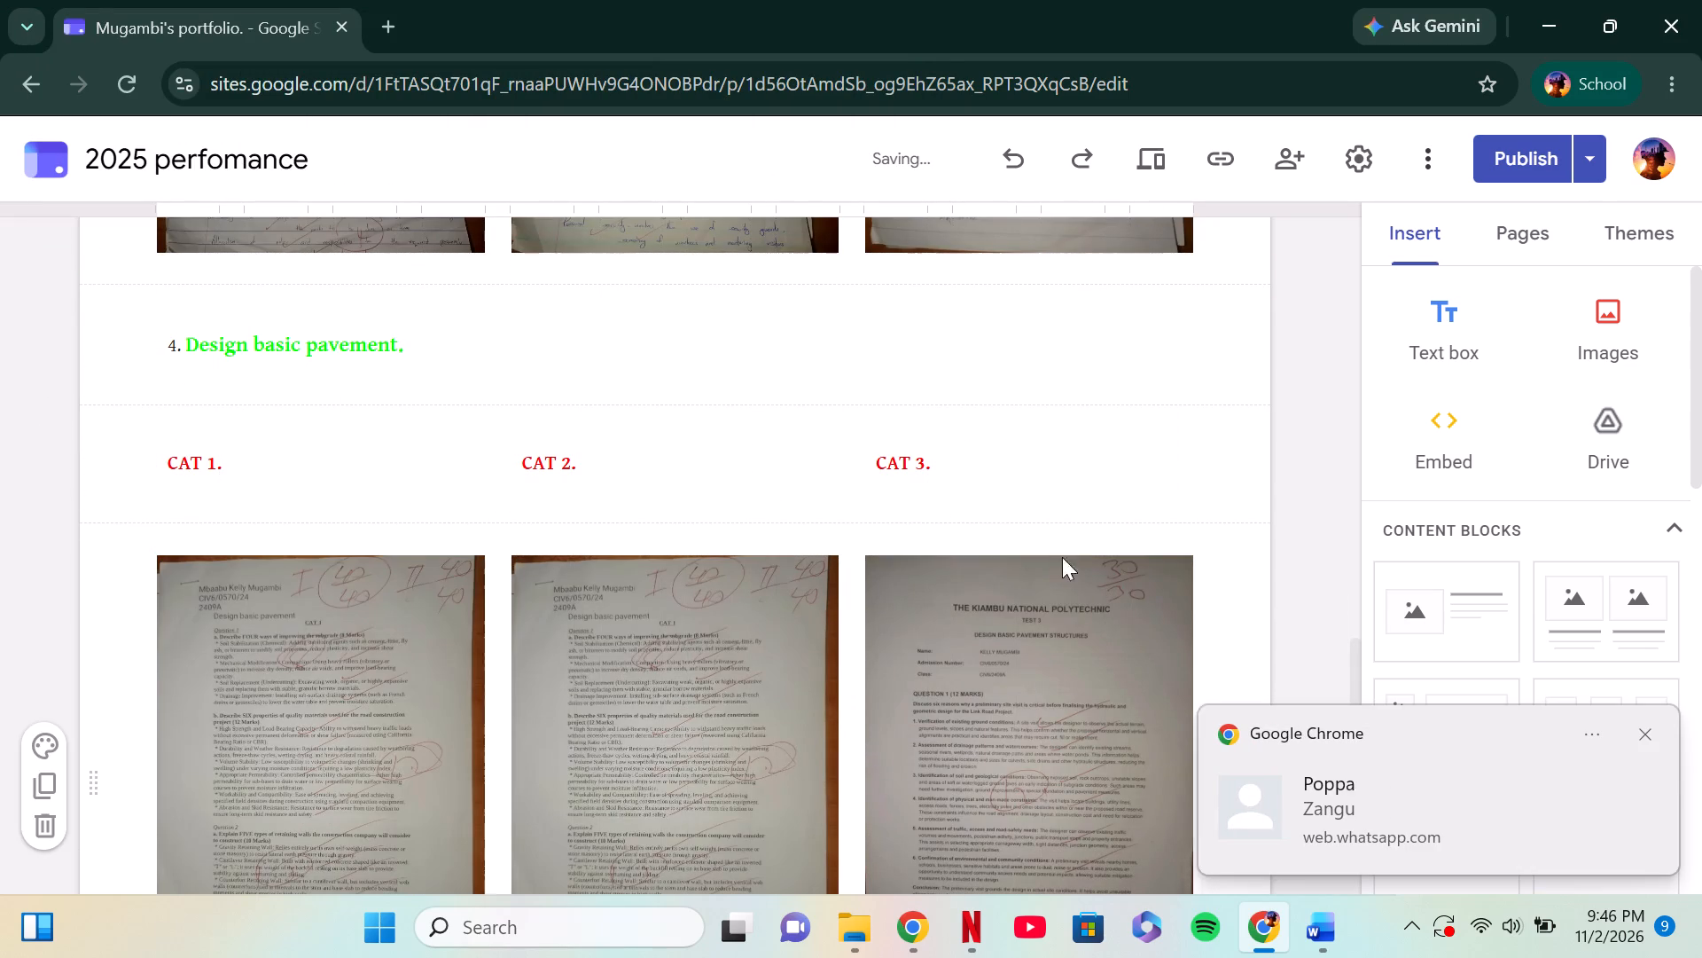
pyautogui.moveTo(1352, 663); pyautogui.dragTo(1353, 688)
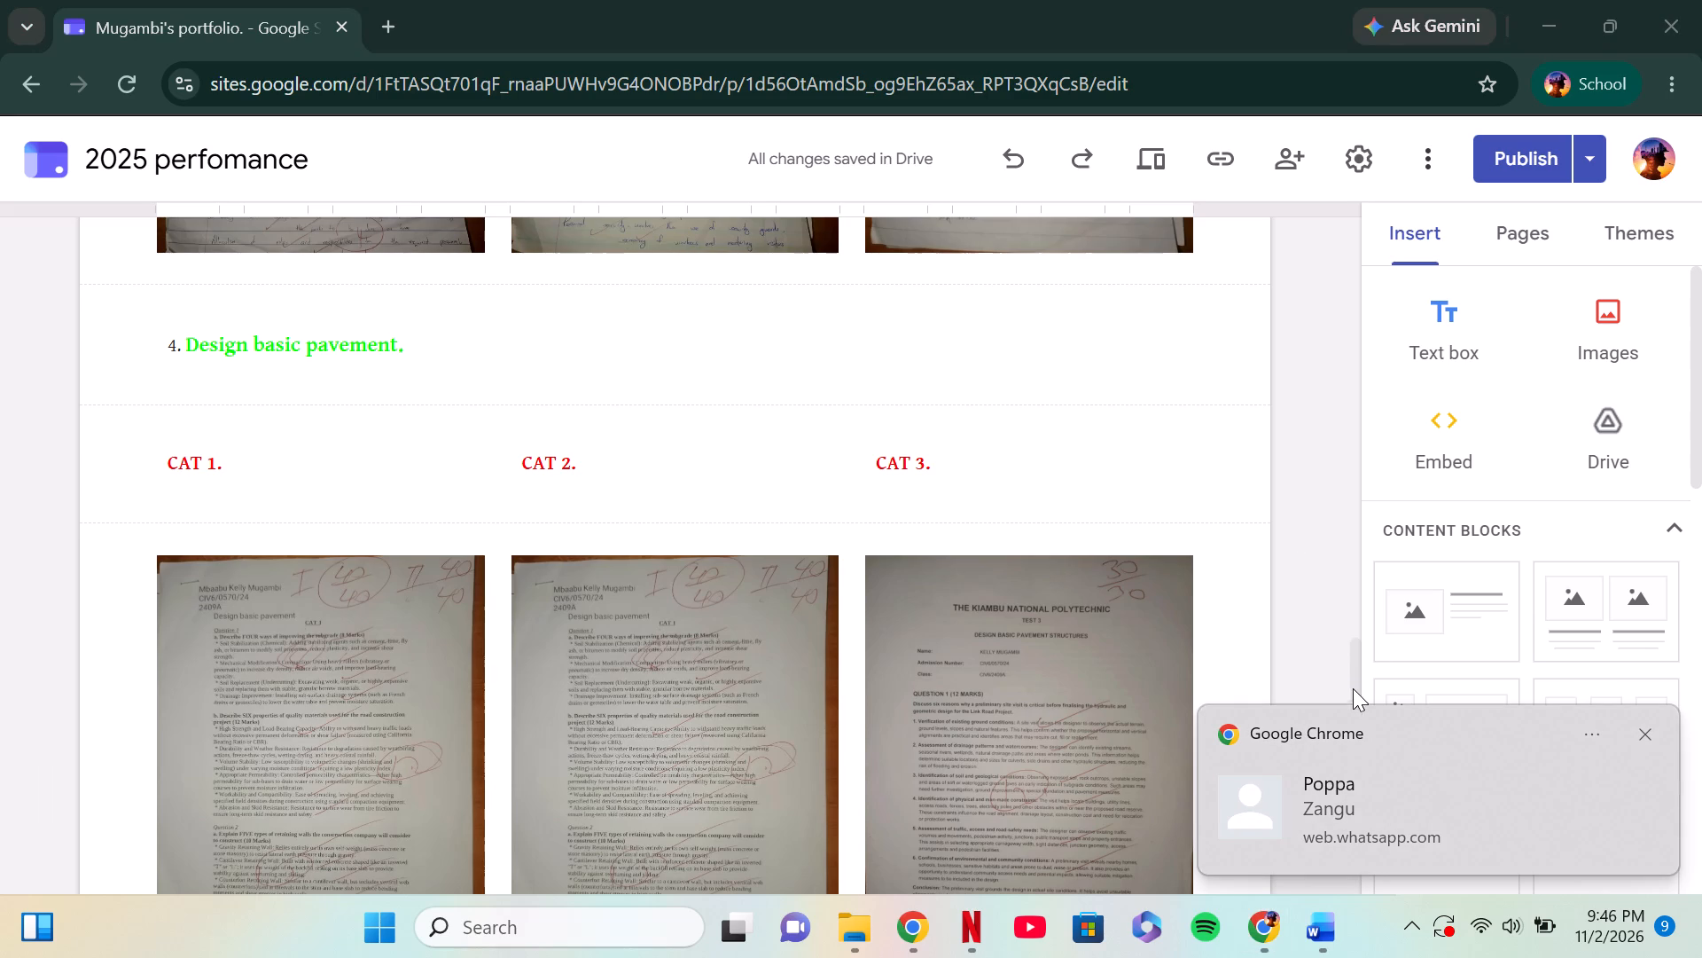
pyautogui.moveTo(1353, 688); pyautogui.dragTo(1371, 641)
pyautogui.click(1652, 730)
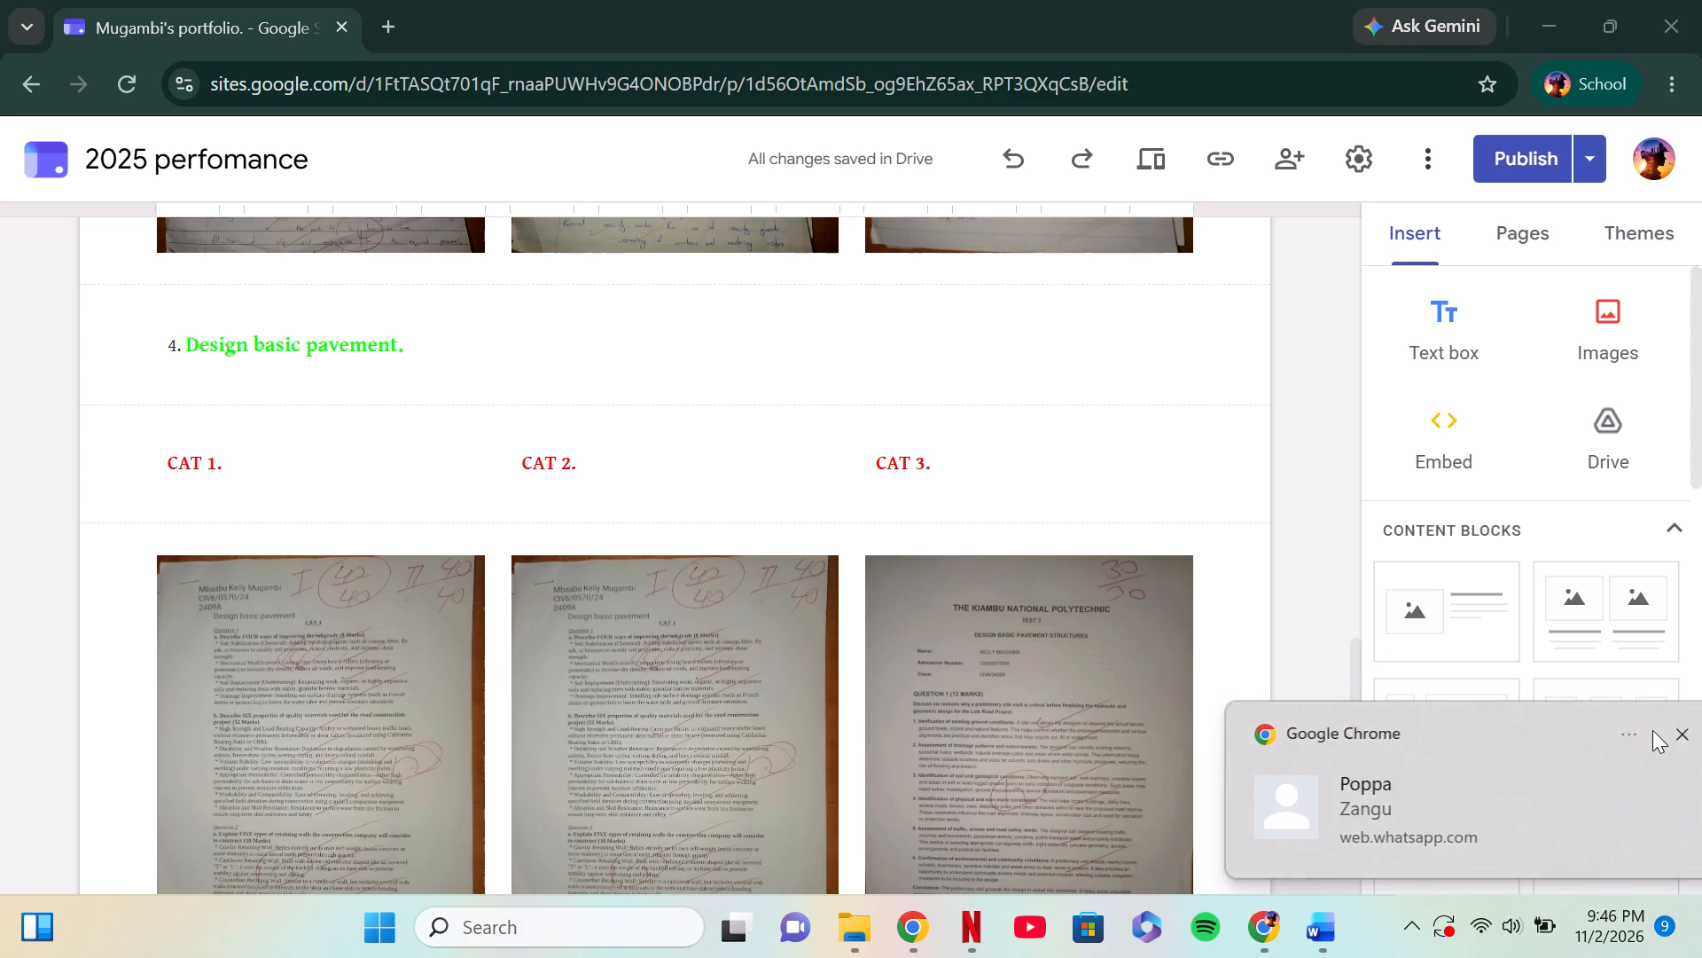
# Insert the image "WhatsApp Image 2026-11-02 at 21.31.46" from Downloads directly below the PRACTICALS heading.
pyautogui.moveTo(1355, 687); pyautogui.dragTo(1375, 774)
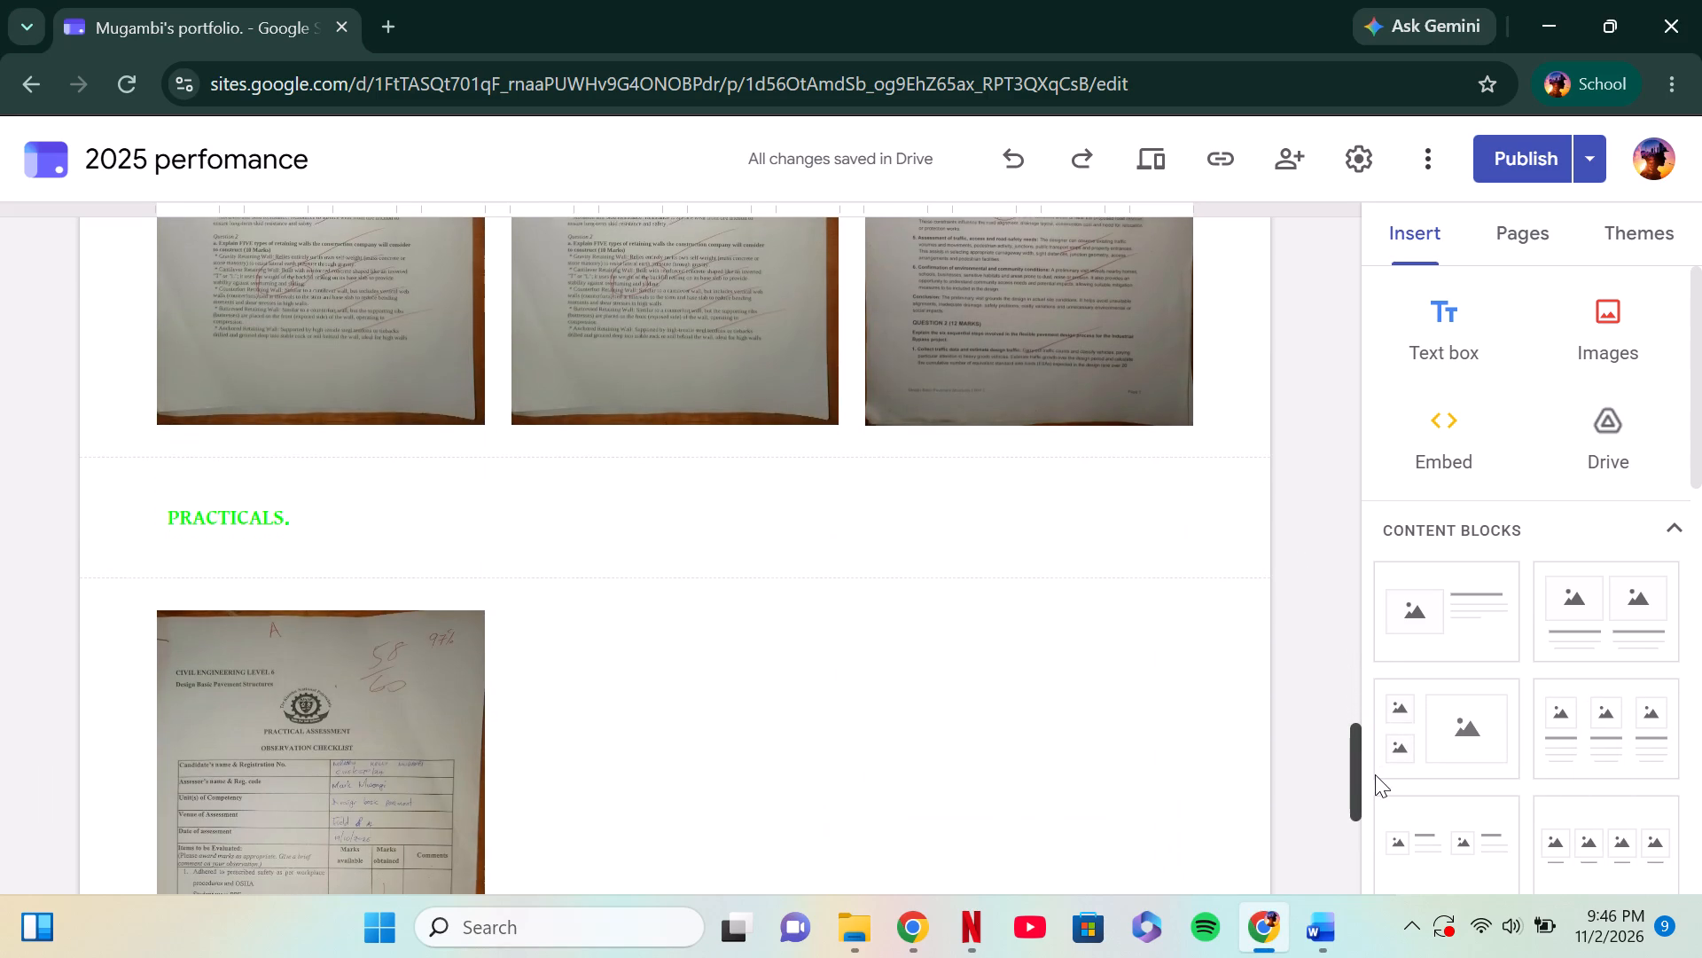
pyautogui.moveTo(1375, 774); pyautogui.dragTo(1377, 800)
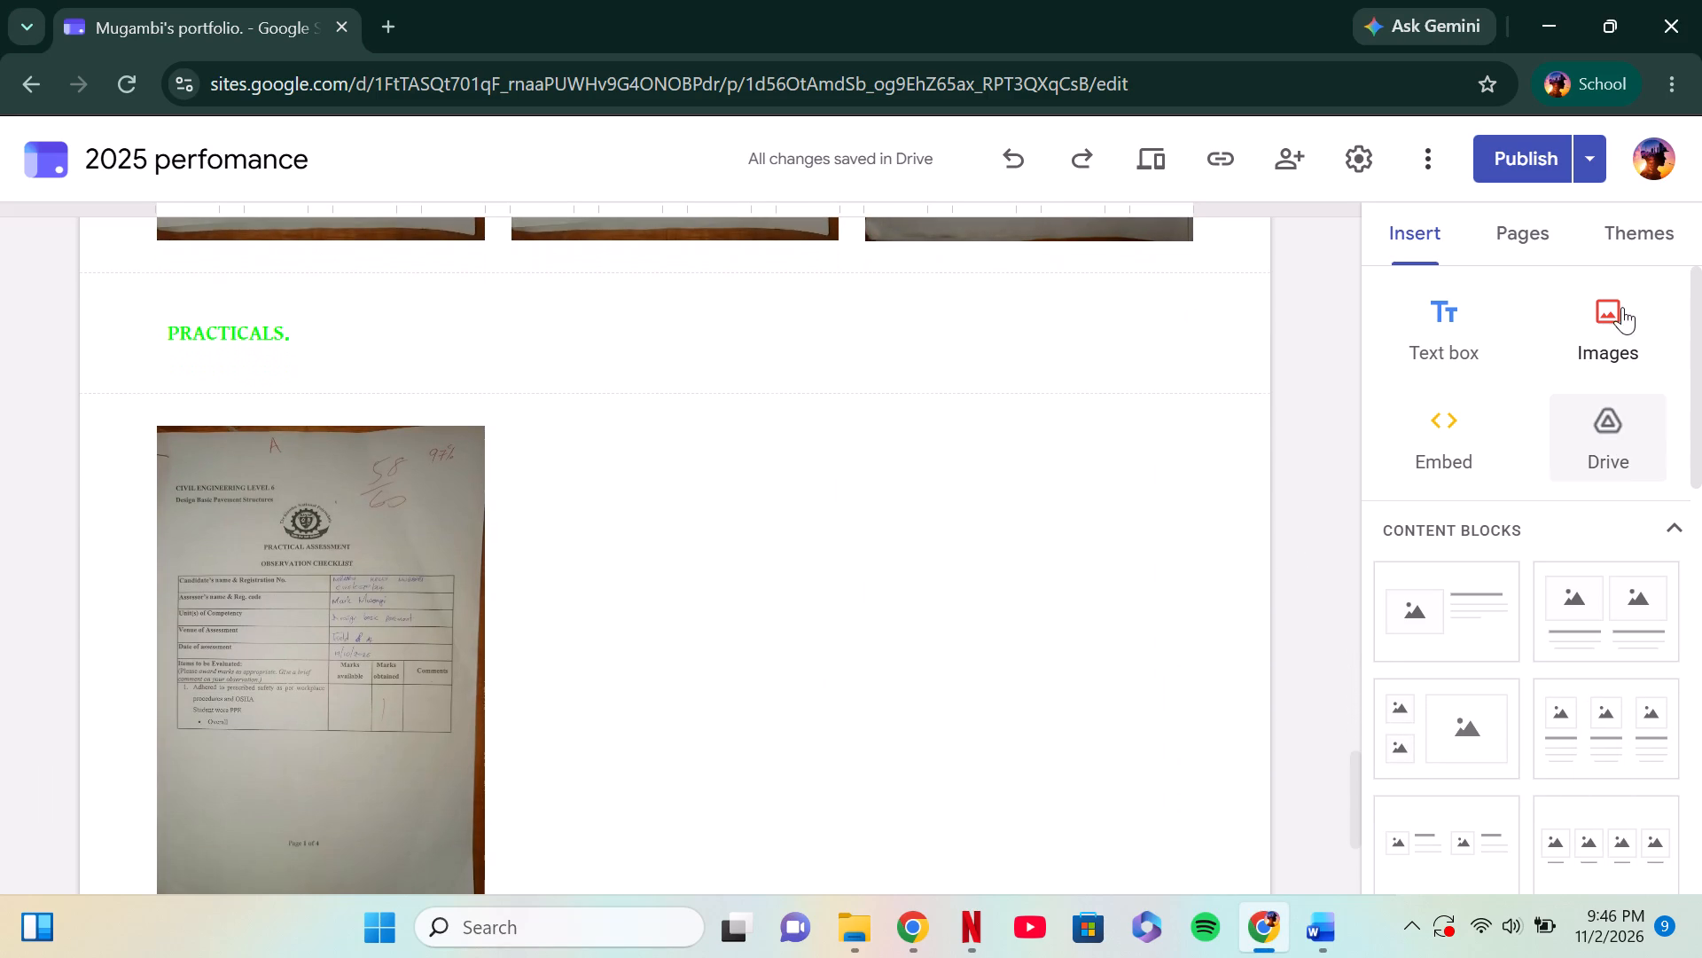
pyautogui.click(1254, 314)
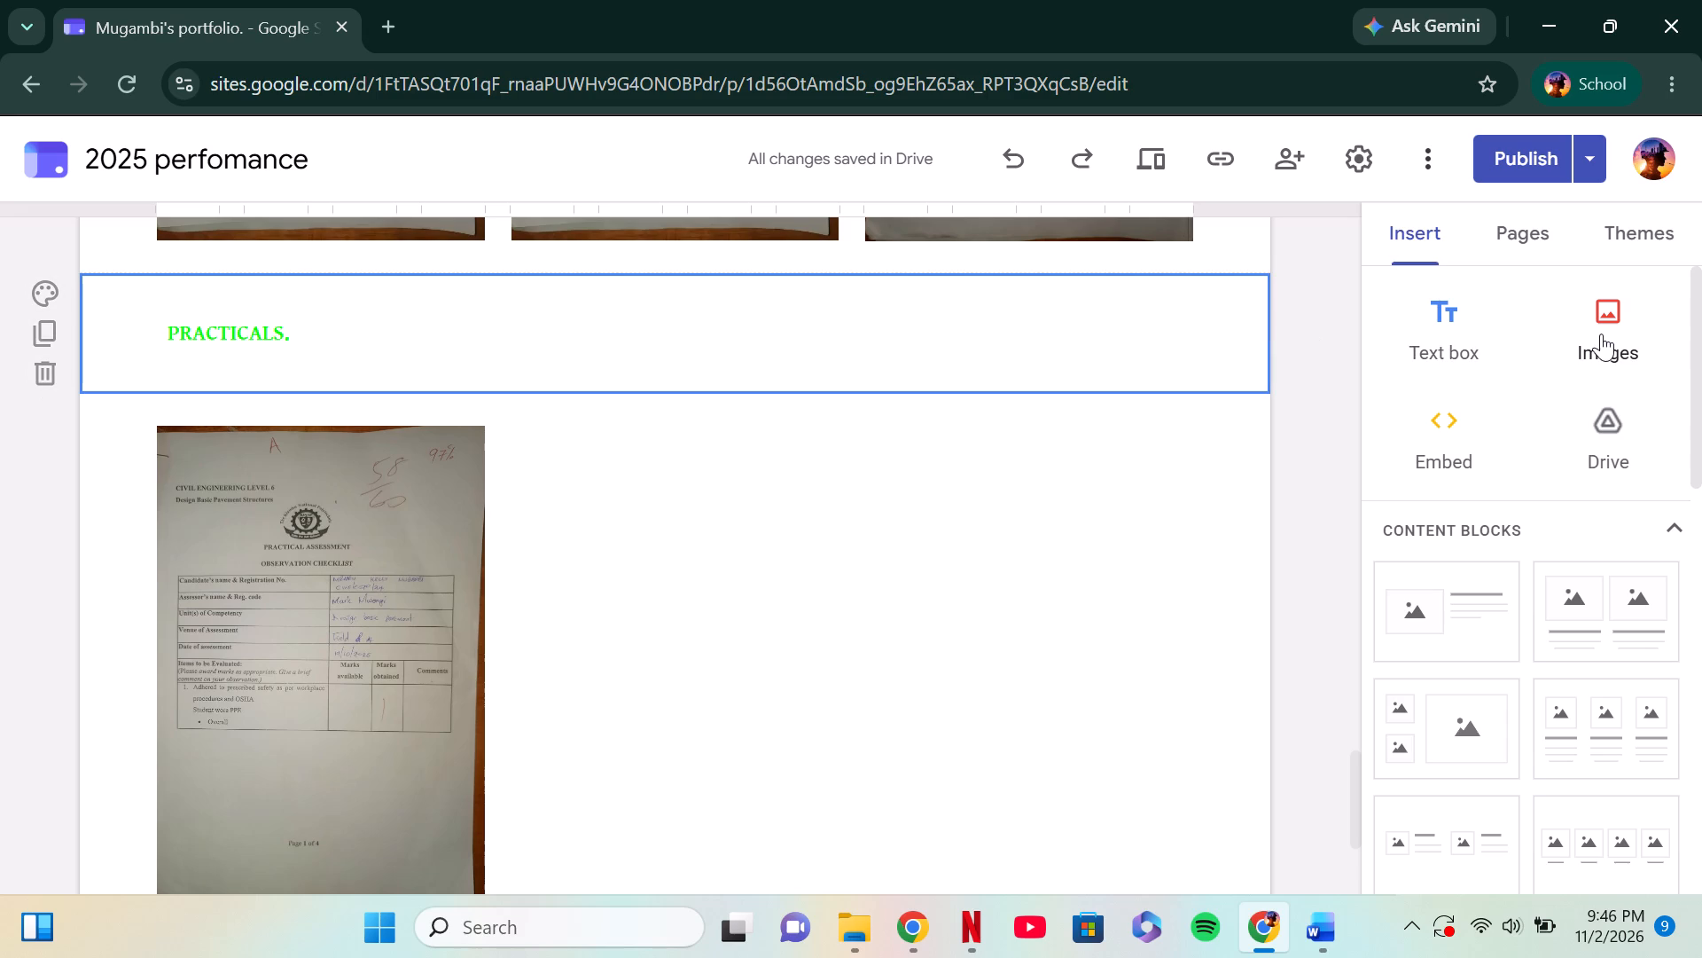
pyautogui.click(1601, 334)
pyautogui.click(1583, 412)
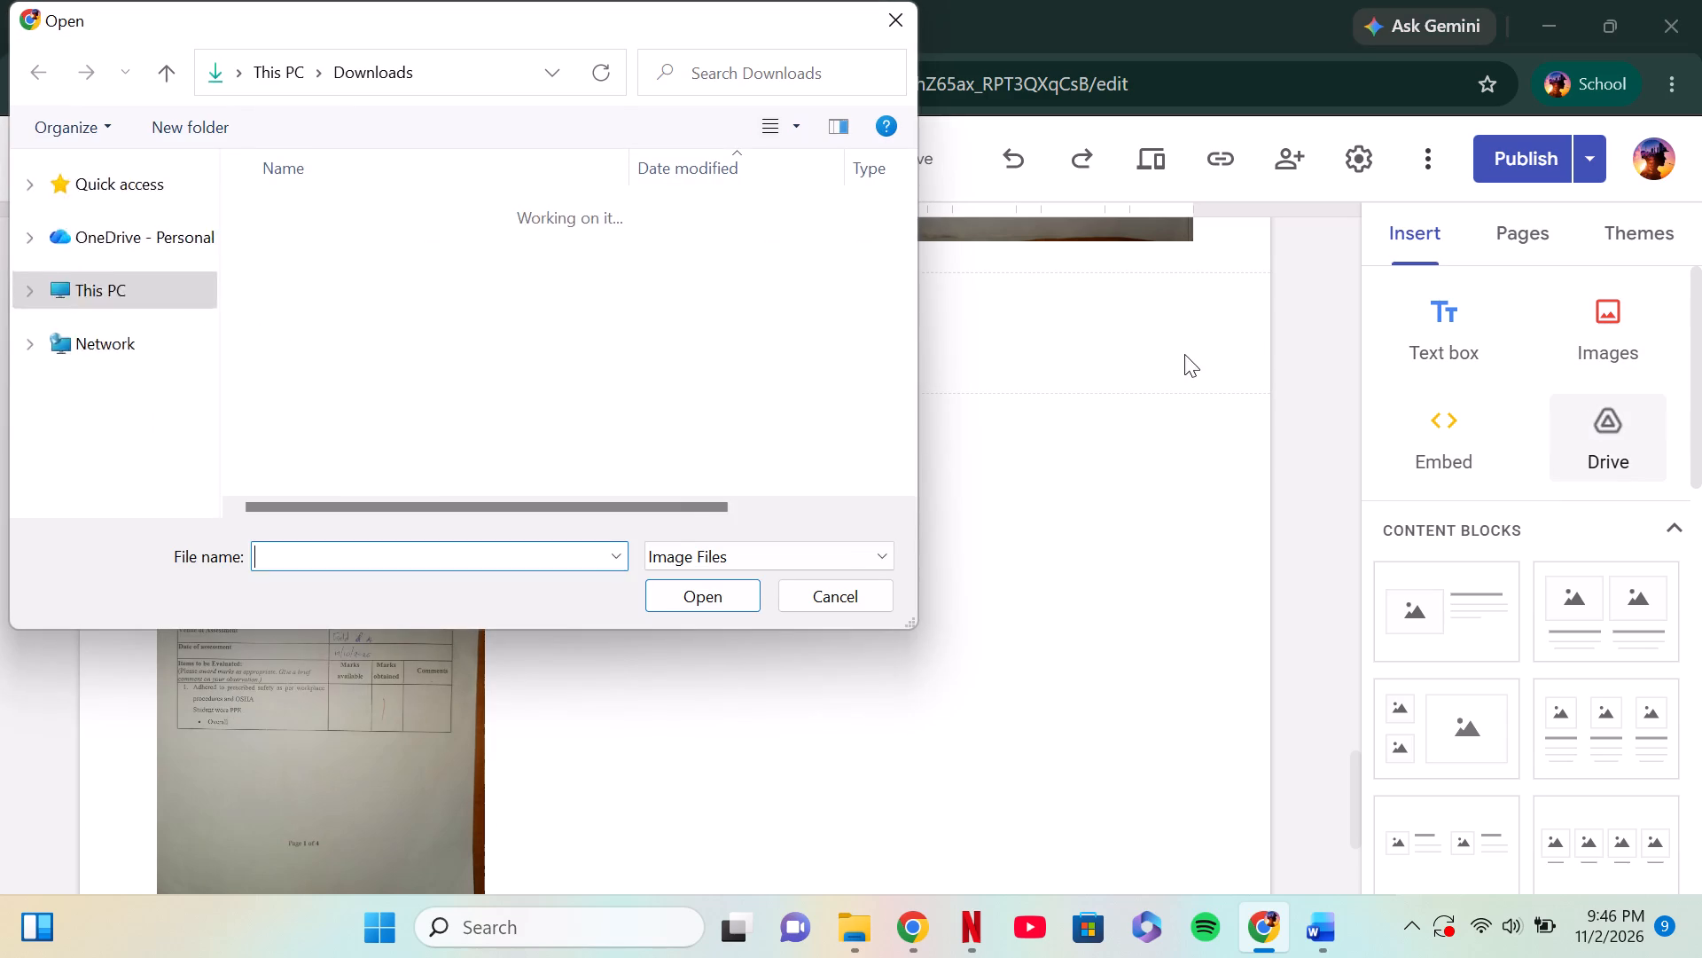
pyautogui.moveTo(906, 177); pyautogui.dragTo(921, 289)
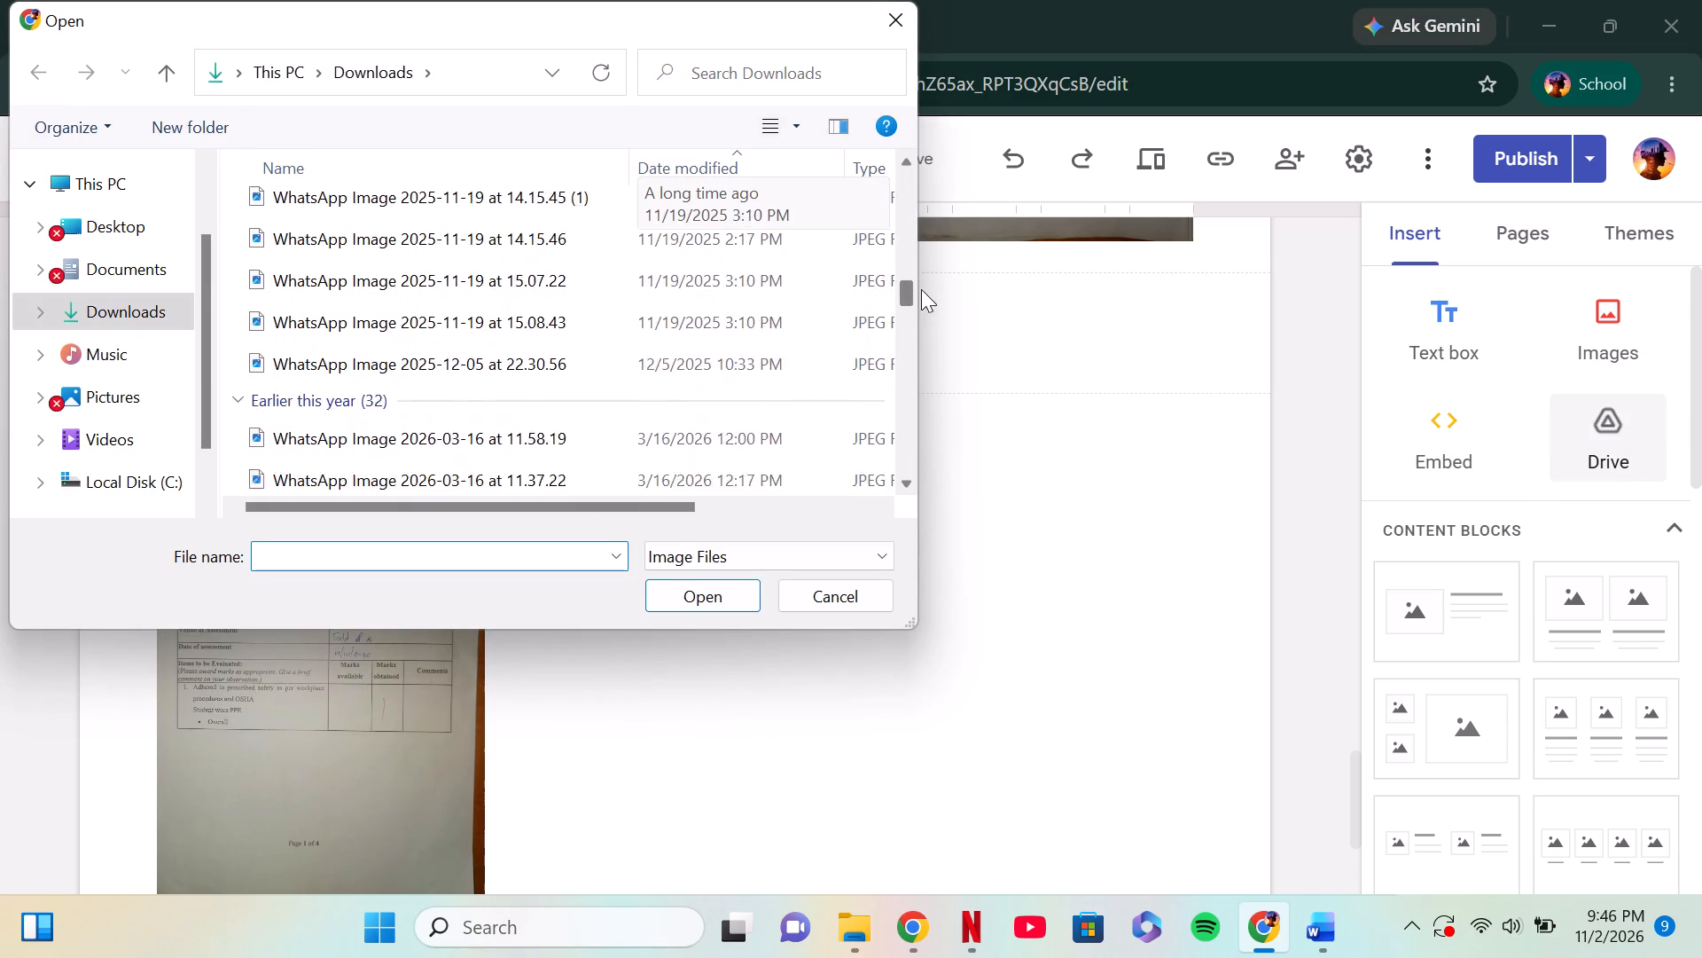
pyautogui.moveTo(921, 289); pyautogui.dragTo(913, 461)
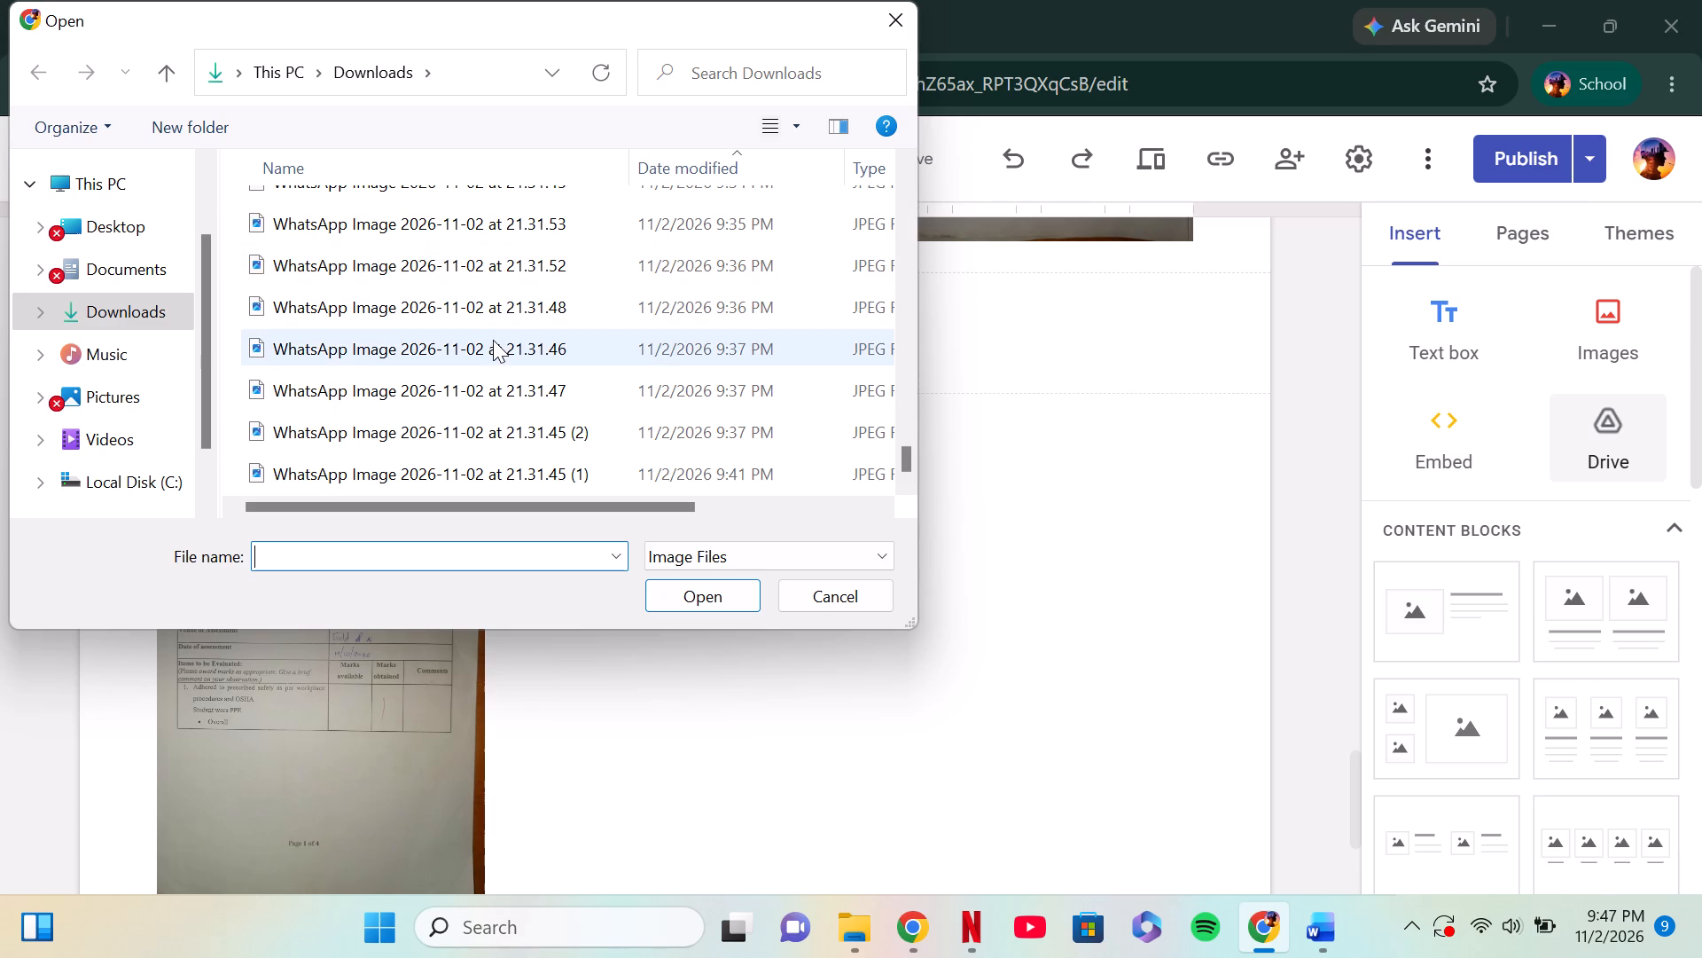
pyautogui.doubleClick(493, 340)
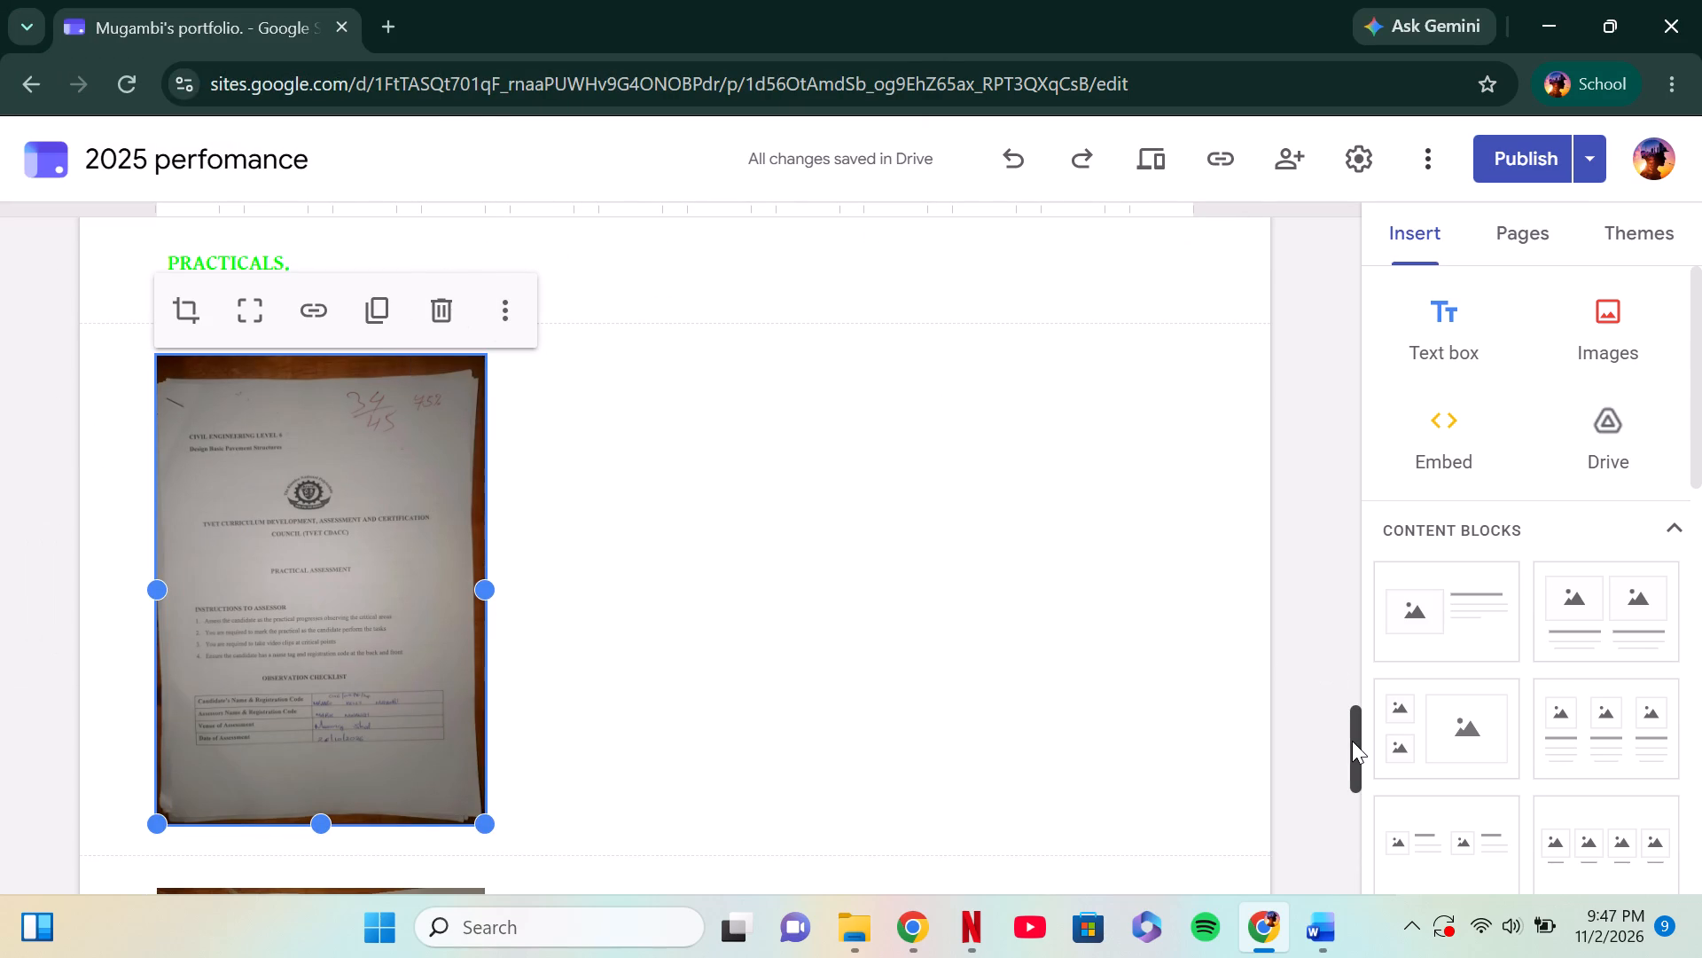
pyautogui.moveTo(1352, 743); pyautogui.dragTo(1372, 792)
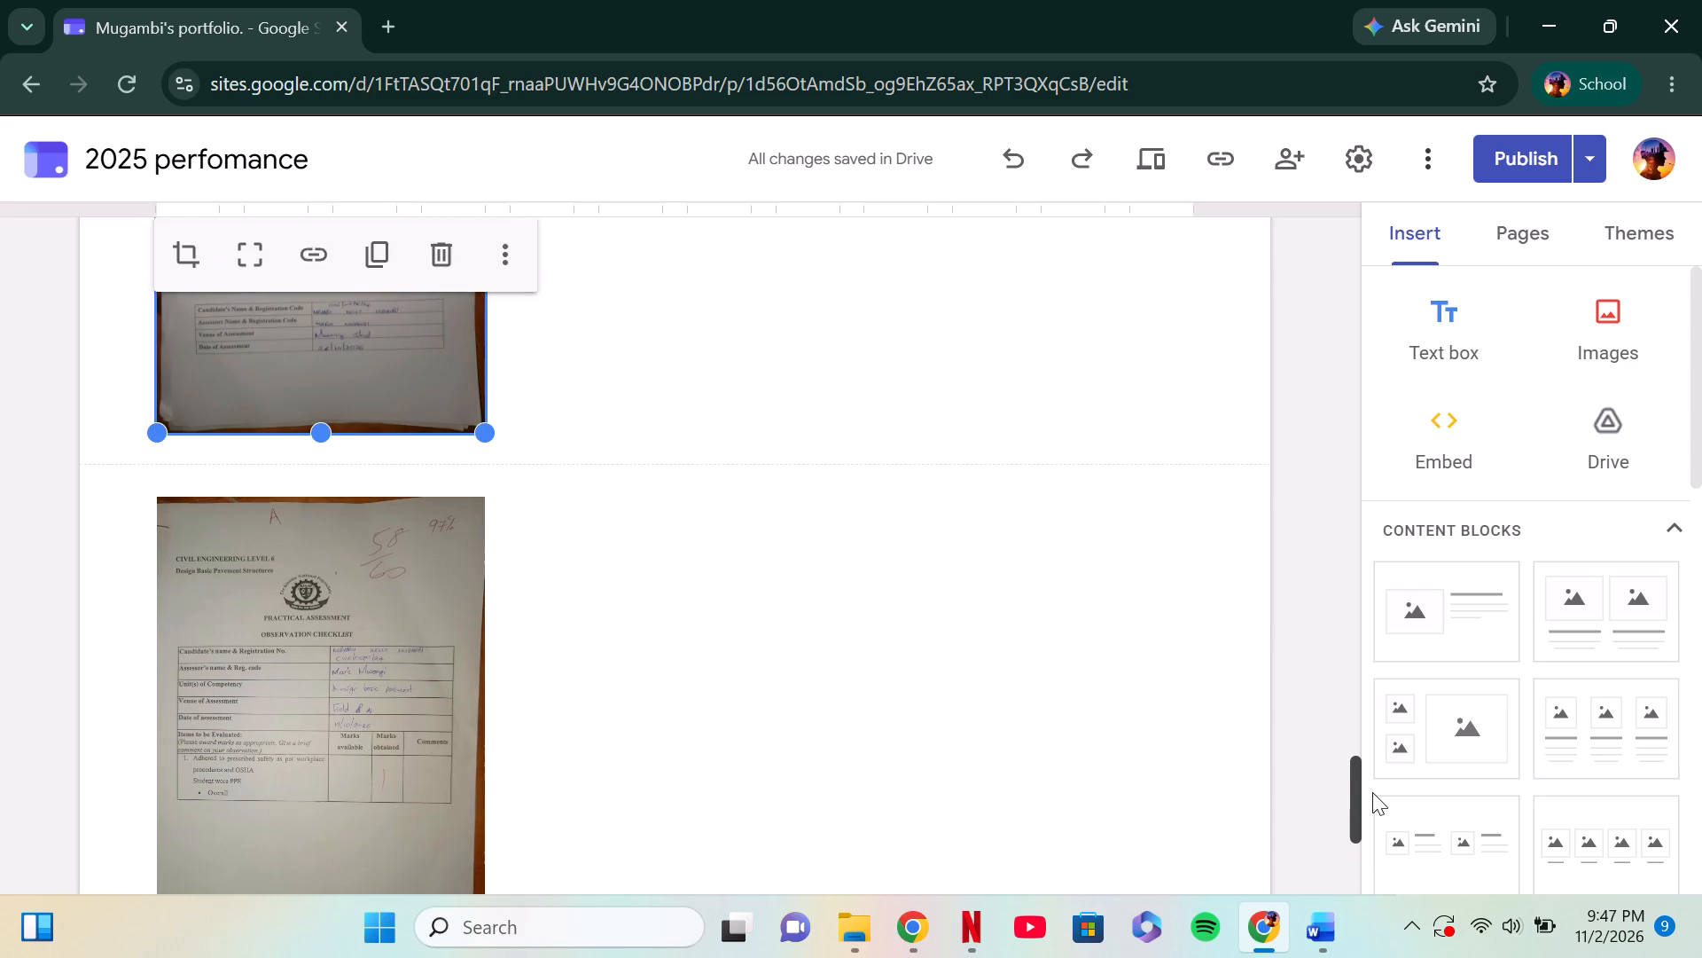
pyautogui.moveTo(1372, 792); pyautogui.dragTo(1376, 803)
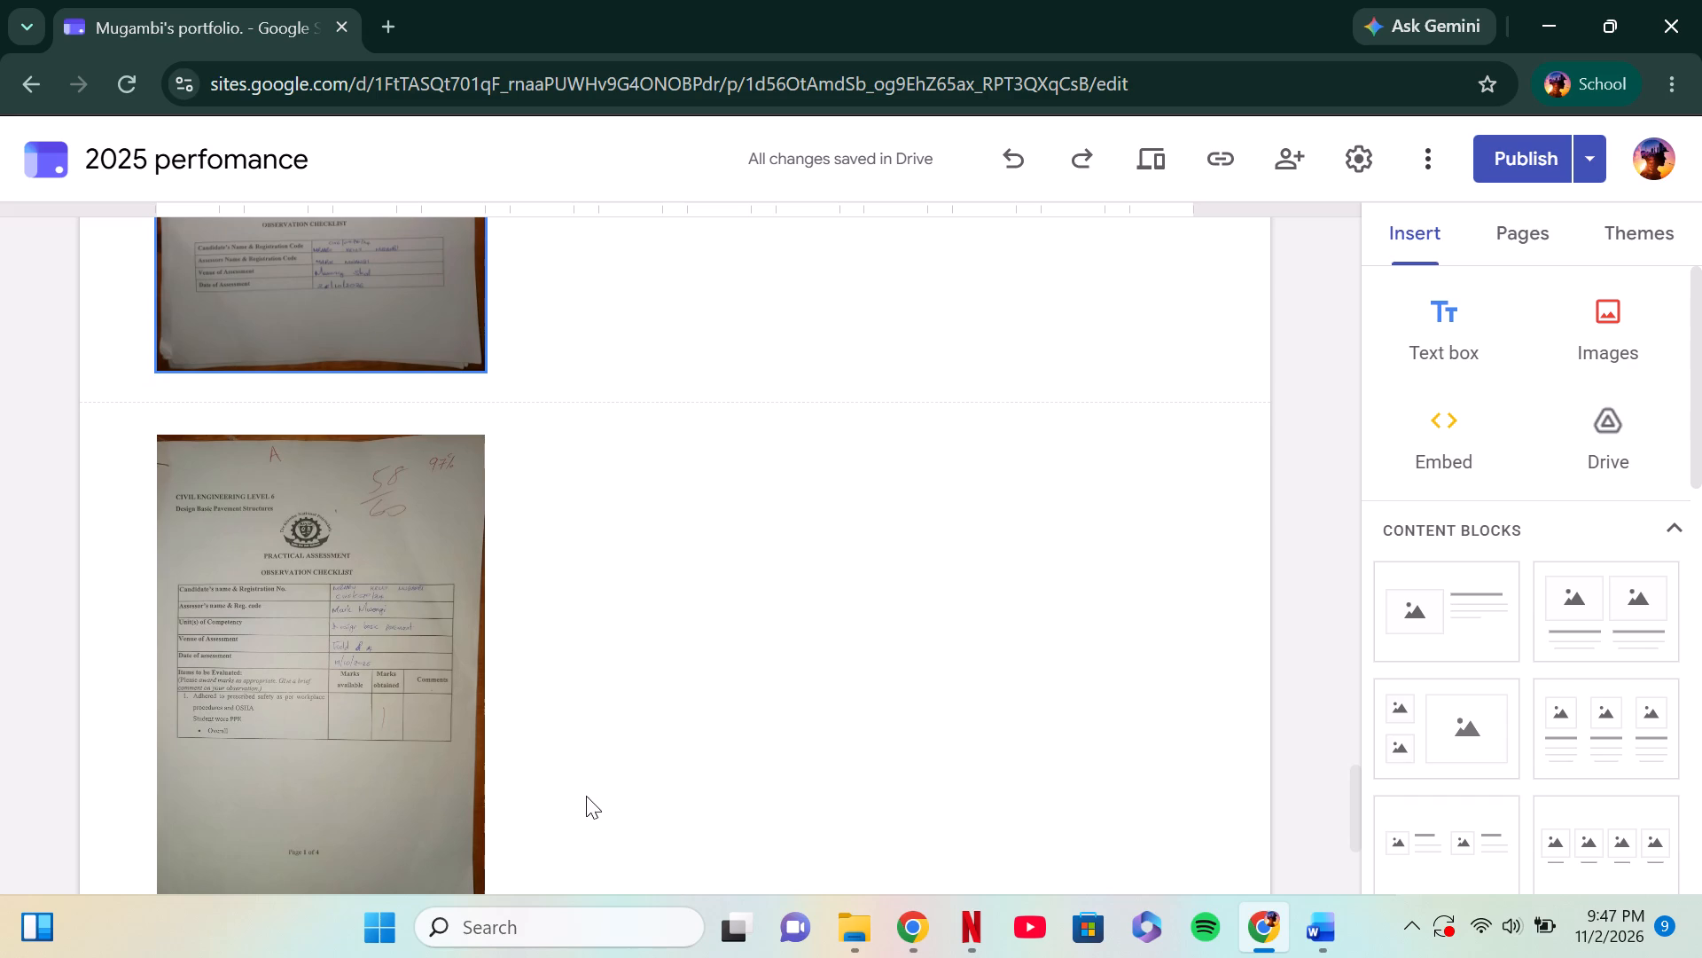
# Move the lower practical checklist image up into the middle column beside the first practical image.
pyautogui.moveTo(425, 692); pyautogui.dragTo(670, 287)
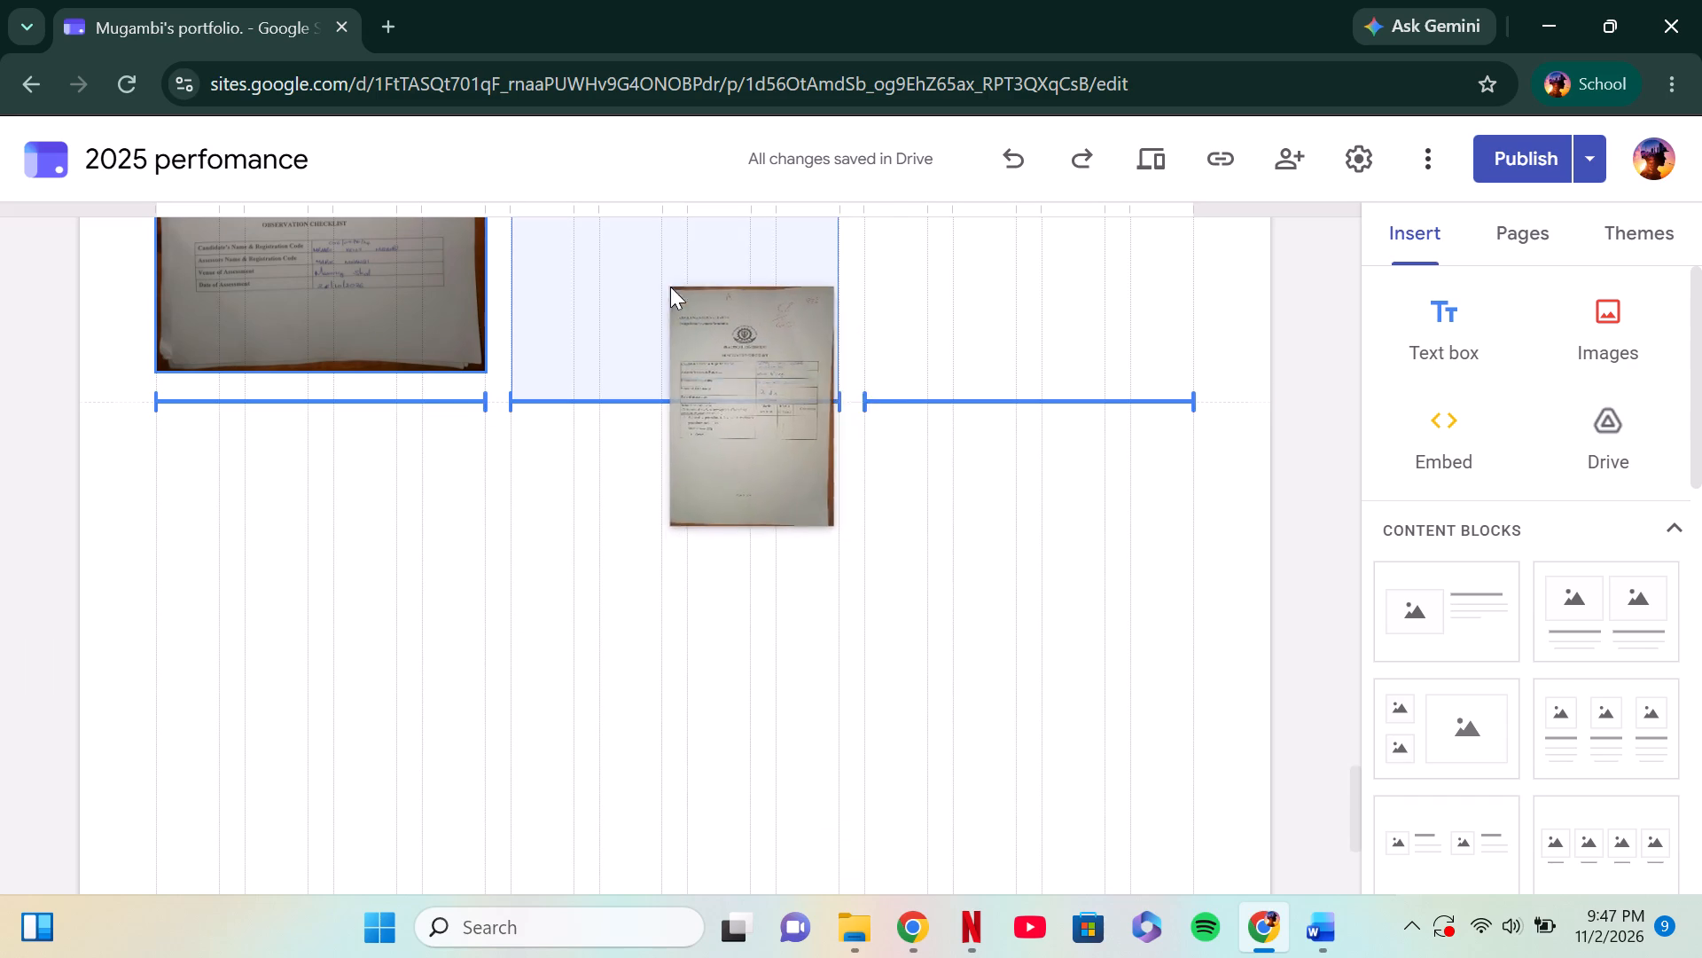
# Swap the two practical images so the 58/60 checklist is in the first column and the 34/45 one in the middle.
pyautogui.moveTo(1353, 874); pyautogui.dragTo(1362, 823)
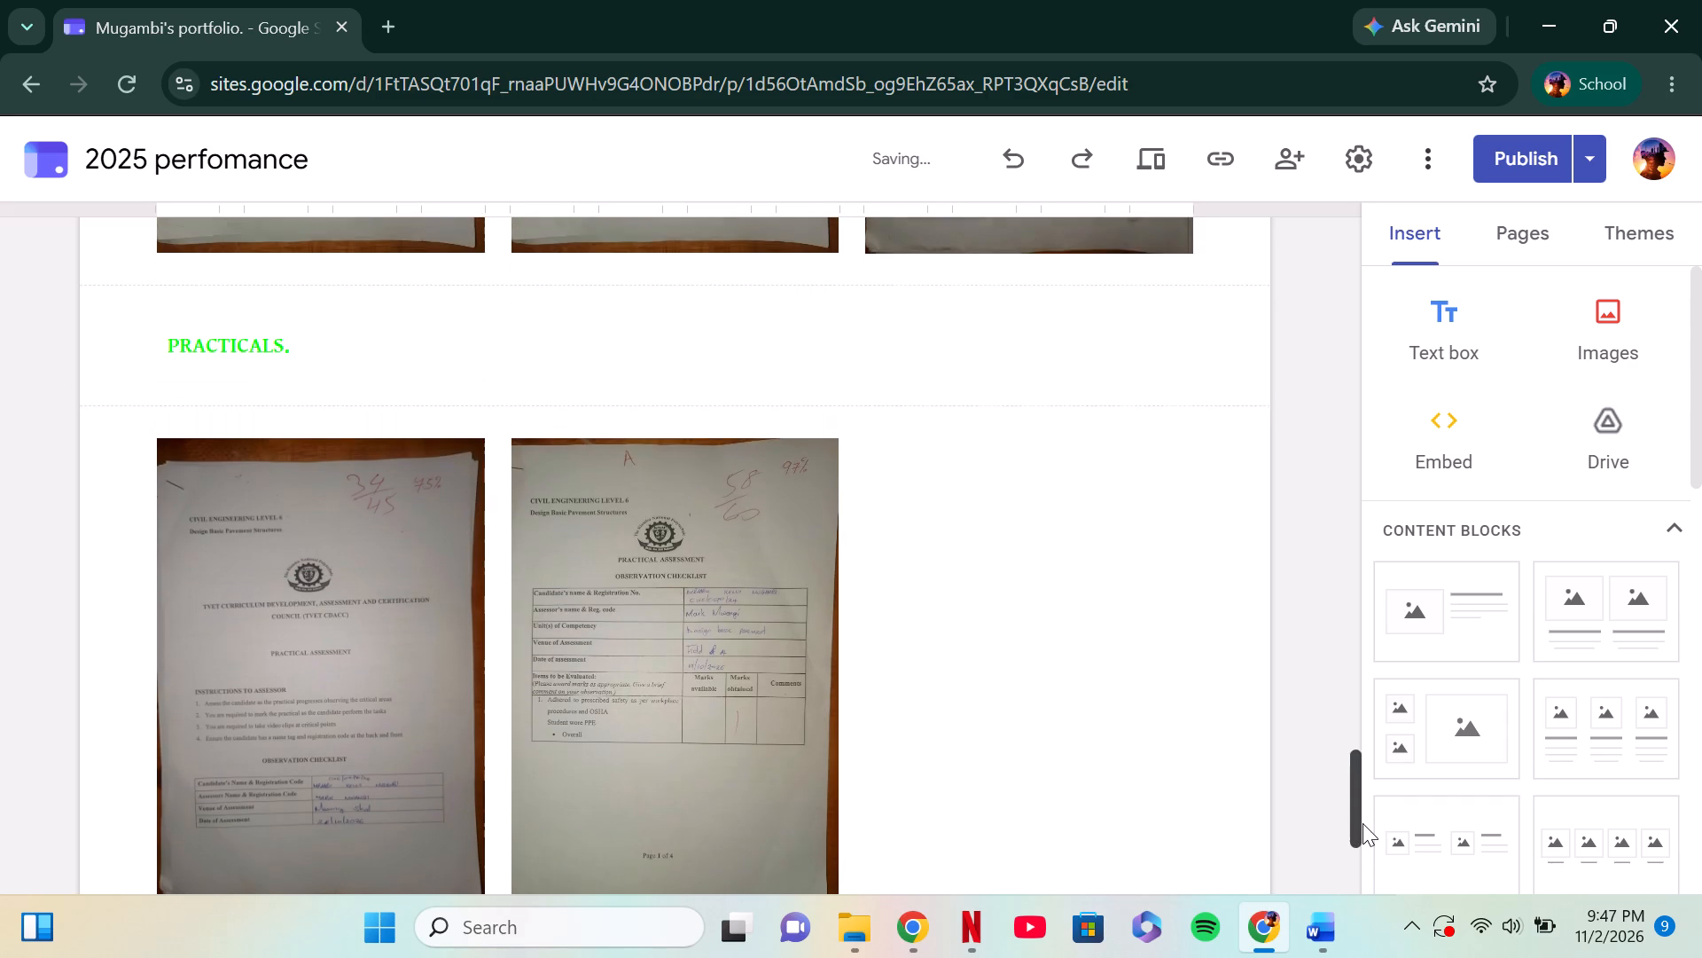
pyautogui.moveTo(1362, 823); pyautogui.dragTo(1362, 821)
pyautogui.click(316, 802)
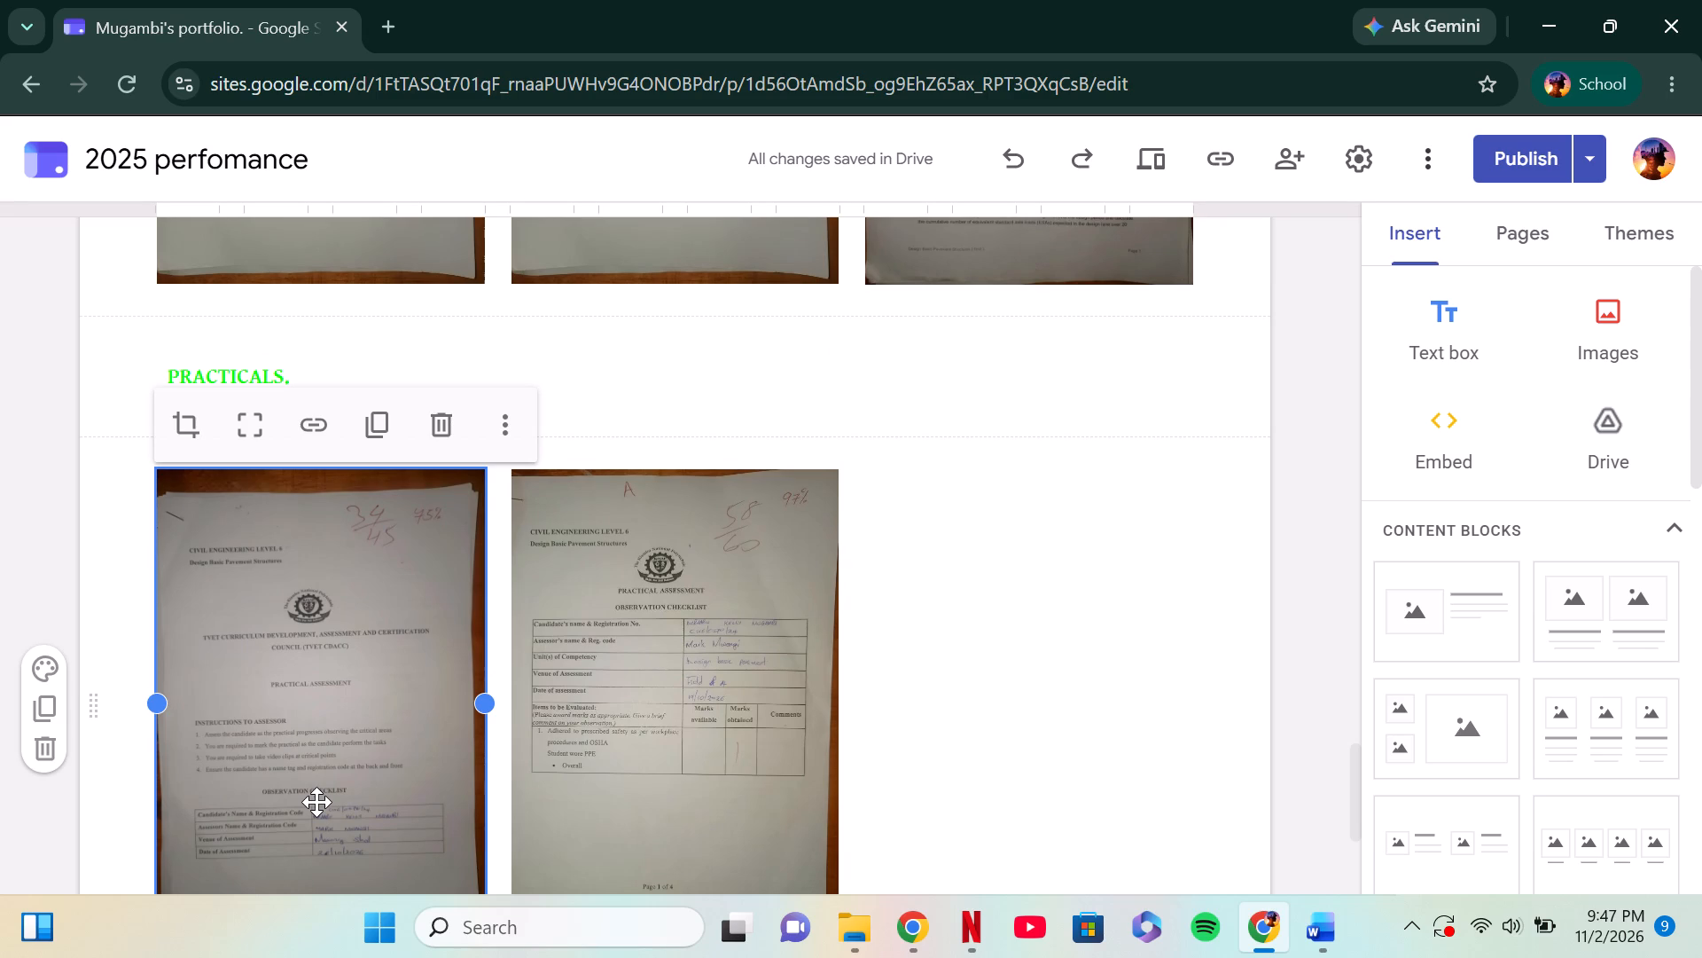
pyautogui.moveTo(306, 775); pyautogui.dragTo(1028, 718)
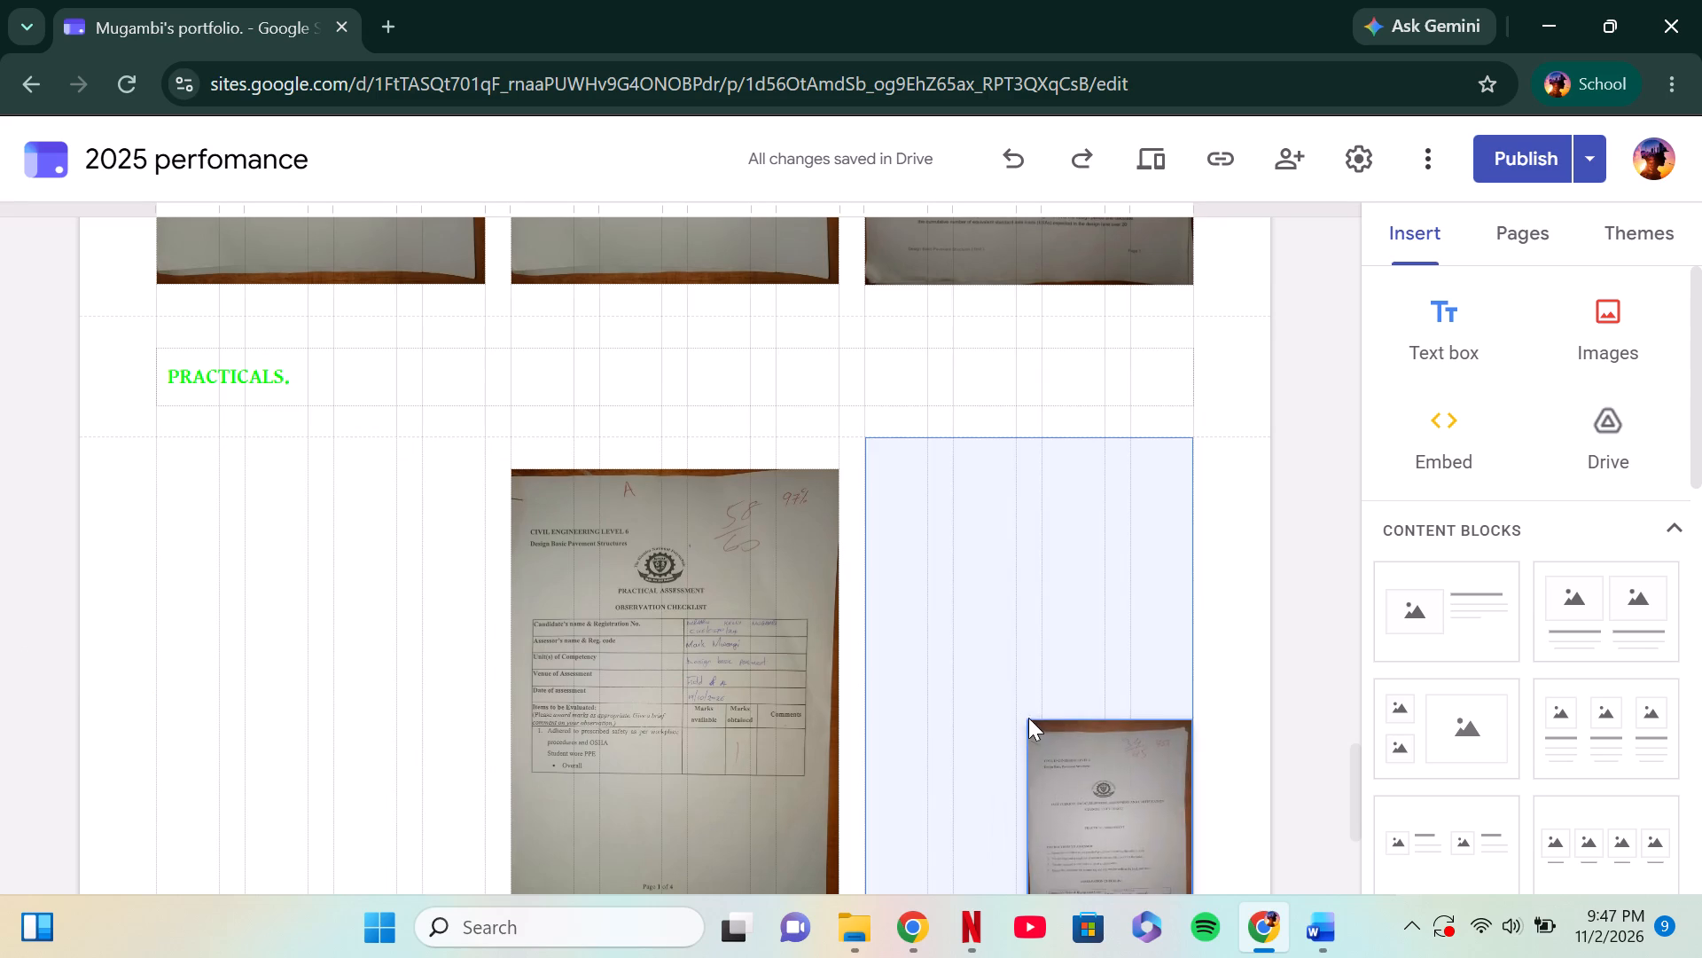
pyautogui.moveTo(1028, 718); pyautogui.dragTo(1028, 717)
pyautogui.moveTo(715, 646); pyautogui.dragTo(263, 626)
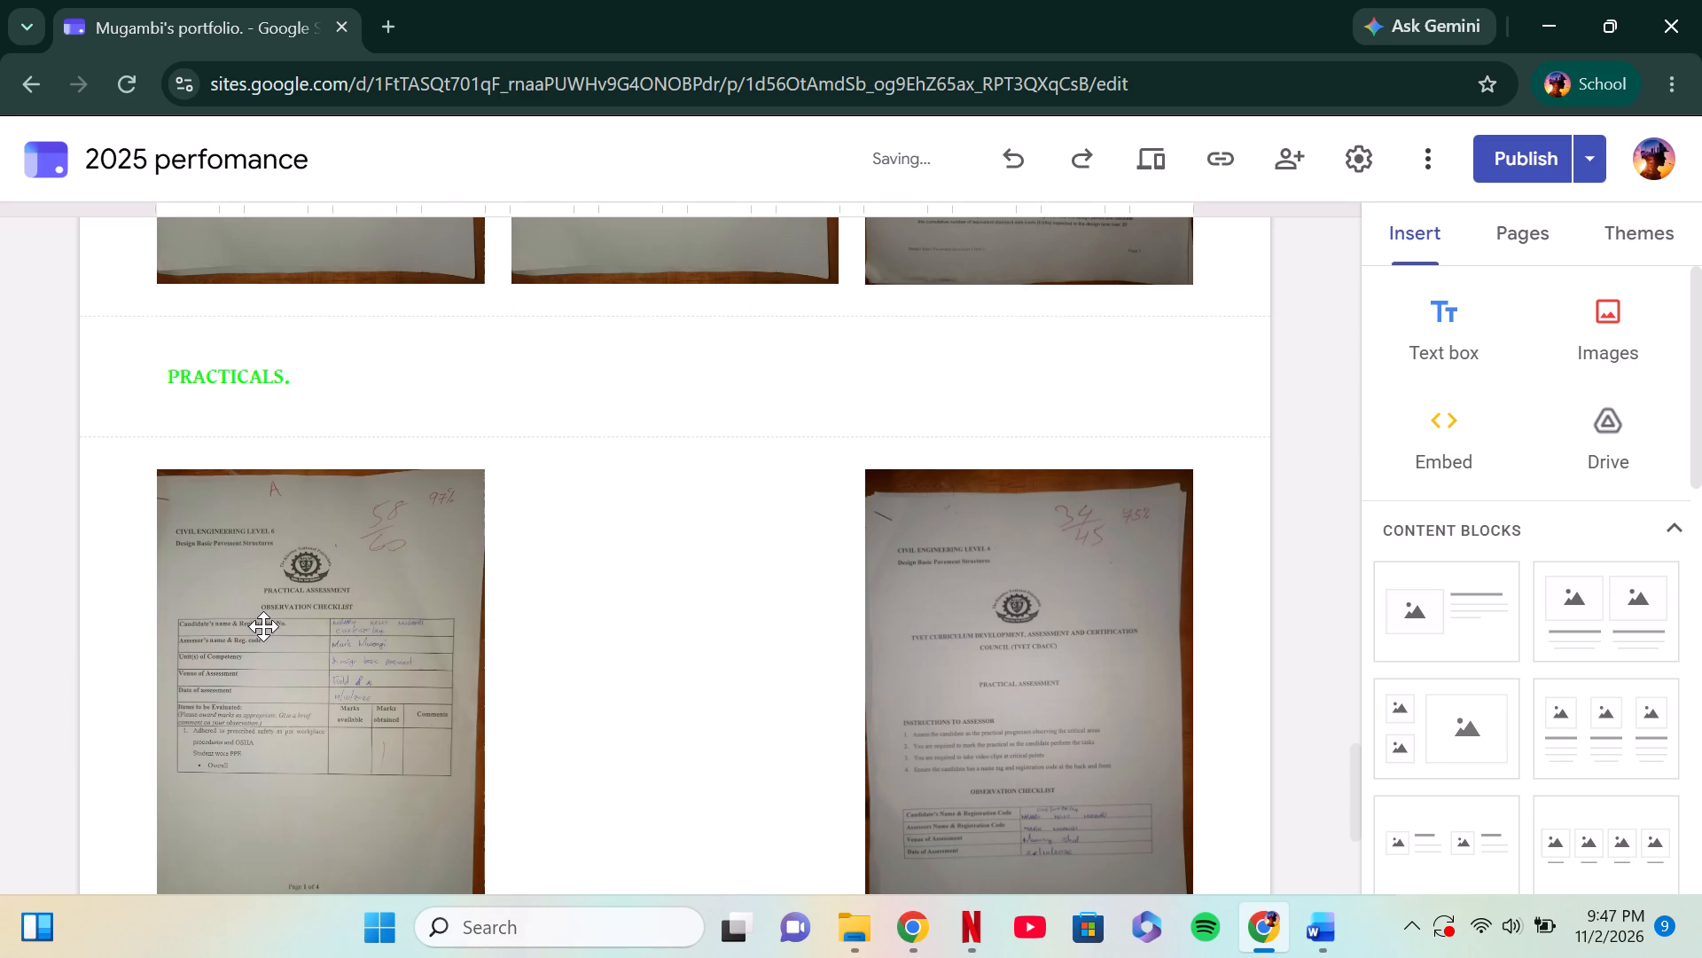
pyautogui.moveTo(930, 718); pyautogui.dragTo(648, 700)
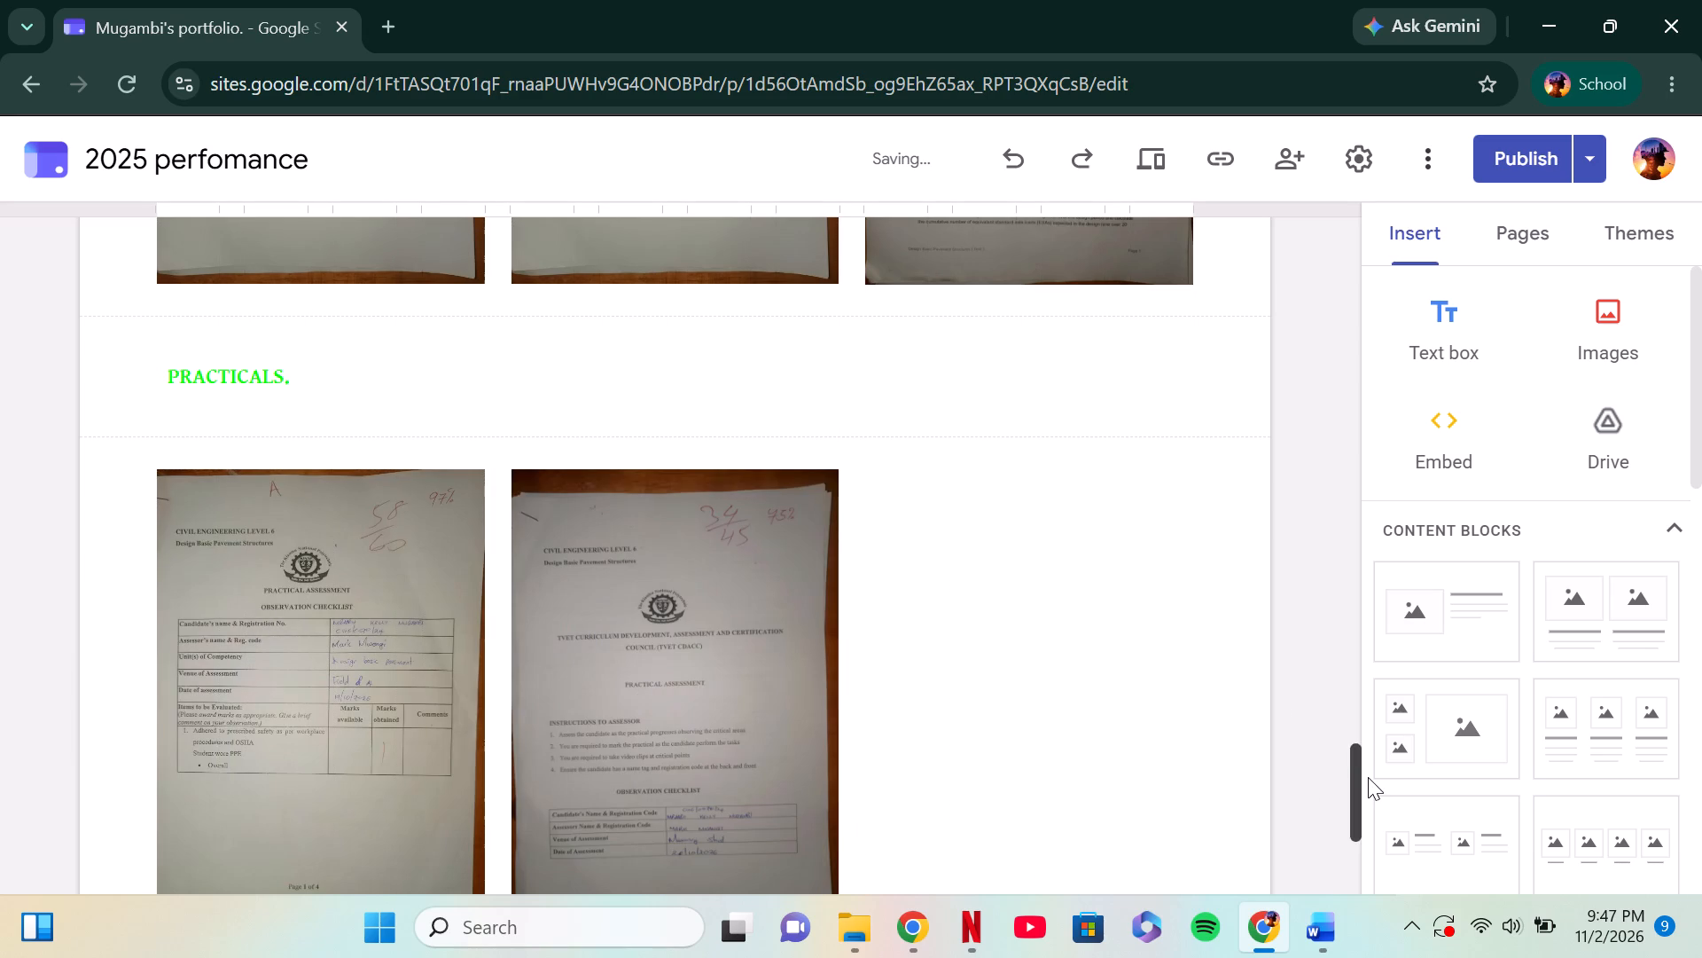
# Extend the middle practical image's bottom edge to line up with the bottom of the checklist beside it.
pyautogui.moveTo(1360, 778); pyautogui.dragTo(1369, 846)
pyautogui.click(714, 505)
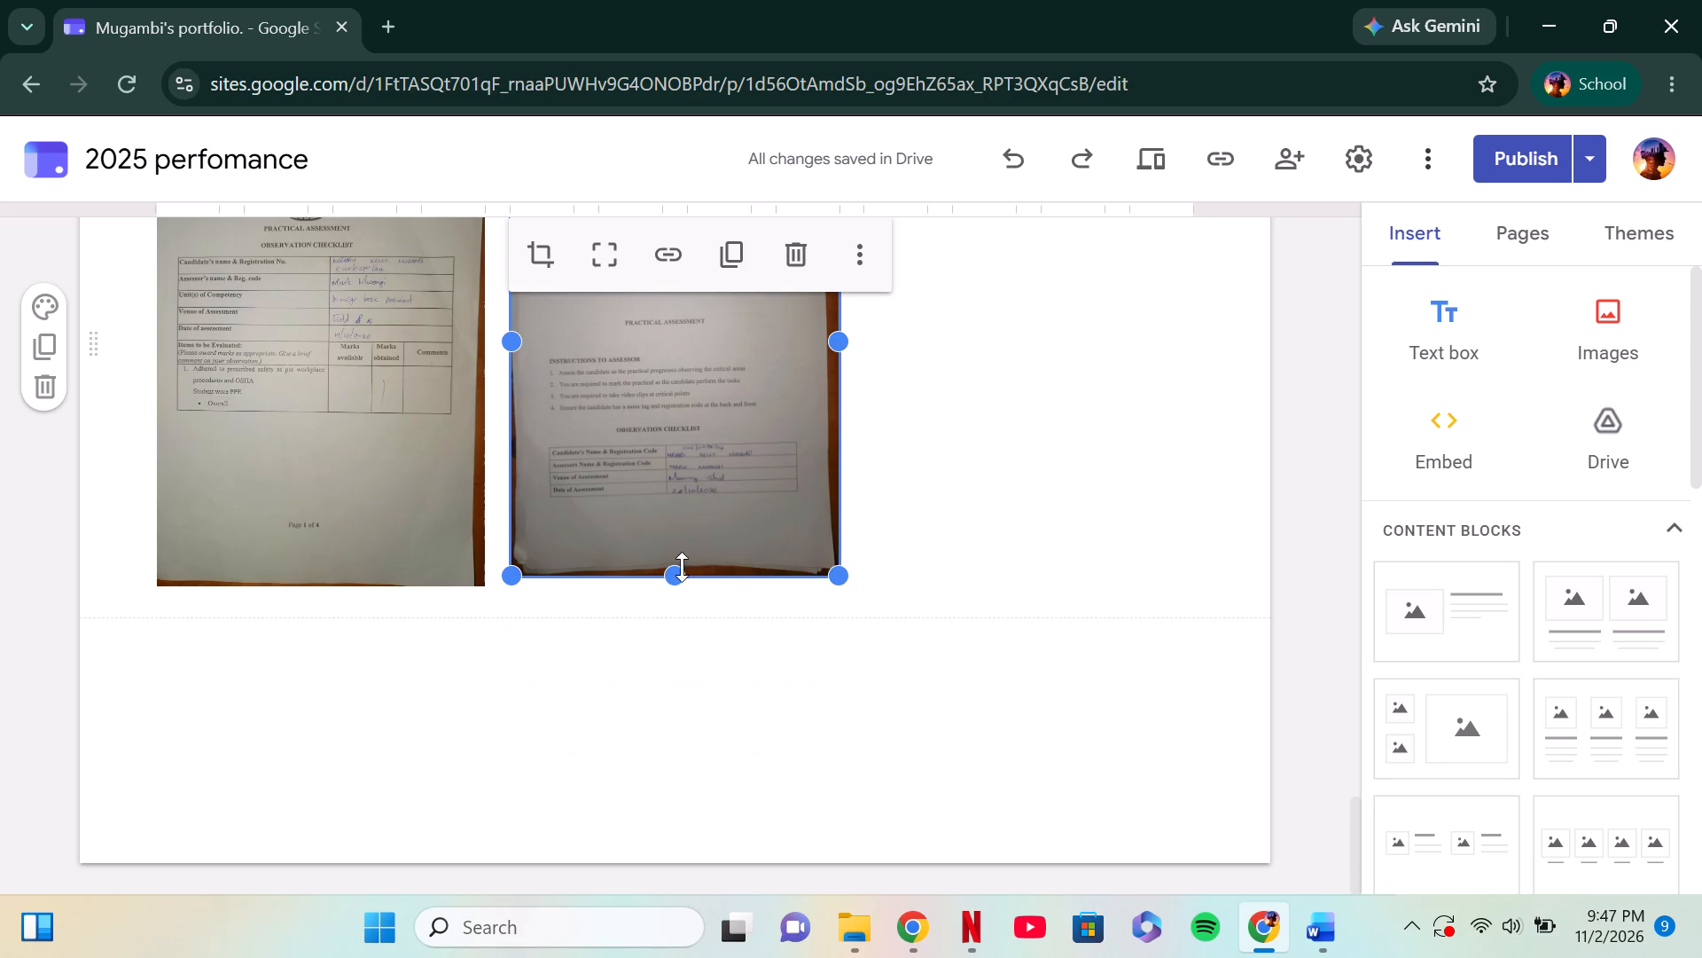
pyautogui.moveTo(677, 570); pyautogui.dragTo(678, 579)
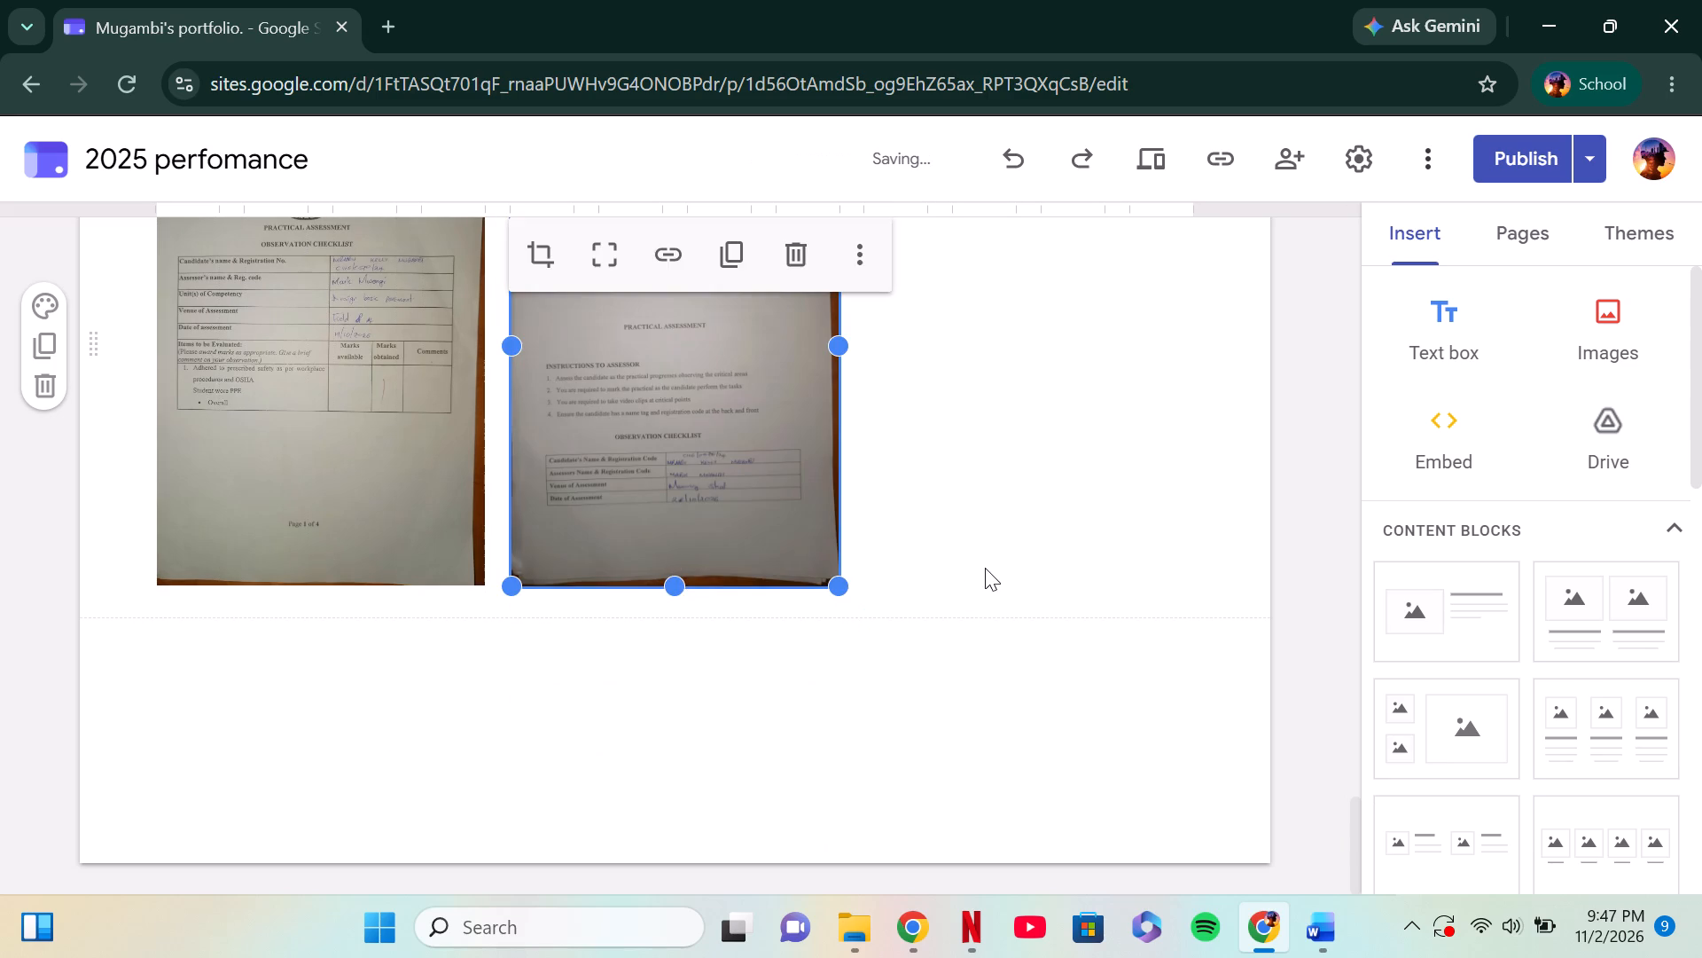
pyautogui.click(985, 568)
# Review the whole page from the unit 4 practicals up to the header banner and back down to the end.
pyautogui.click(1353, 834)
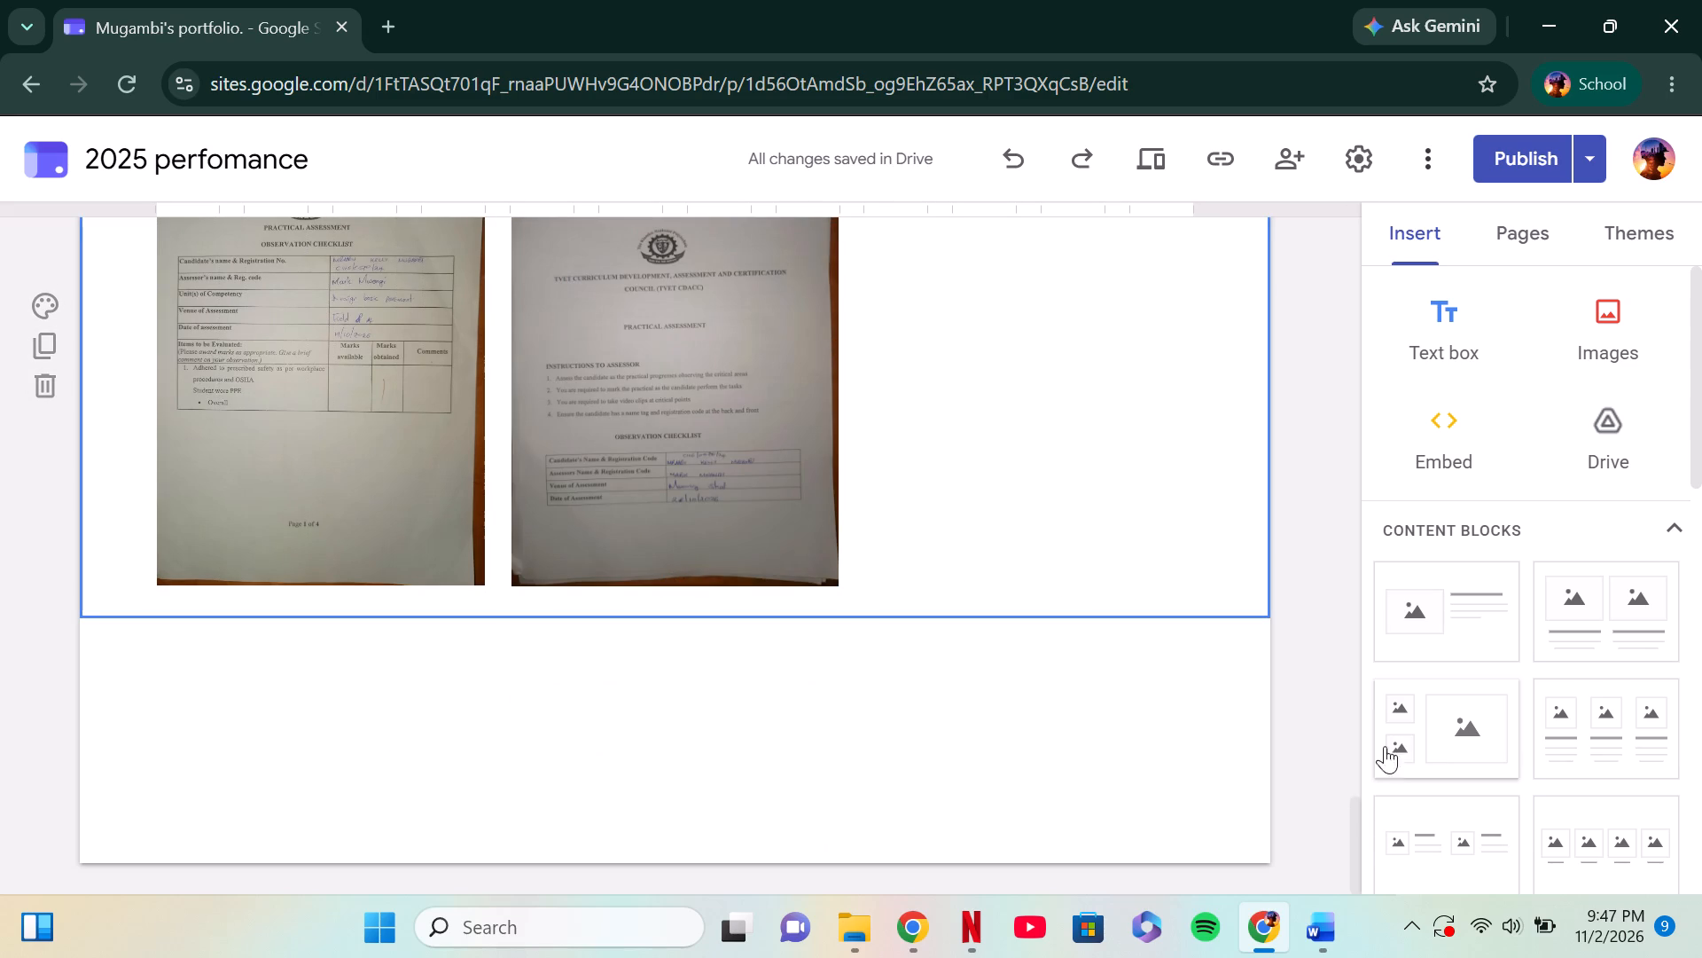
pyautogui.moveTo(1352, 859); pyautogui.dragTo(1366, 743)
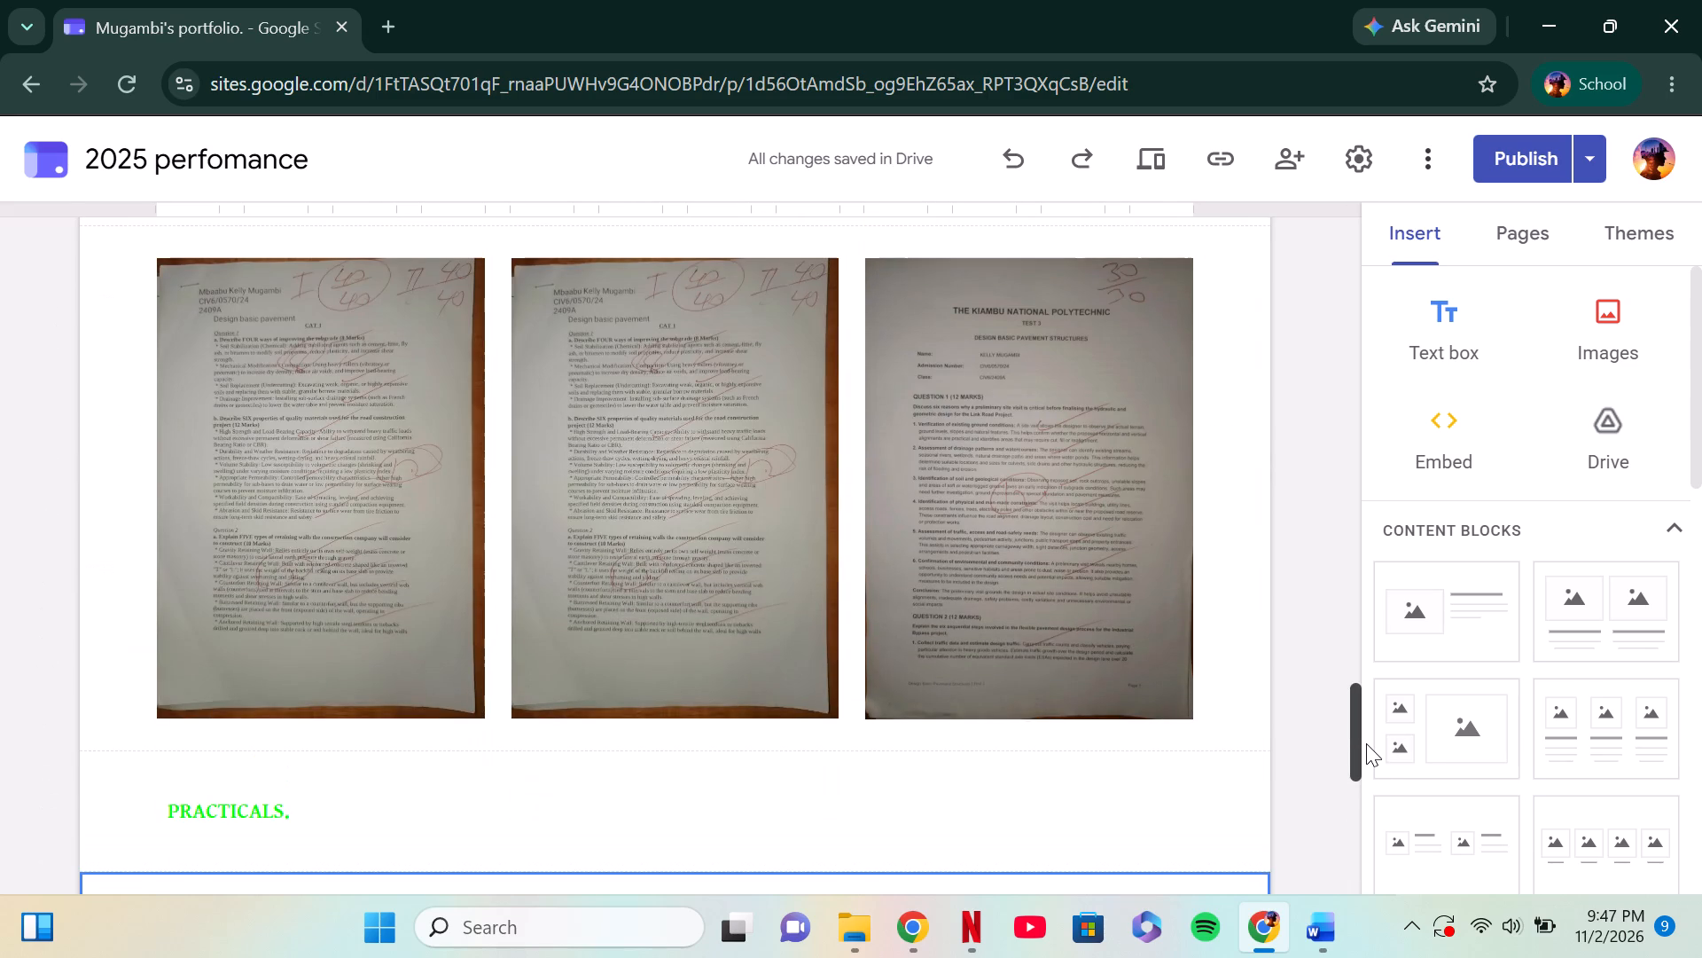
pyautogui.moveTo(1366, 743); pyautogui.dragTo(1358, 550)
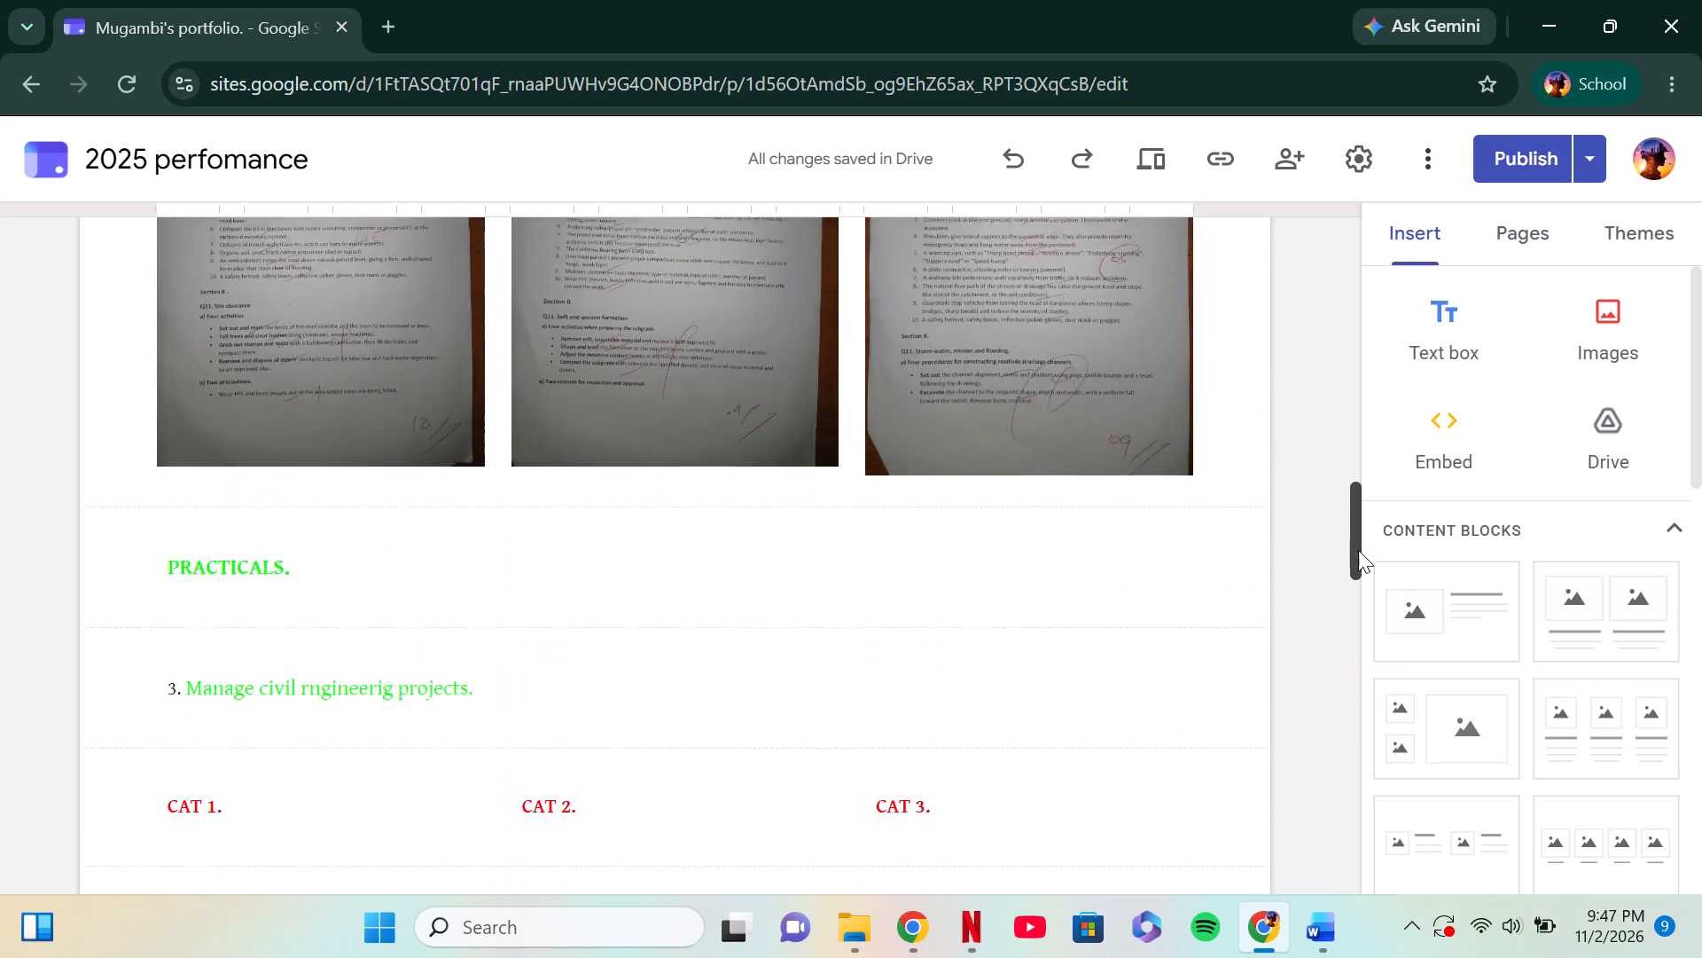
pyautogui.moveTo(1358, 550); pyautogui.dragTo(1349, 244)
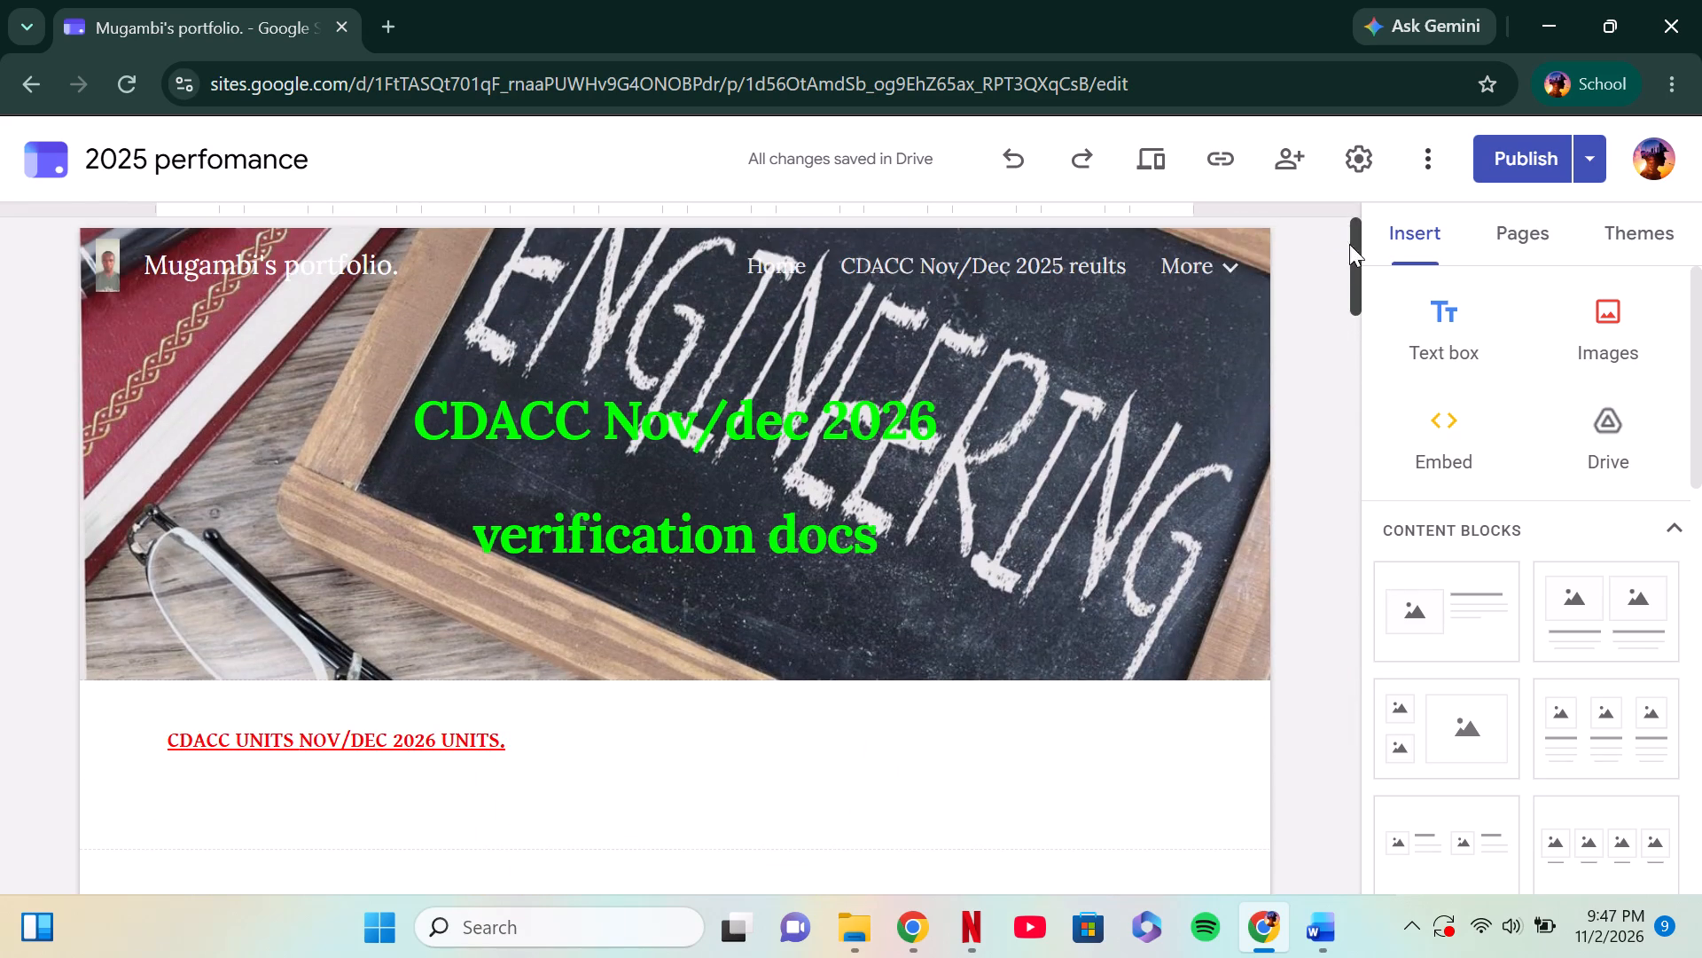
pyautogui.moveTo(1349, 244); pyautogui.dragTo(1402, 598)
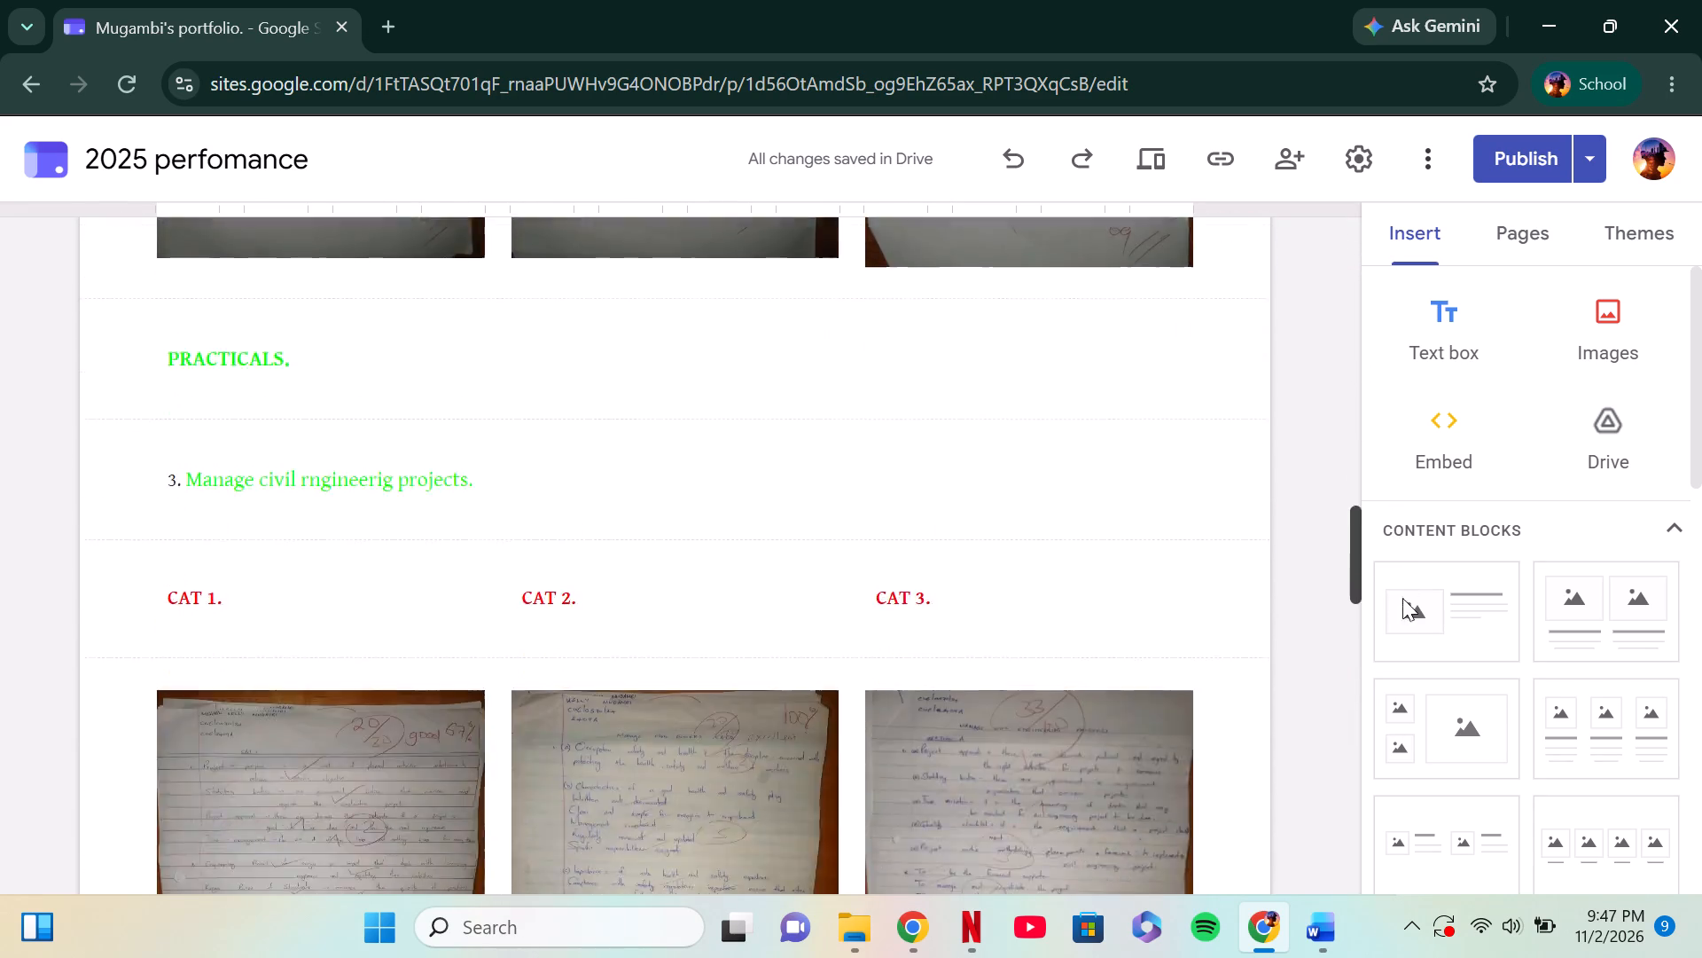
pyautogui.moveTo(1402, 598); pyautogui.dragTo(1384, 758)
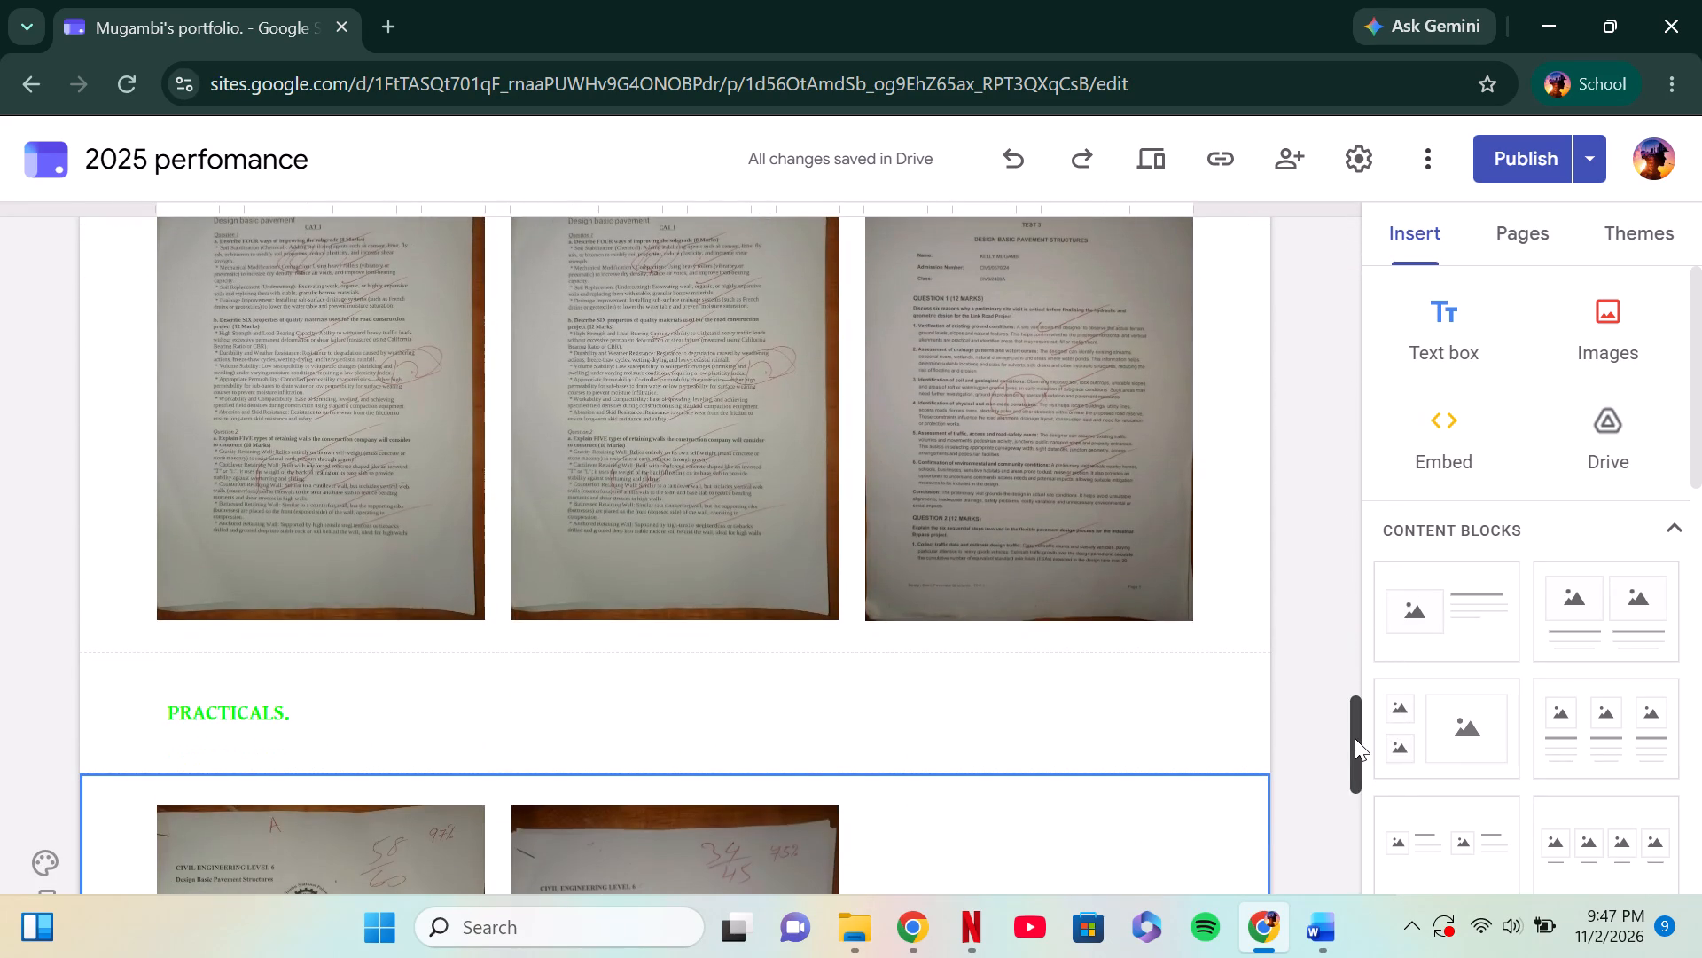
pyautogui.moveTo(1355, 738); pyautogui.dragTo(1358, 854)
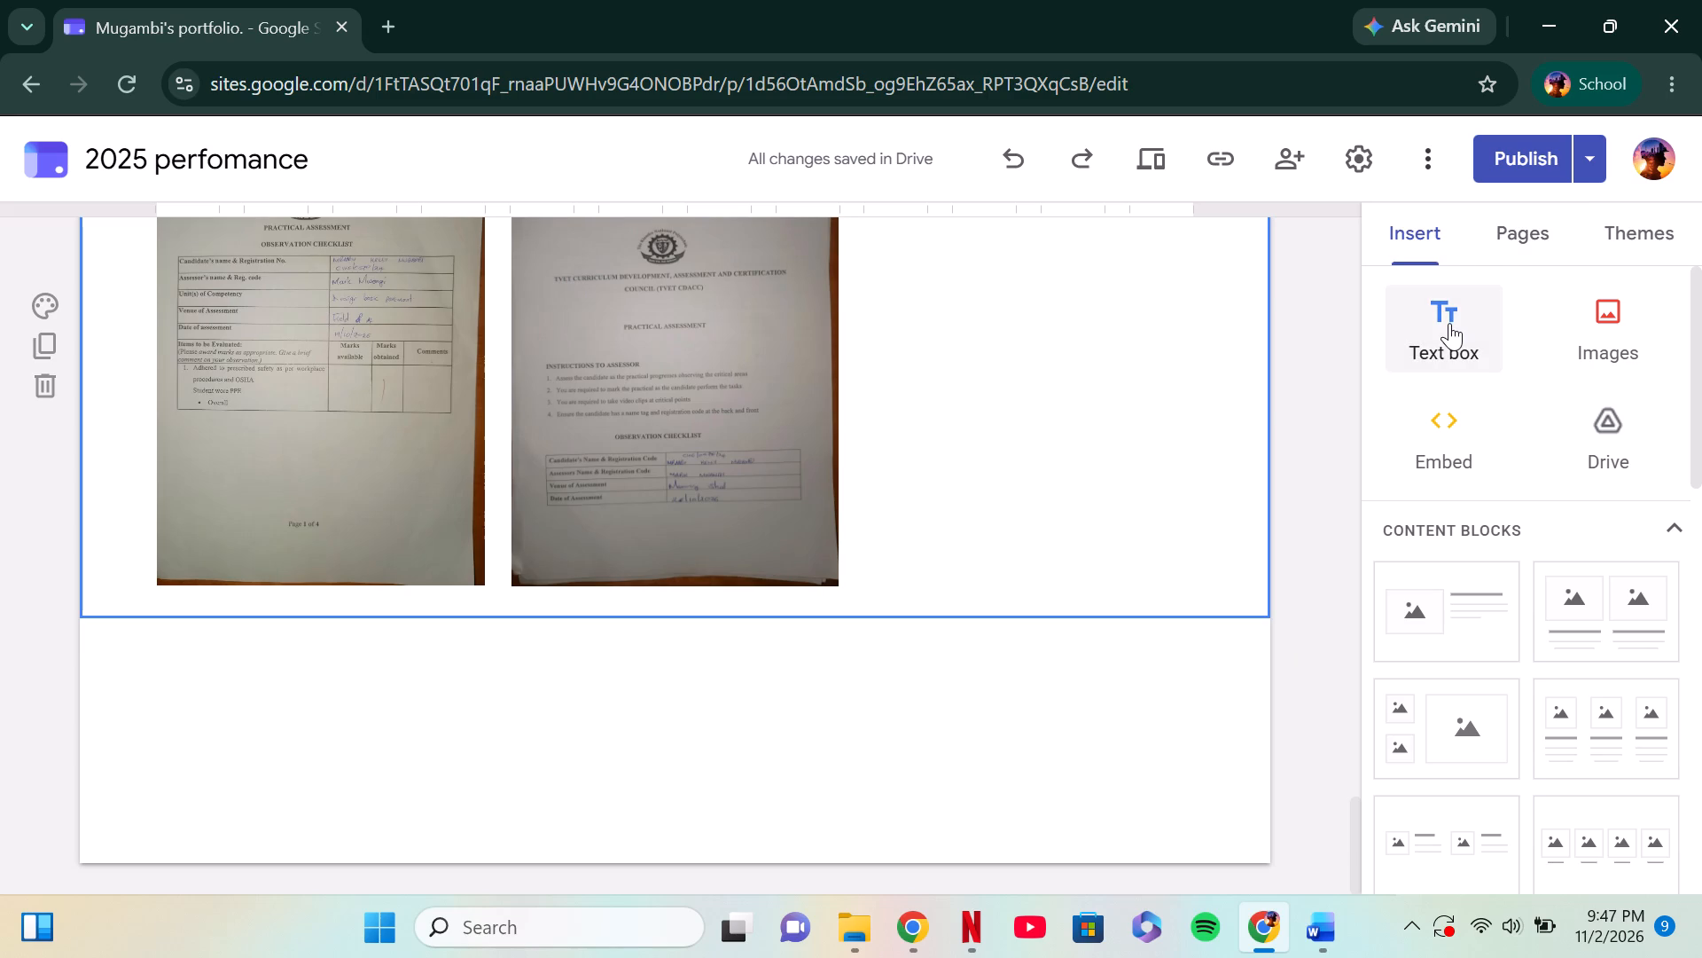
# Add a full-width text box below the unit 4 practical images.
pyautogui.click(1449, 323)
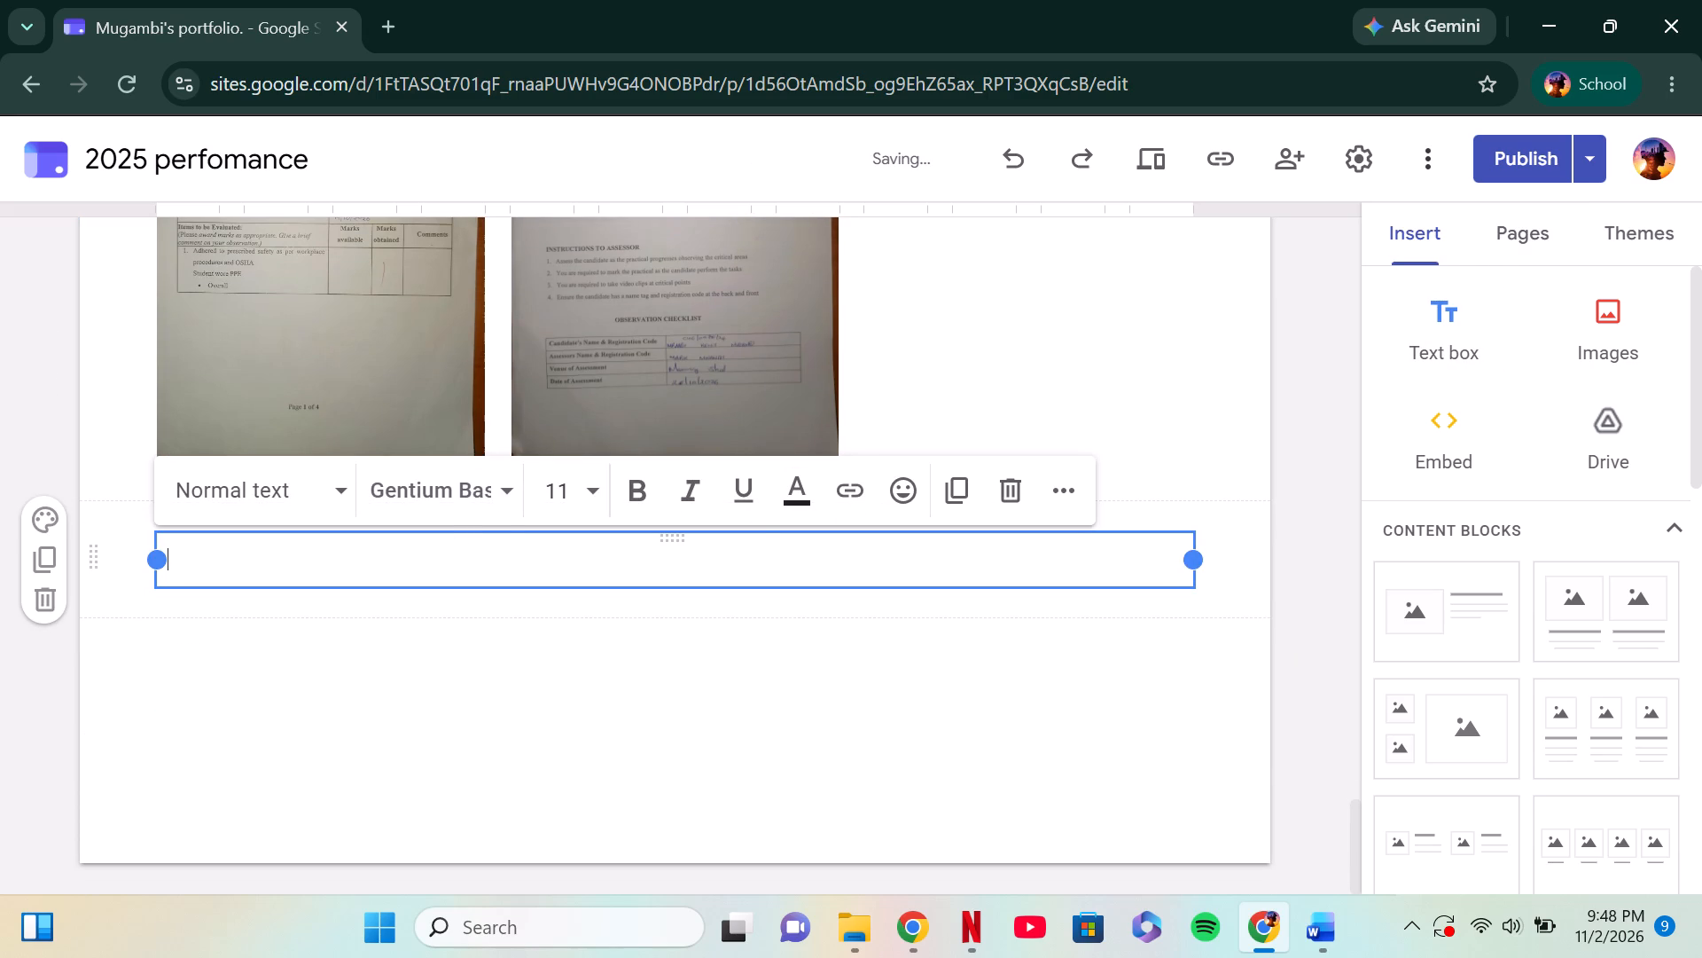
pyautogui.click(393, 569)
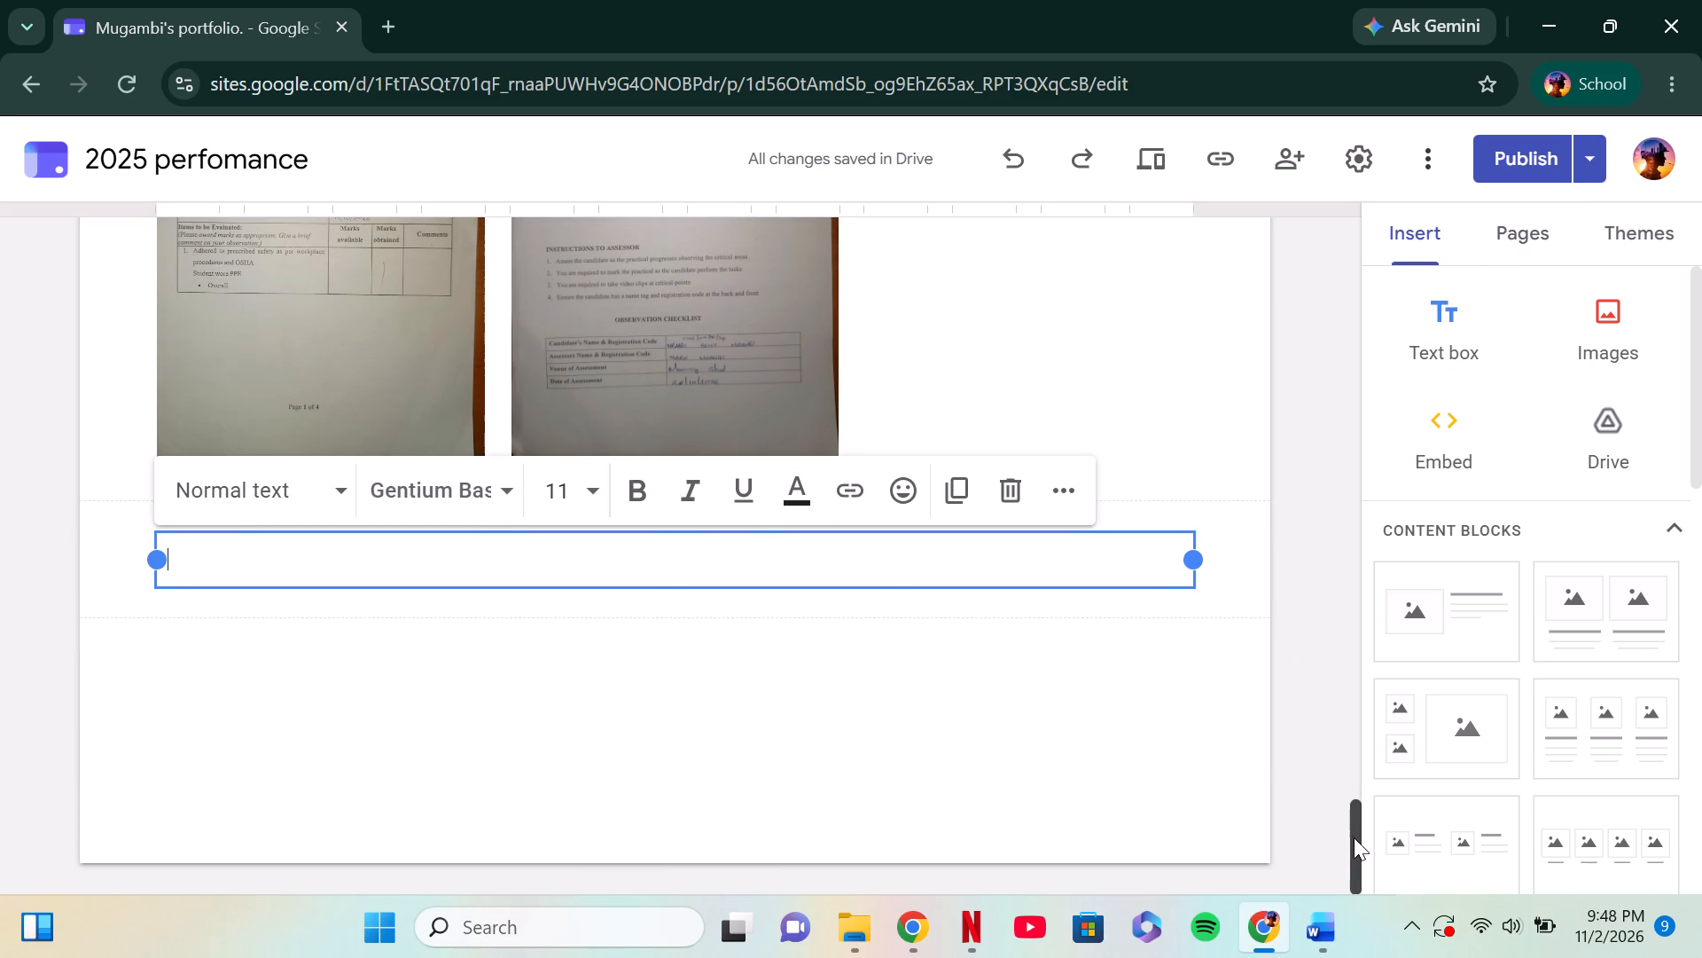
# Review the unit headings, CAT rows and script images from unit 1 down to the unit 4 practicals.
pyautogui.moveTo(1354, 837); pyautogui.dragTo(1362, 331)
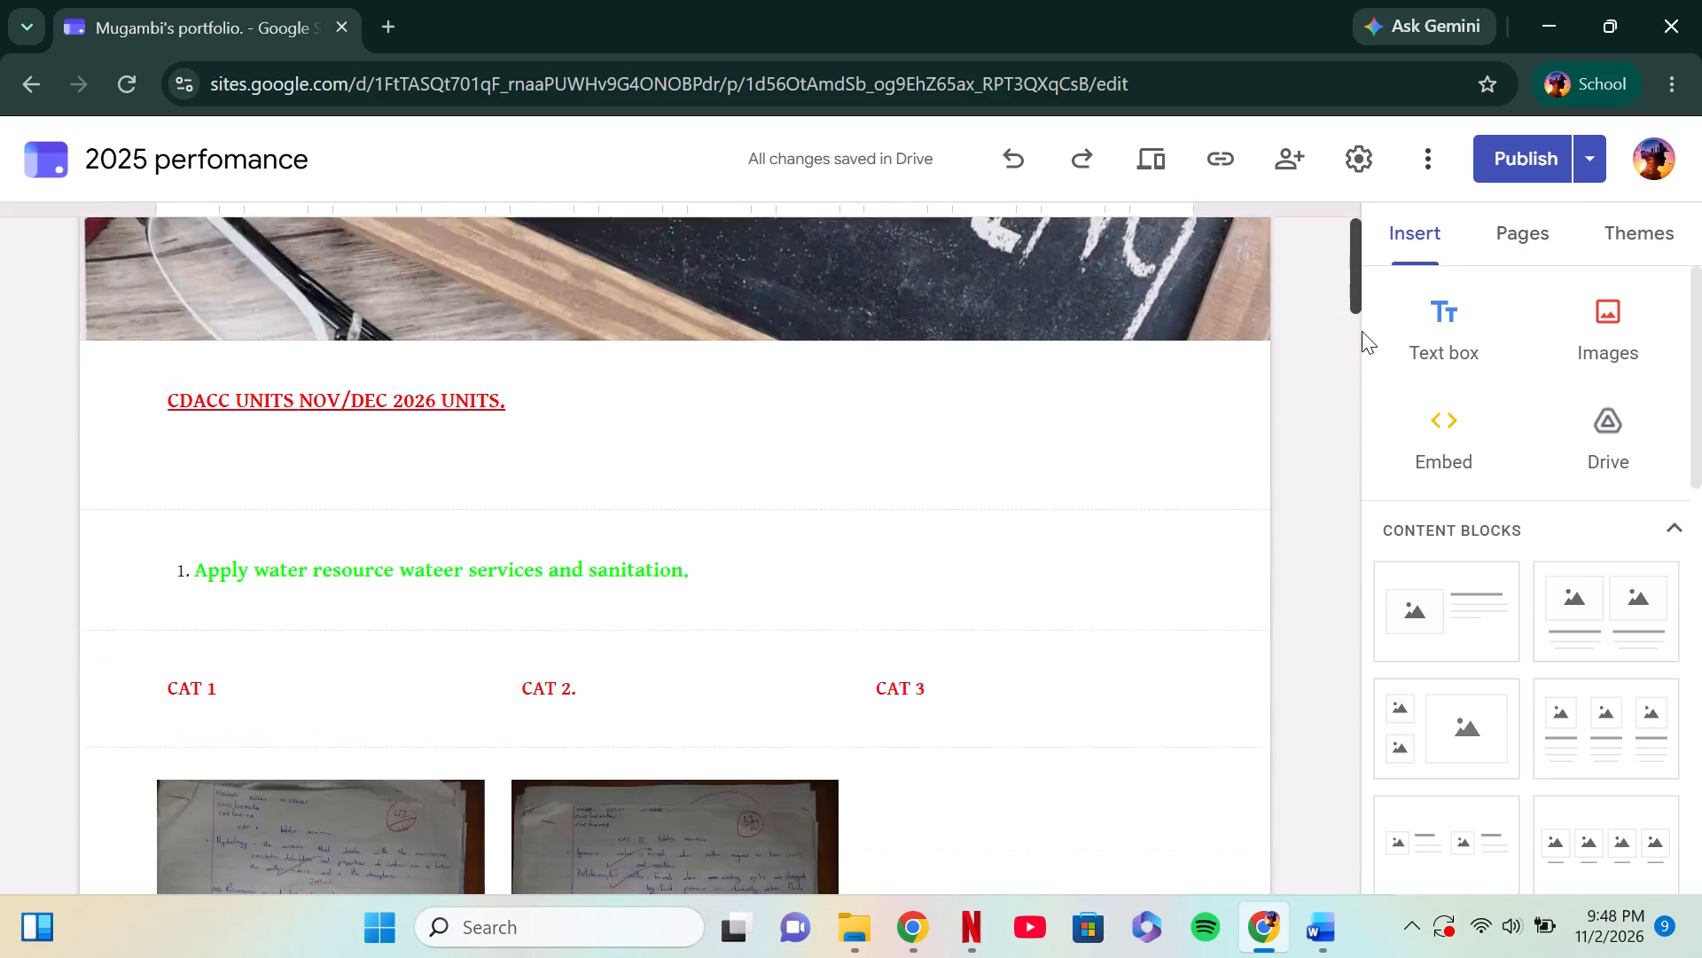
pyautogui.moveTo(1362, 331); pyautogui.dragTo(1391, 363)
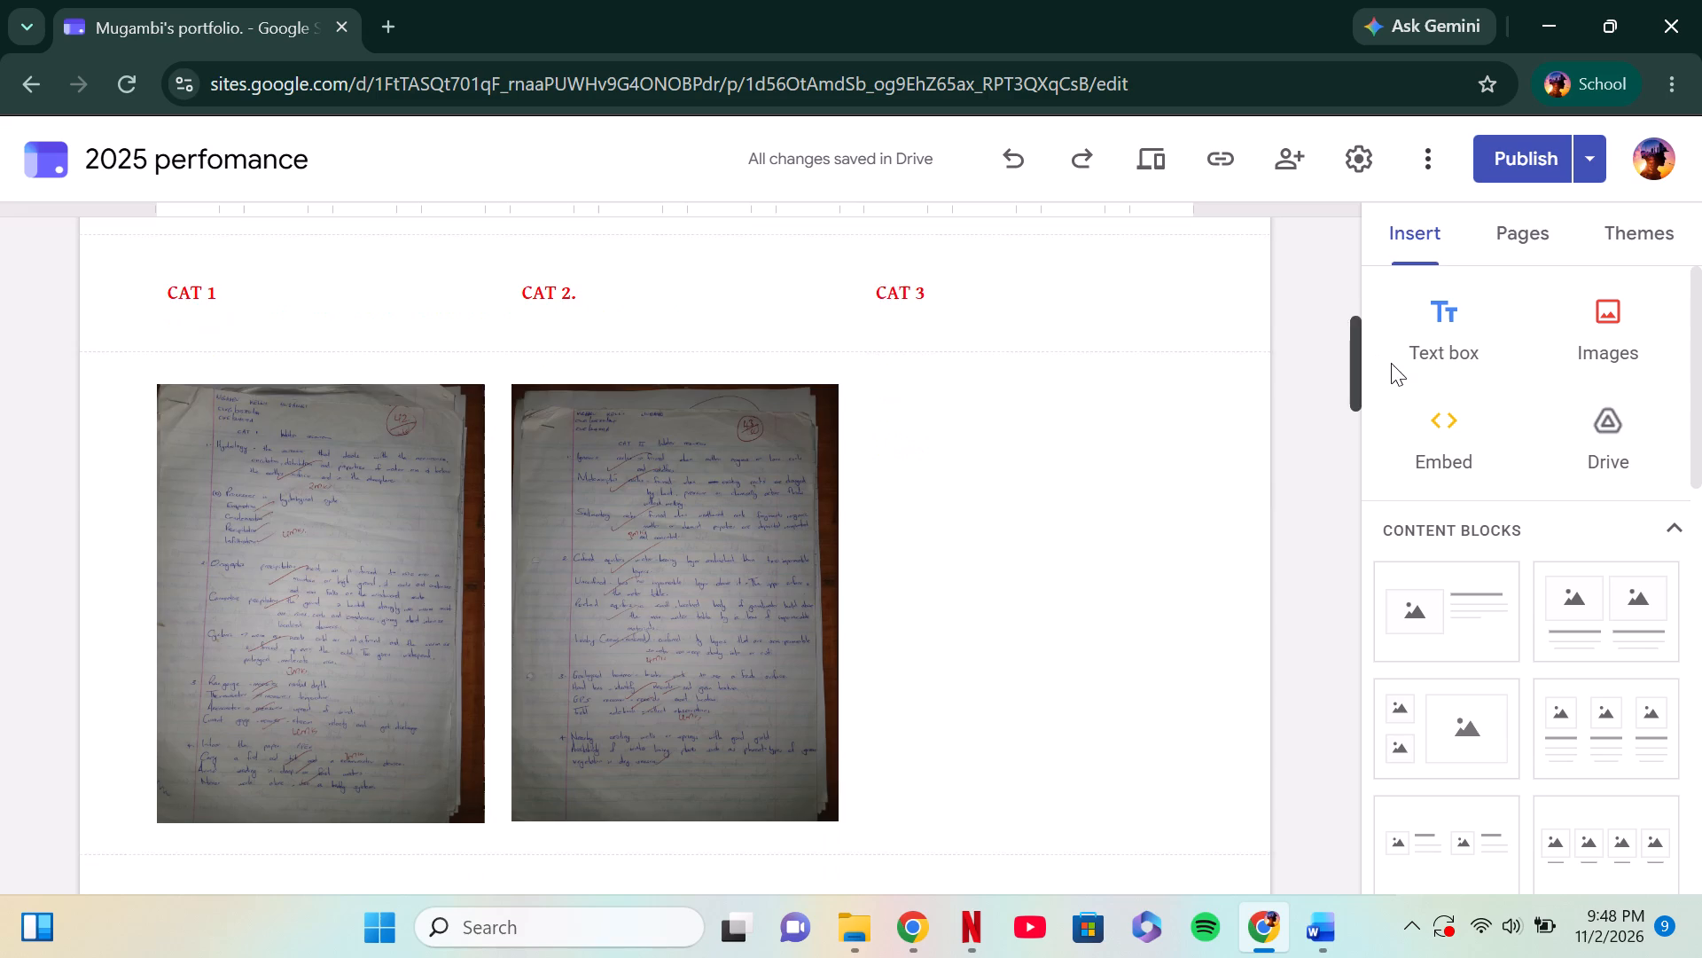
pyautogui.moveTo(1391, 363); pyautogui.dragTo(1428, 463)
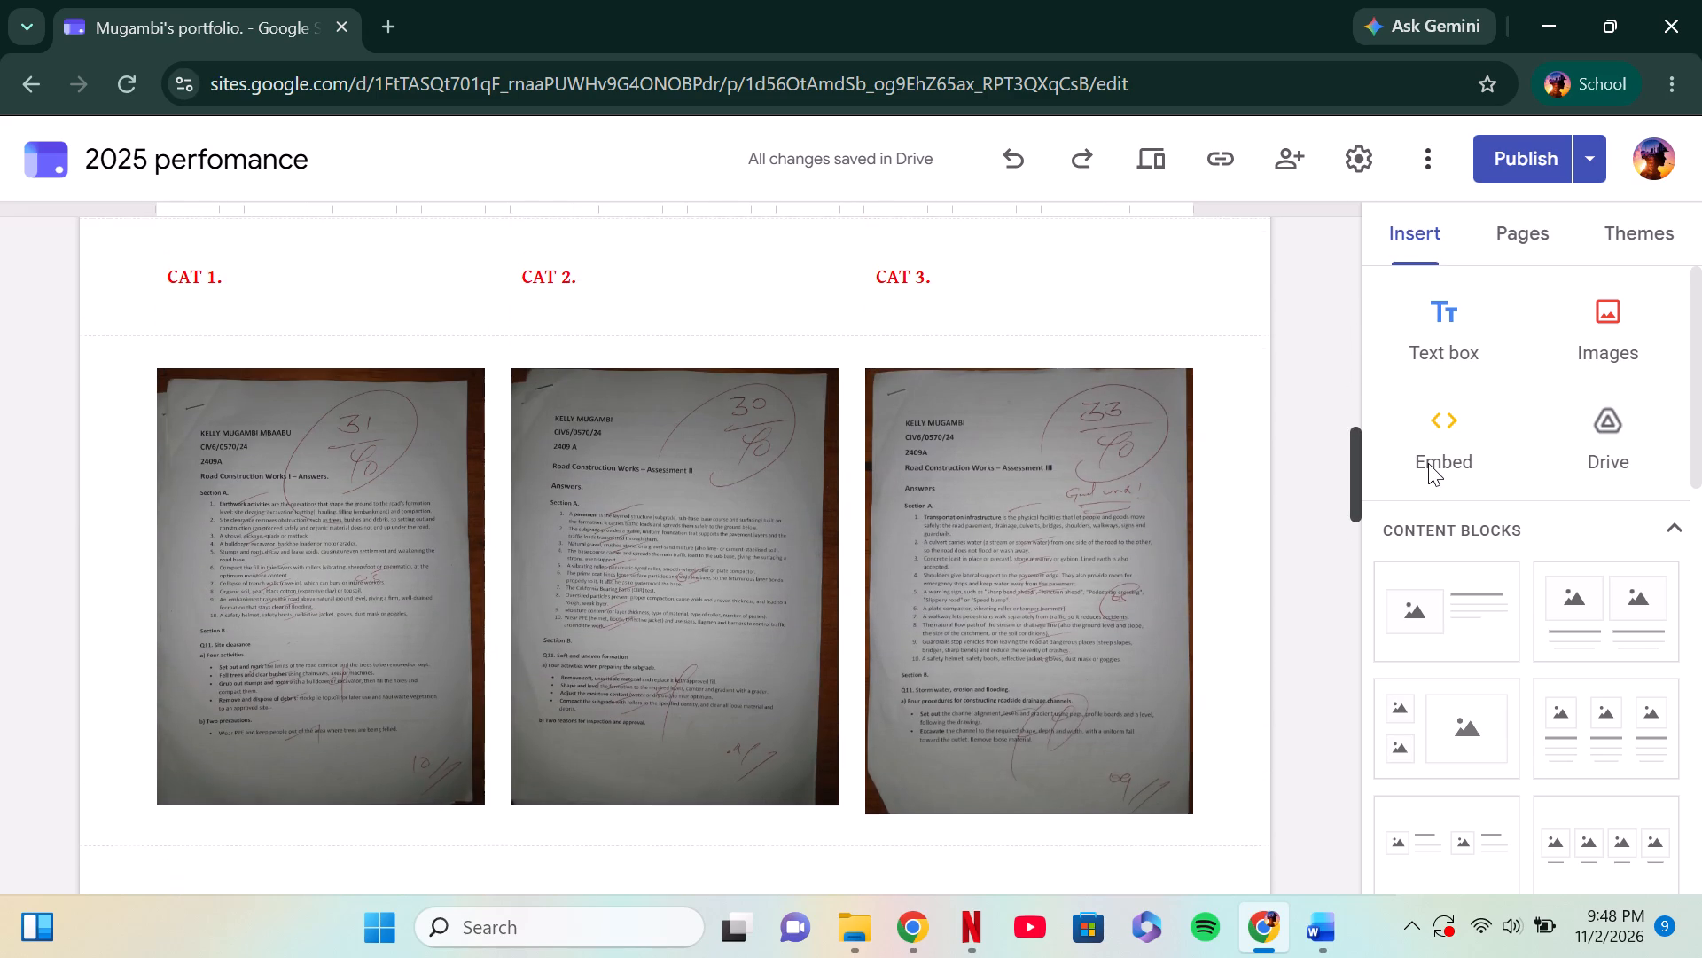
pyautogui.moveTo(1428, 463); pyautogui.dragTo(1434, 530)
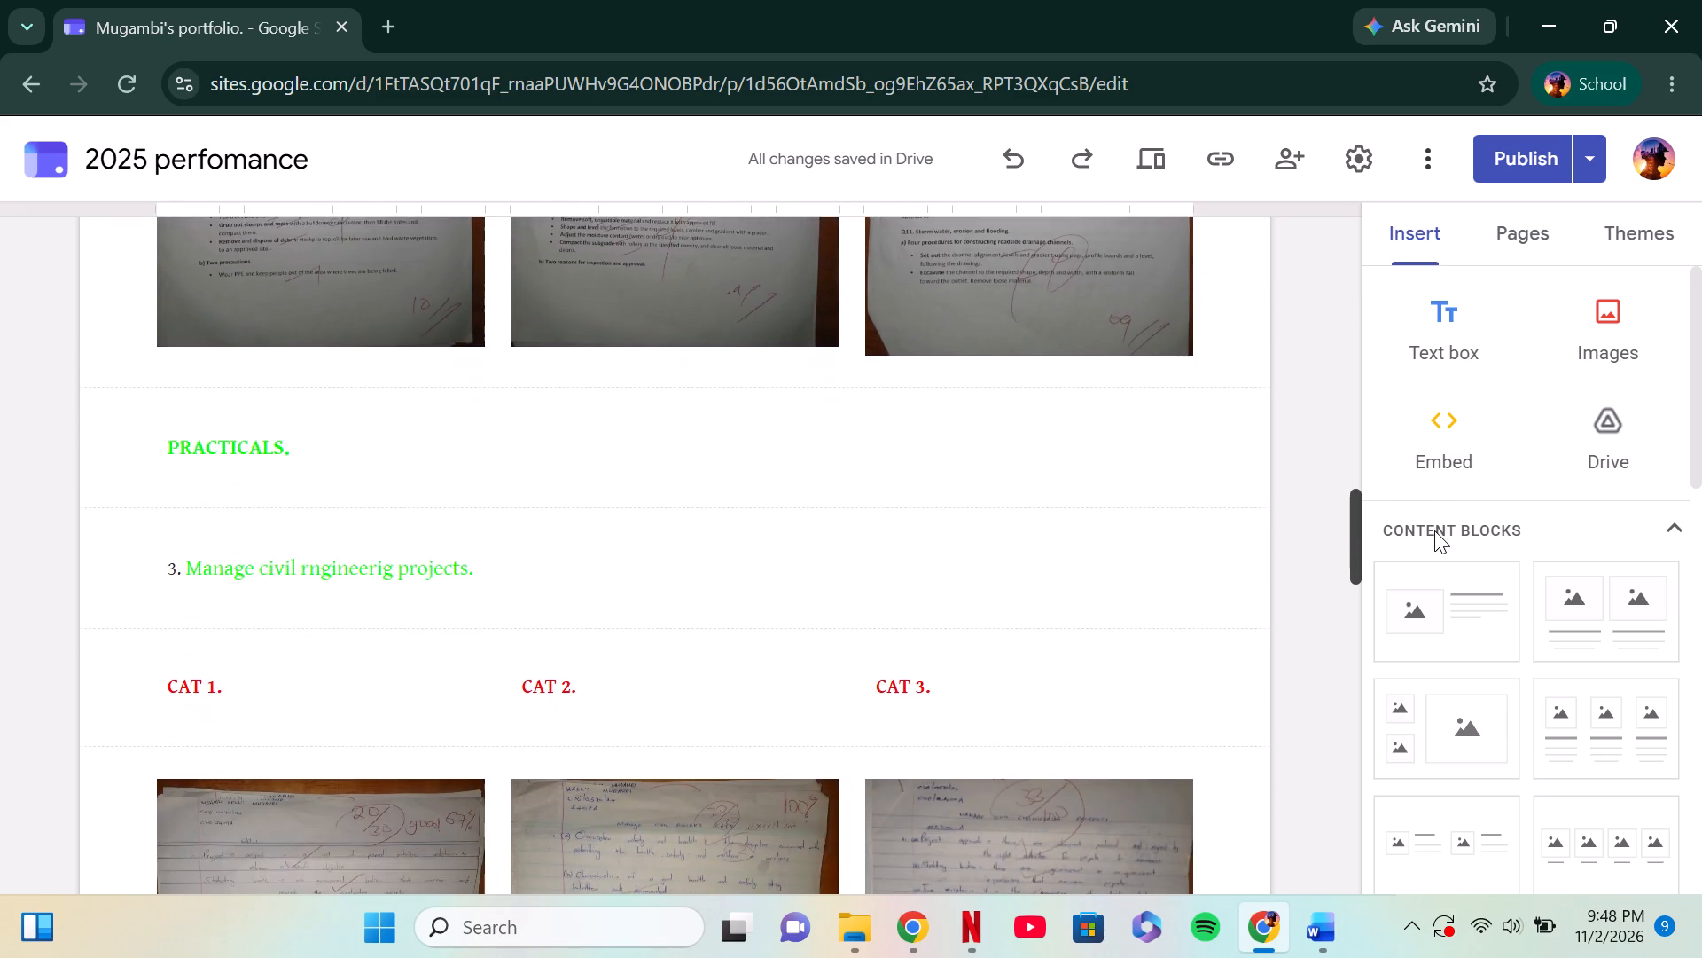
pyautogui.moveTo(1434, 530); pyautogui.dragTo(1471, 535)
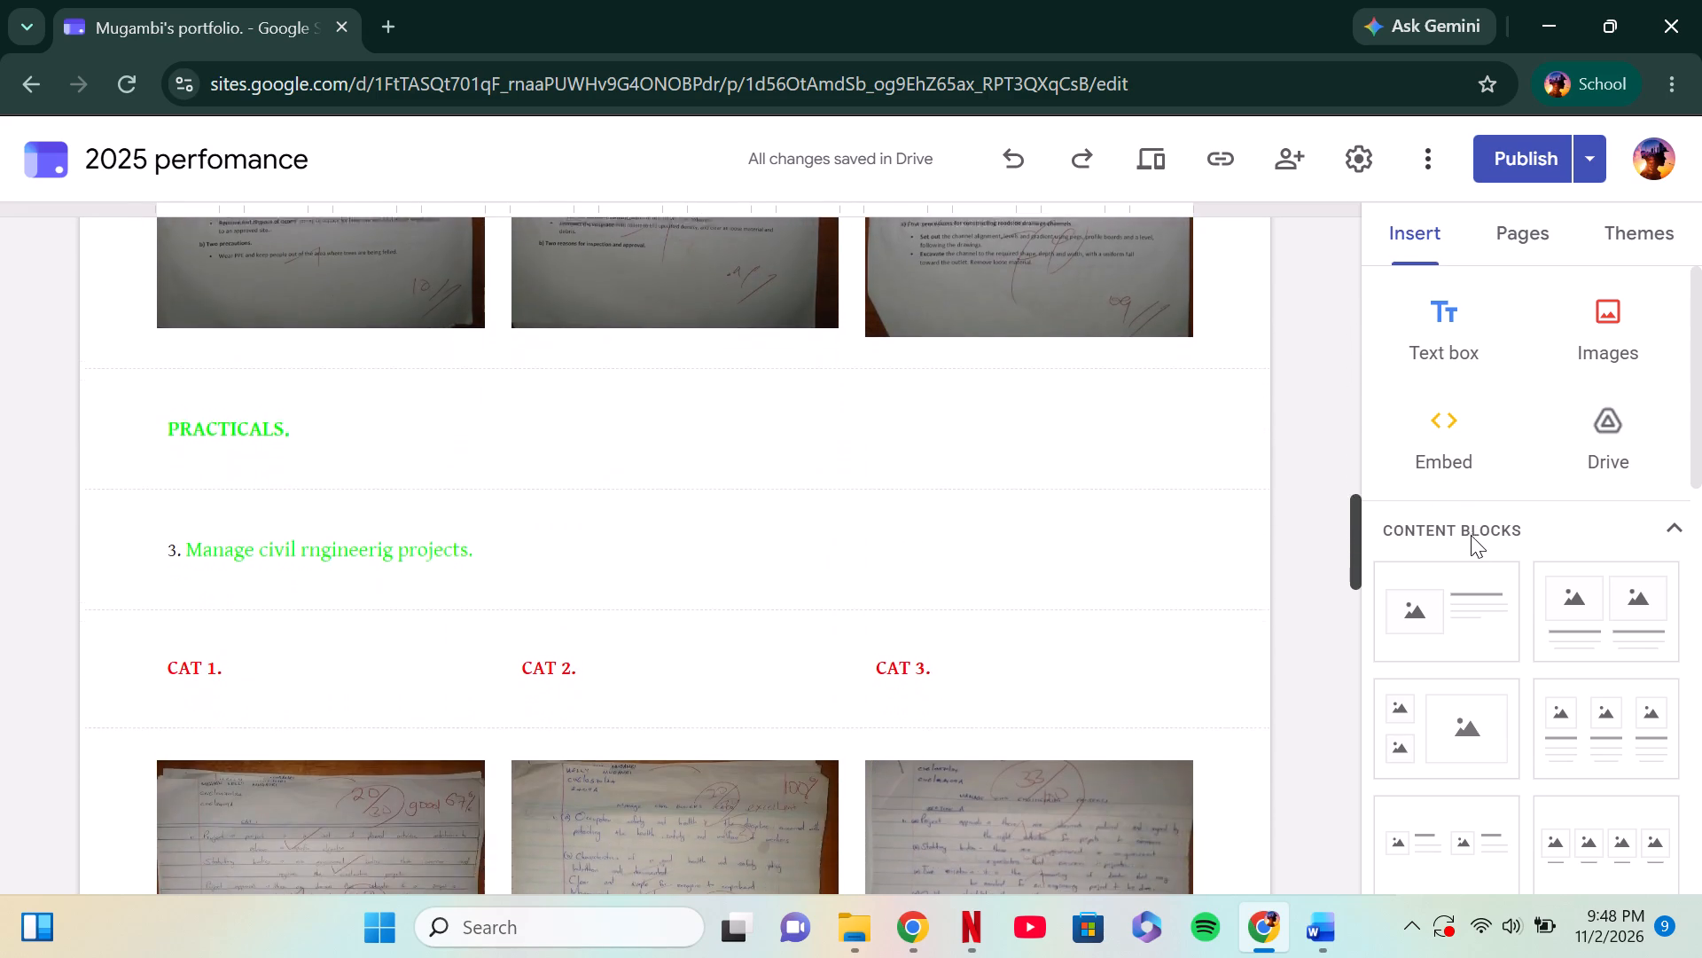
pyautogui.moveTo(1471, 535); pyautogui.dragTo(1476, 667)
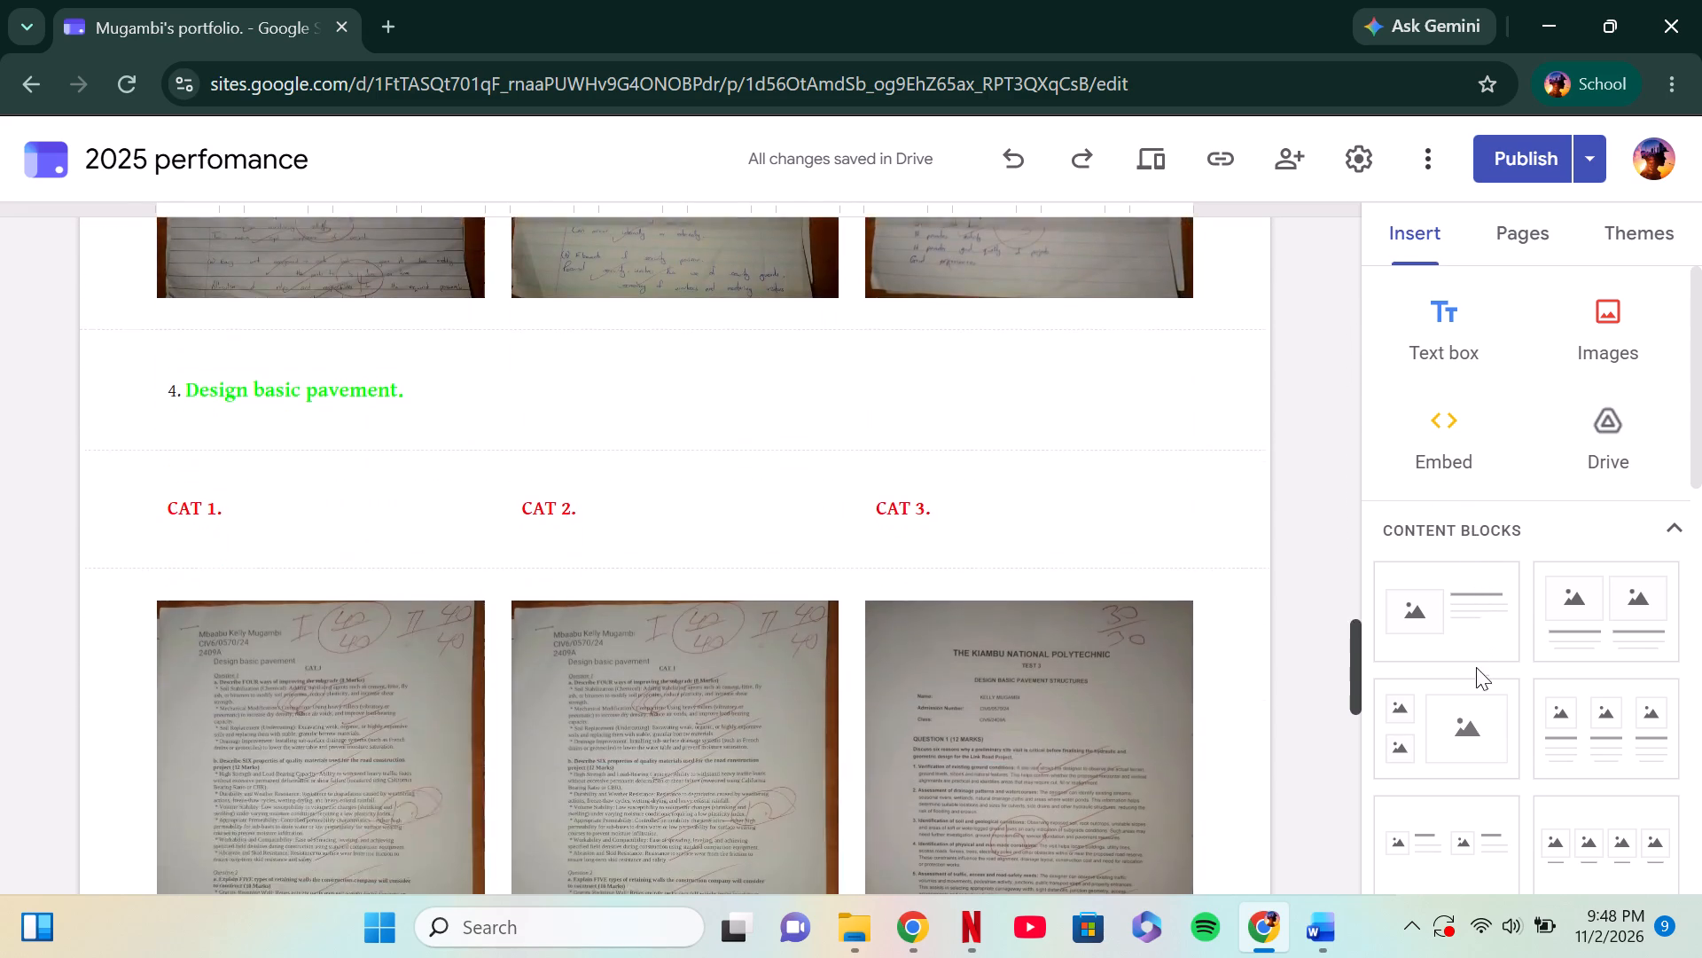
pyautogui.moveTo(1476, 667); pyautogui.dragTo(1474, 815)
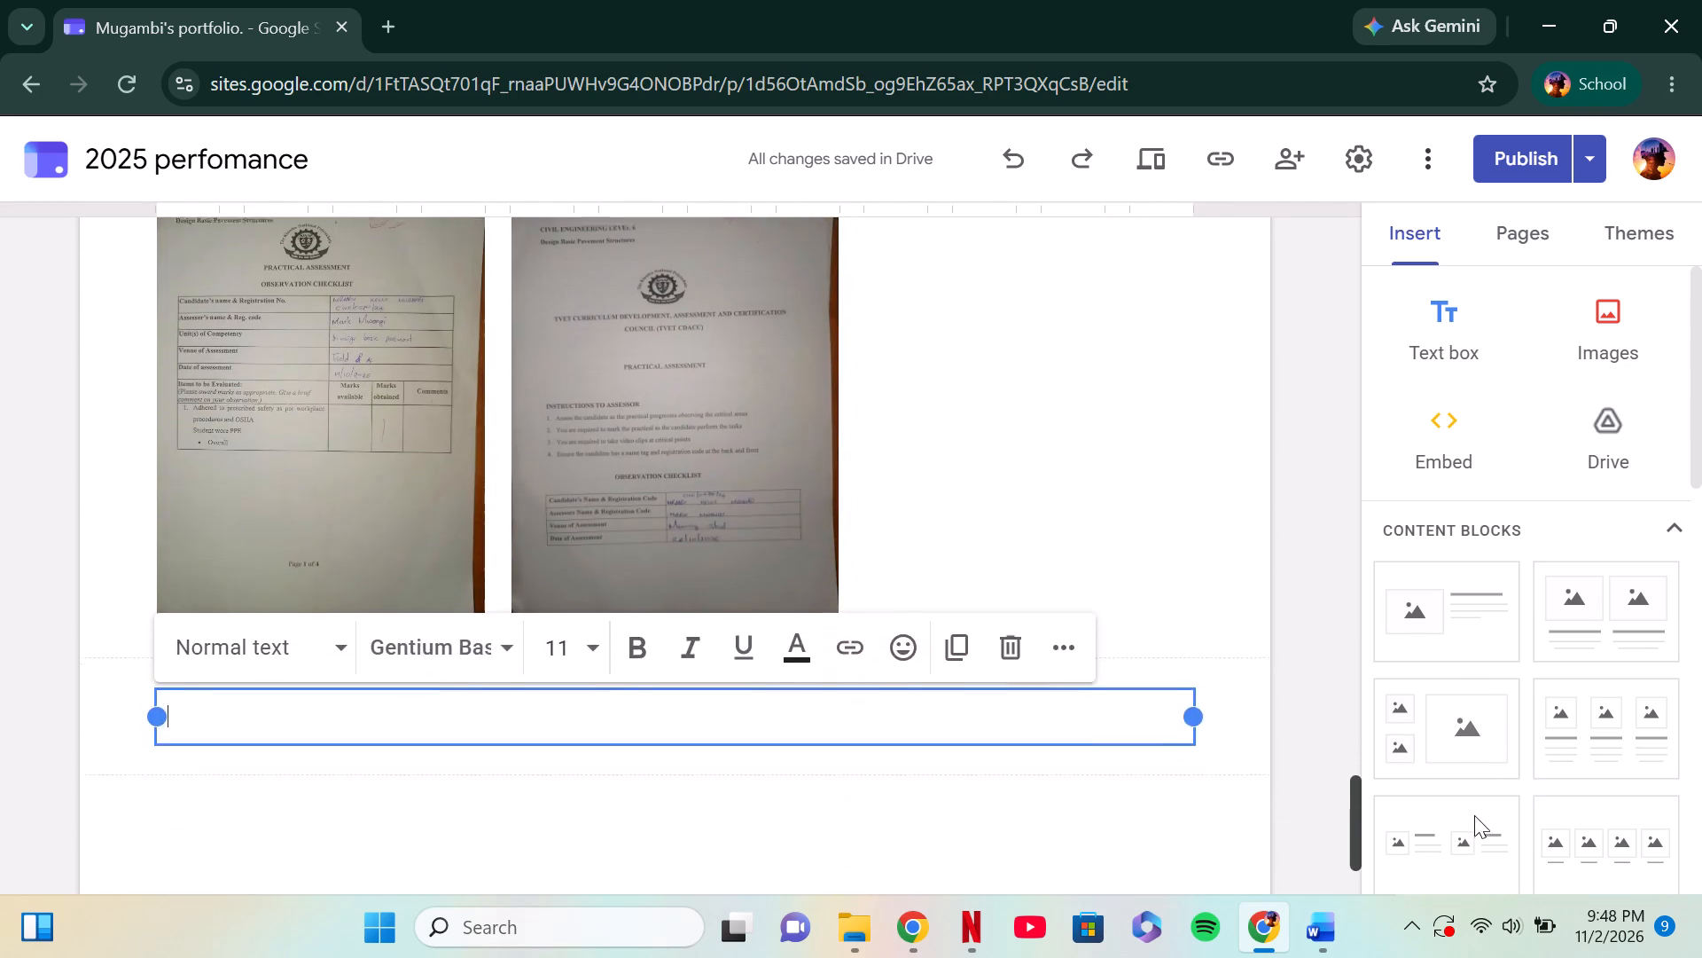
pyautogui.moveTo(1474, 815); pyautogui.dragTo(1368, 795)
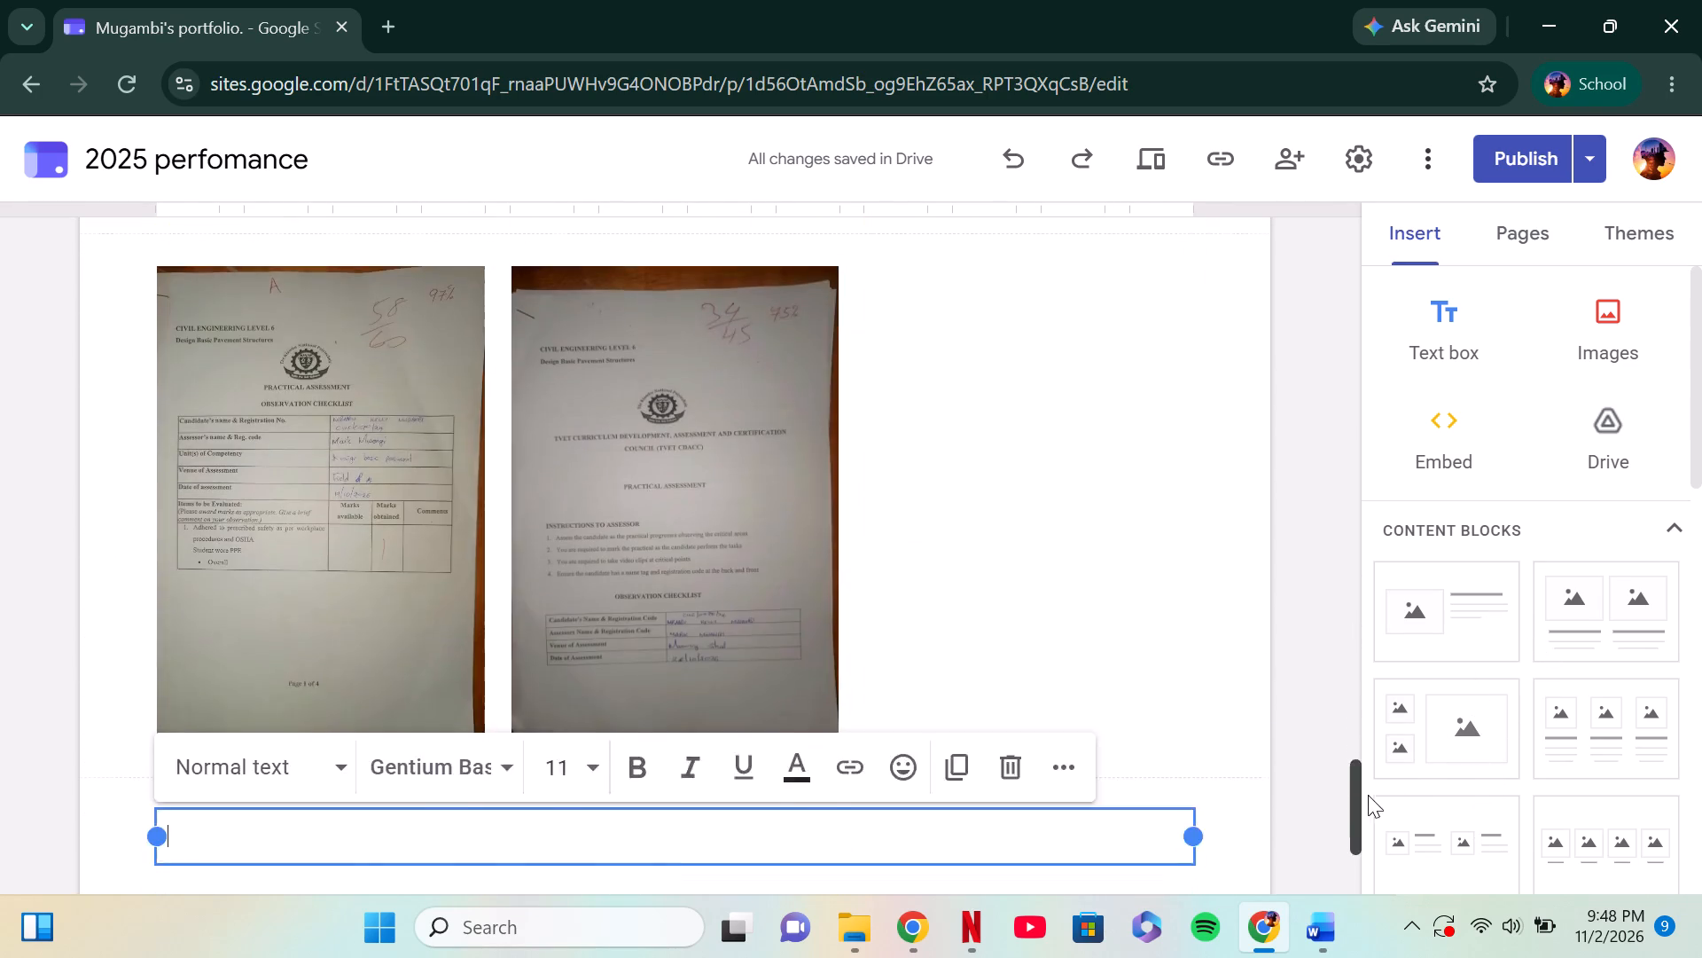
pyautogui.moveTo(1368, 795); pyautogui.dragTo(1351, 381)
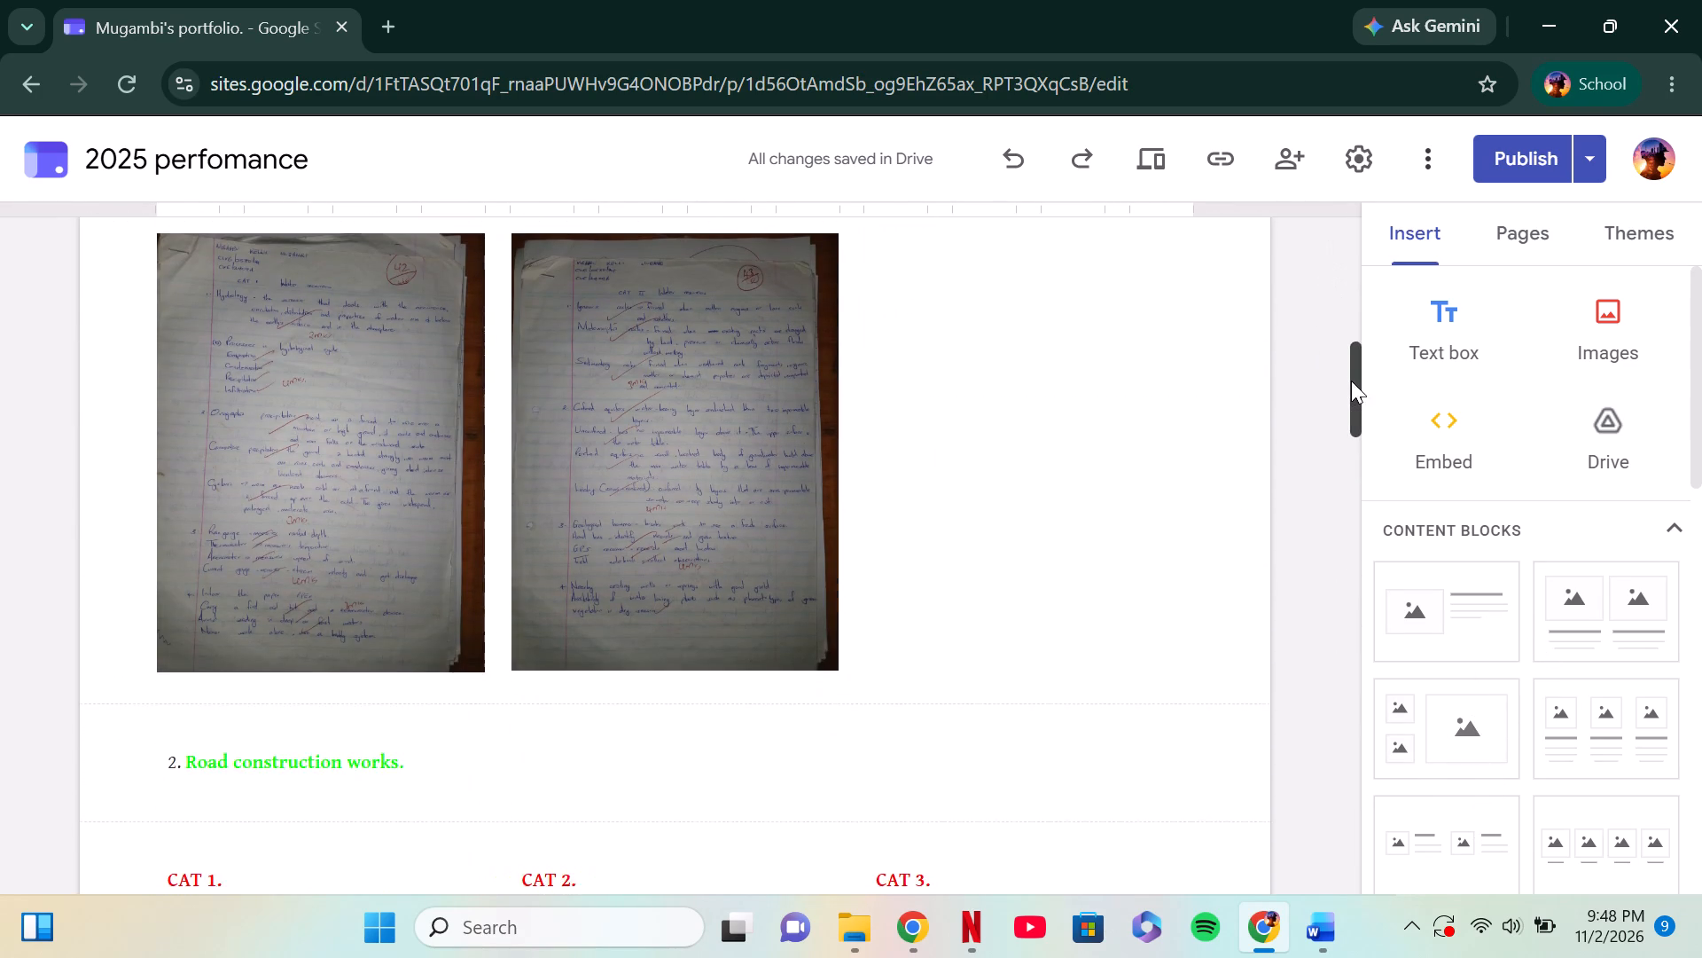
pyautogui.moveTo(1351, 381); pyautogui.dragTo(1399, 408)
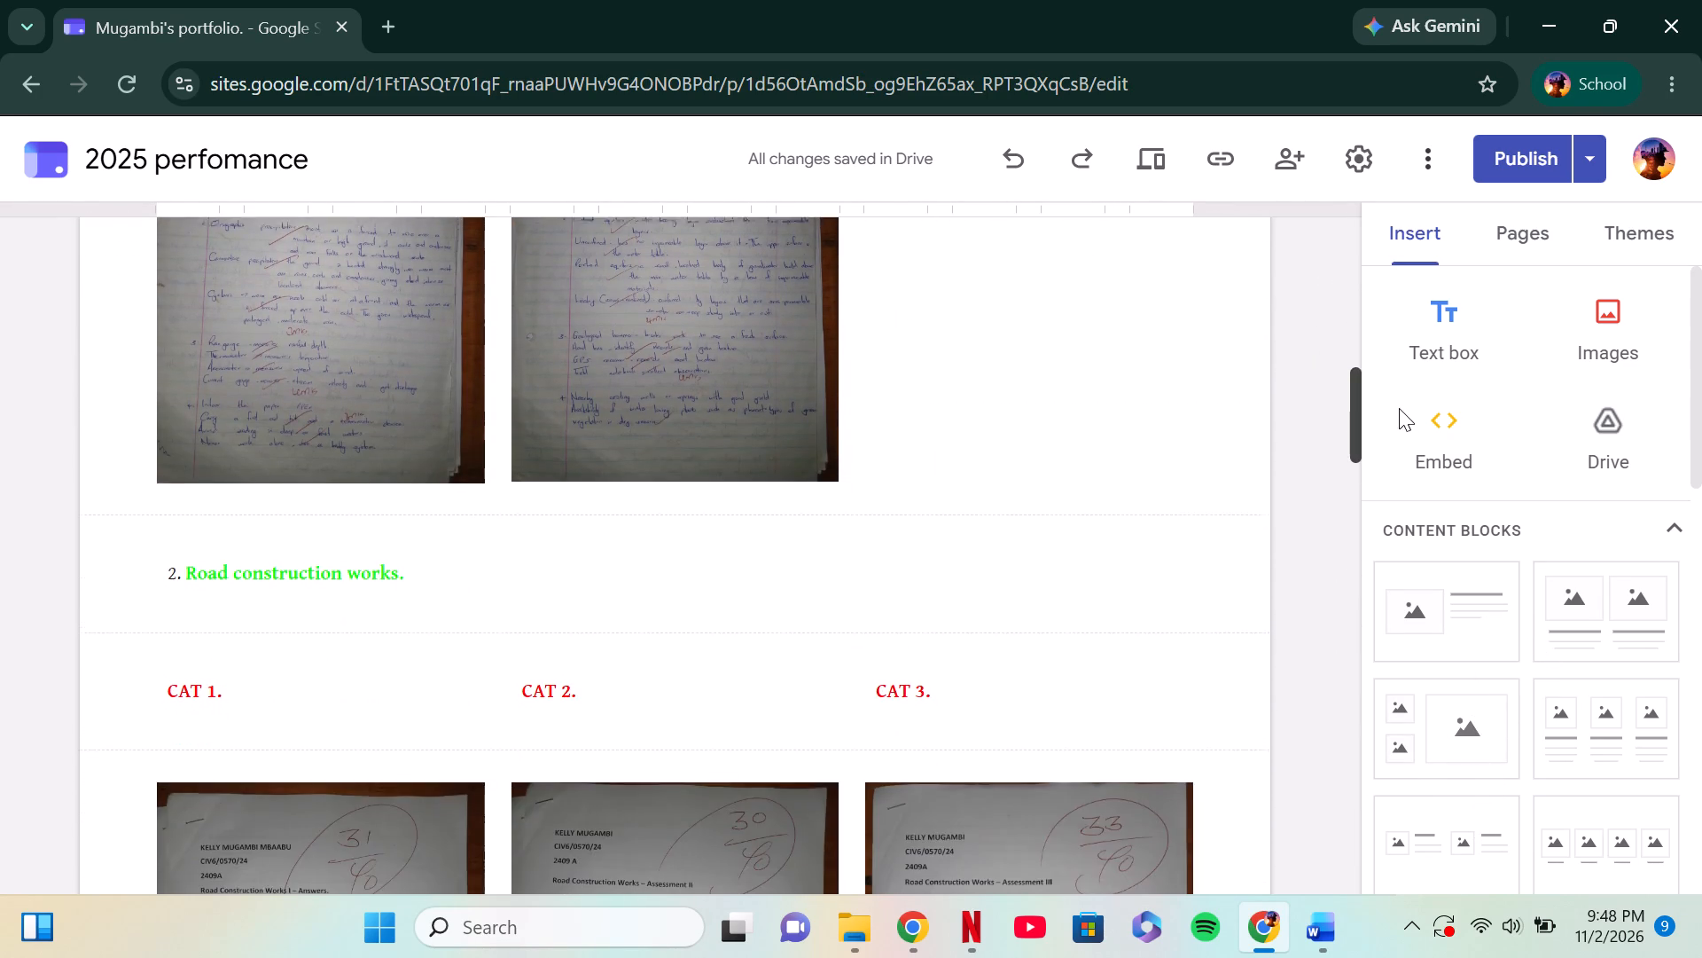
pyautogui.moveTo(1399, 408); pyautogui.dragTo(1427, 577)
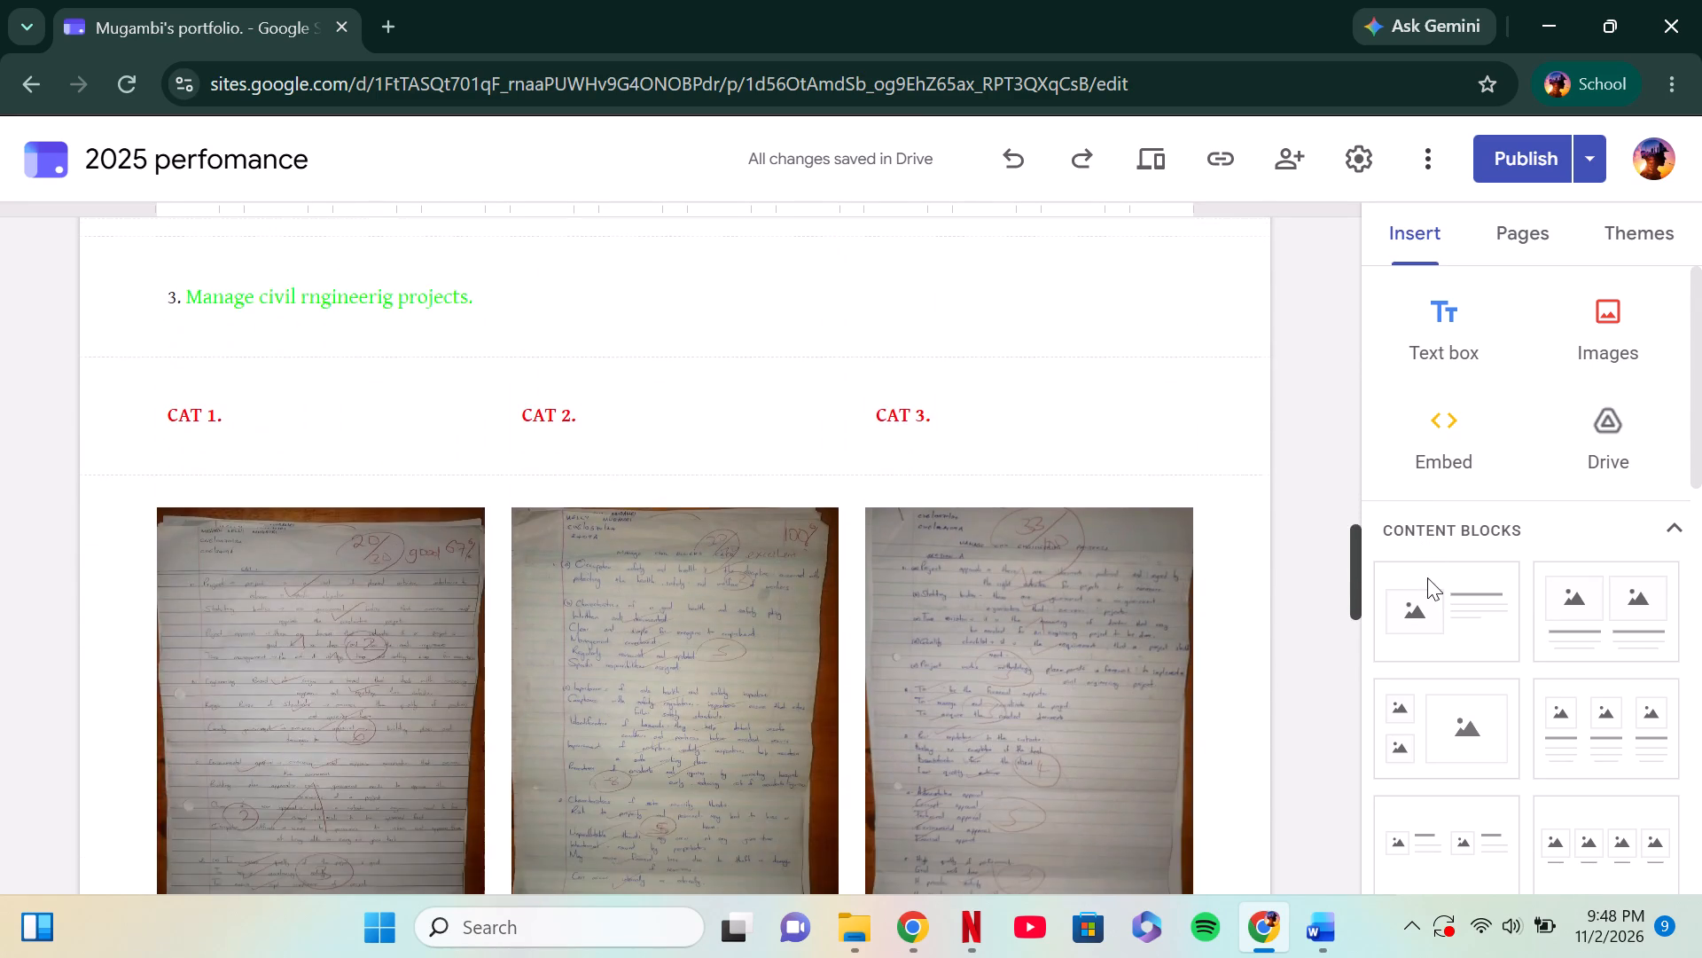
pyautogui.moveTo(1427, 577); pyautogui.dragTo(1417, 796)
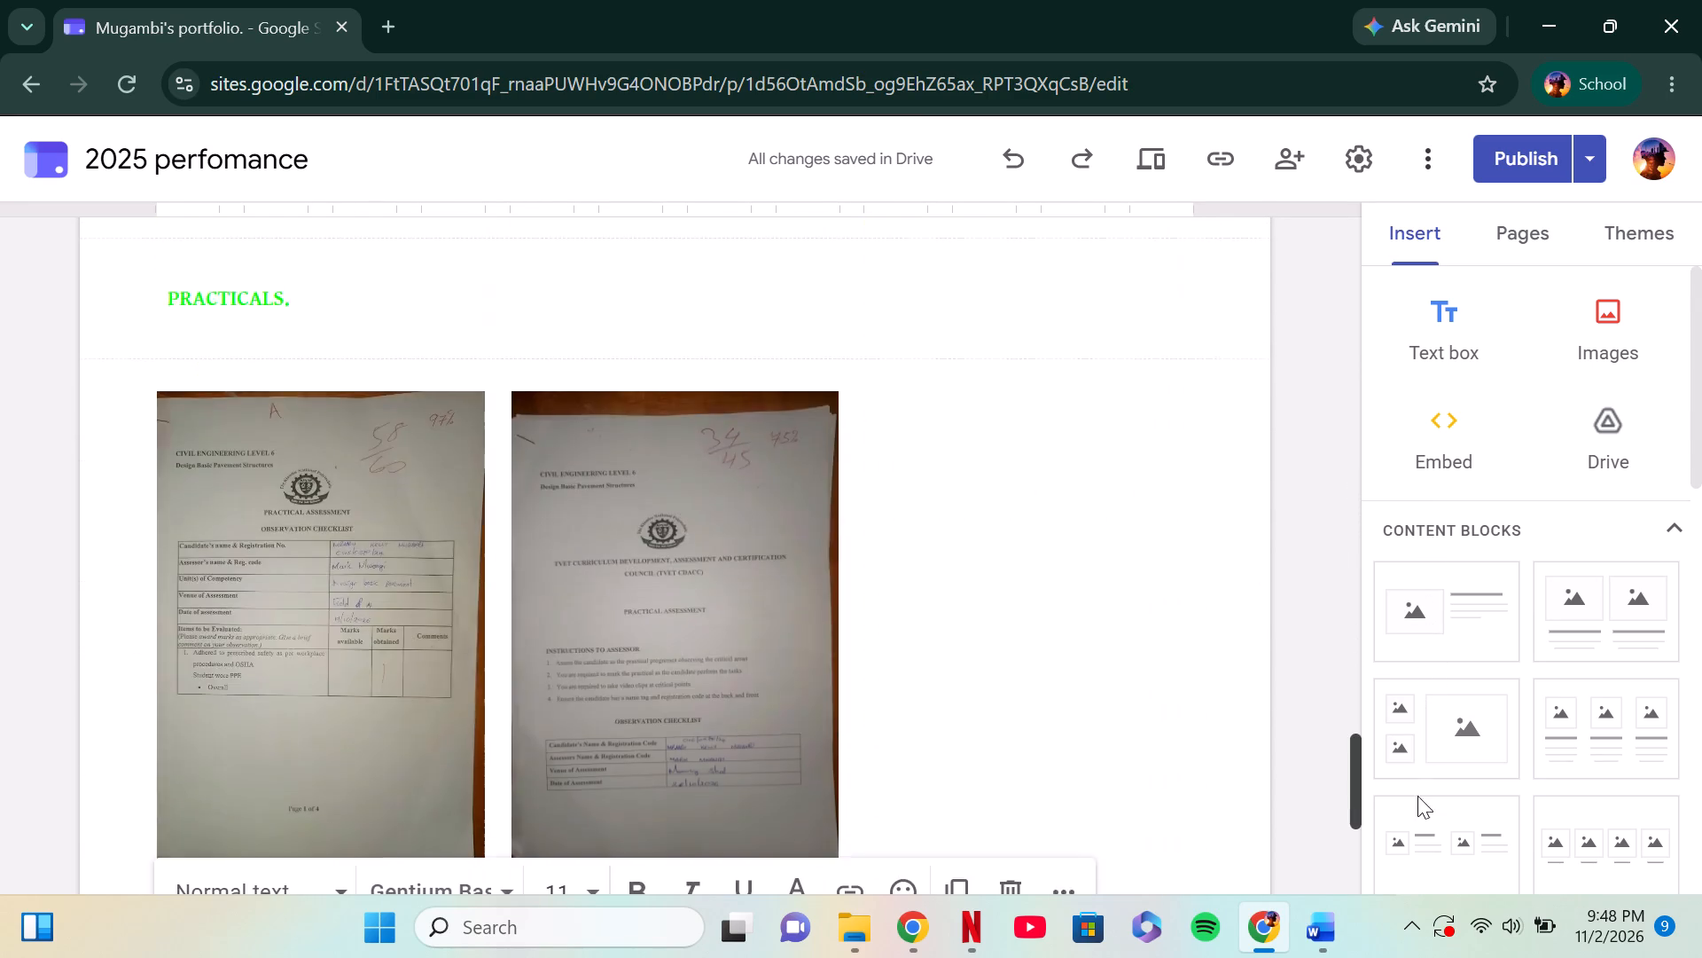
pyautogui.moveTo(1417, 796); pyautogui.dragTo(1417, 910)
# Start the new text box with the number "5." and set the text that follows it to size 12, bold, green #00ff00.
pyautogui.click(398, 556)
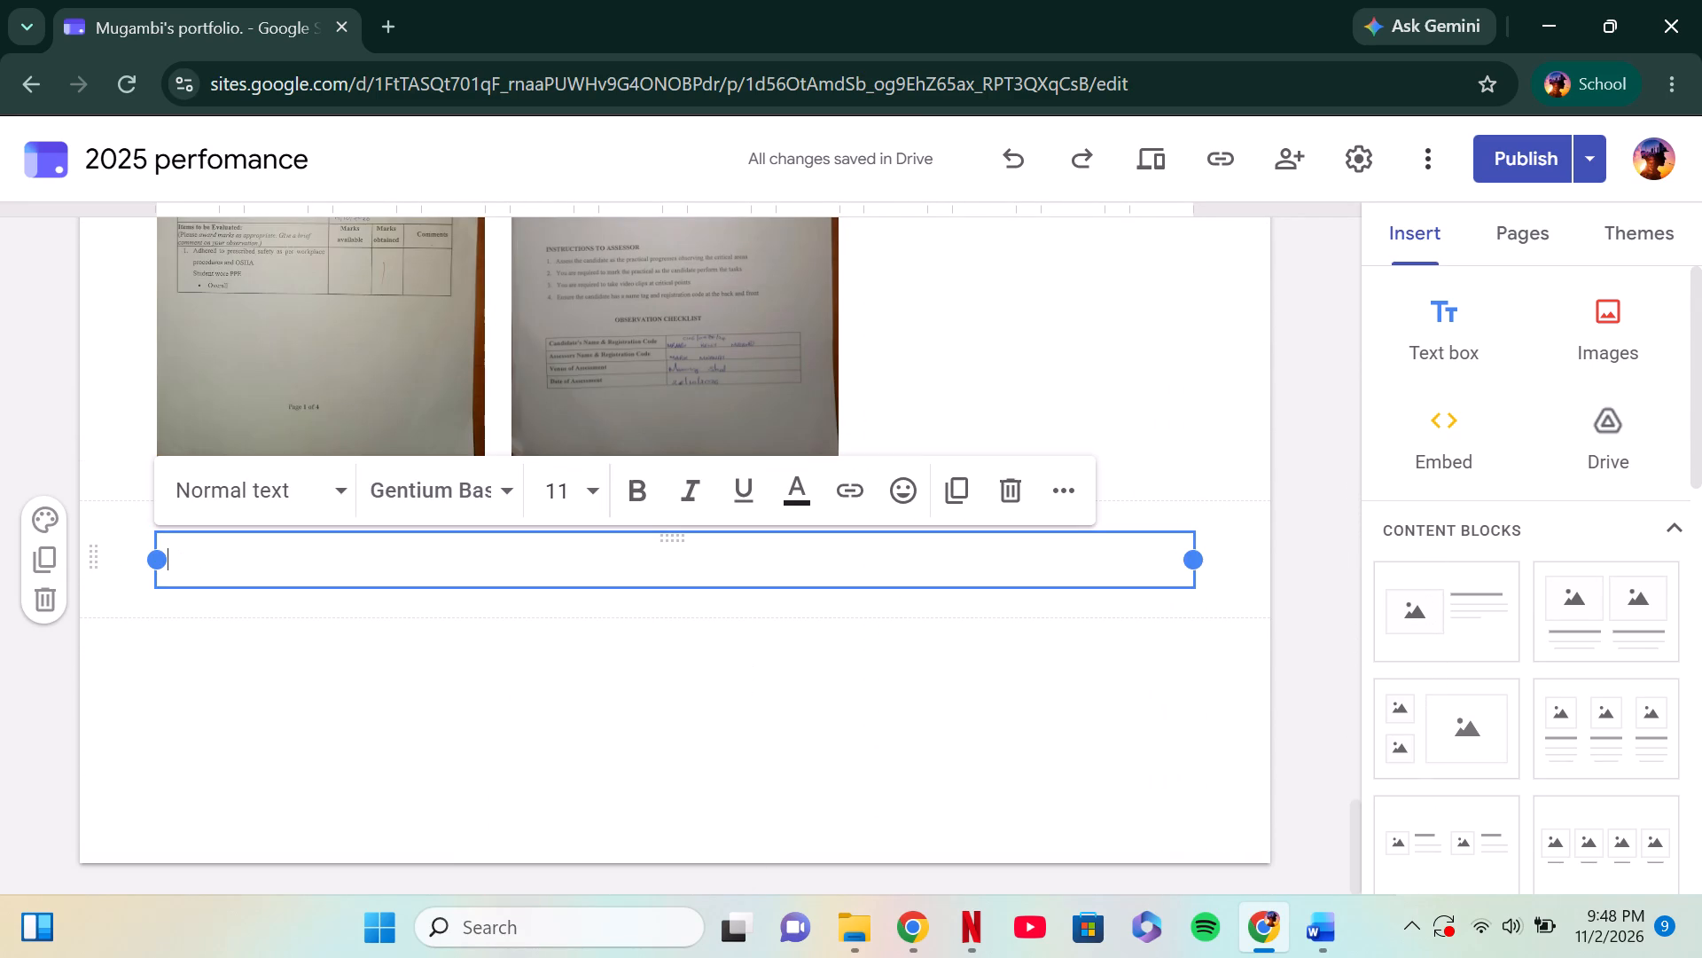
pyautogui.press('5')
pyautogui.write('.')
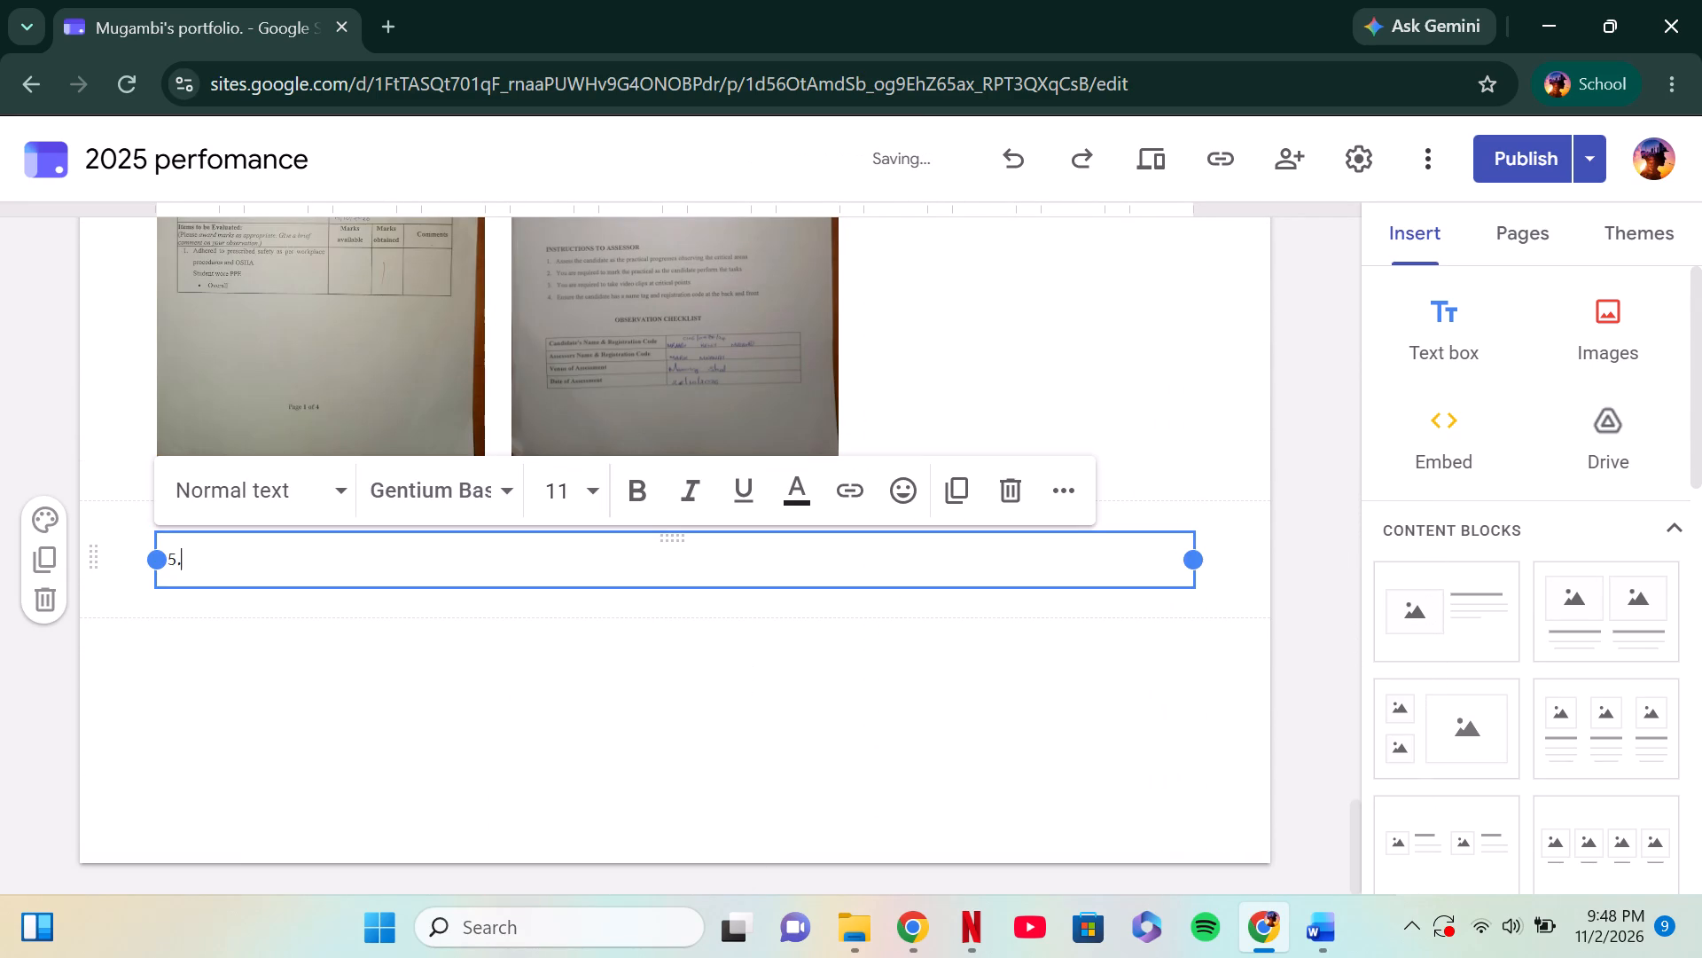
pyautogui.press('space')
pyautogui.click(589, 497)
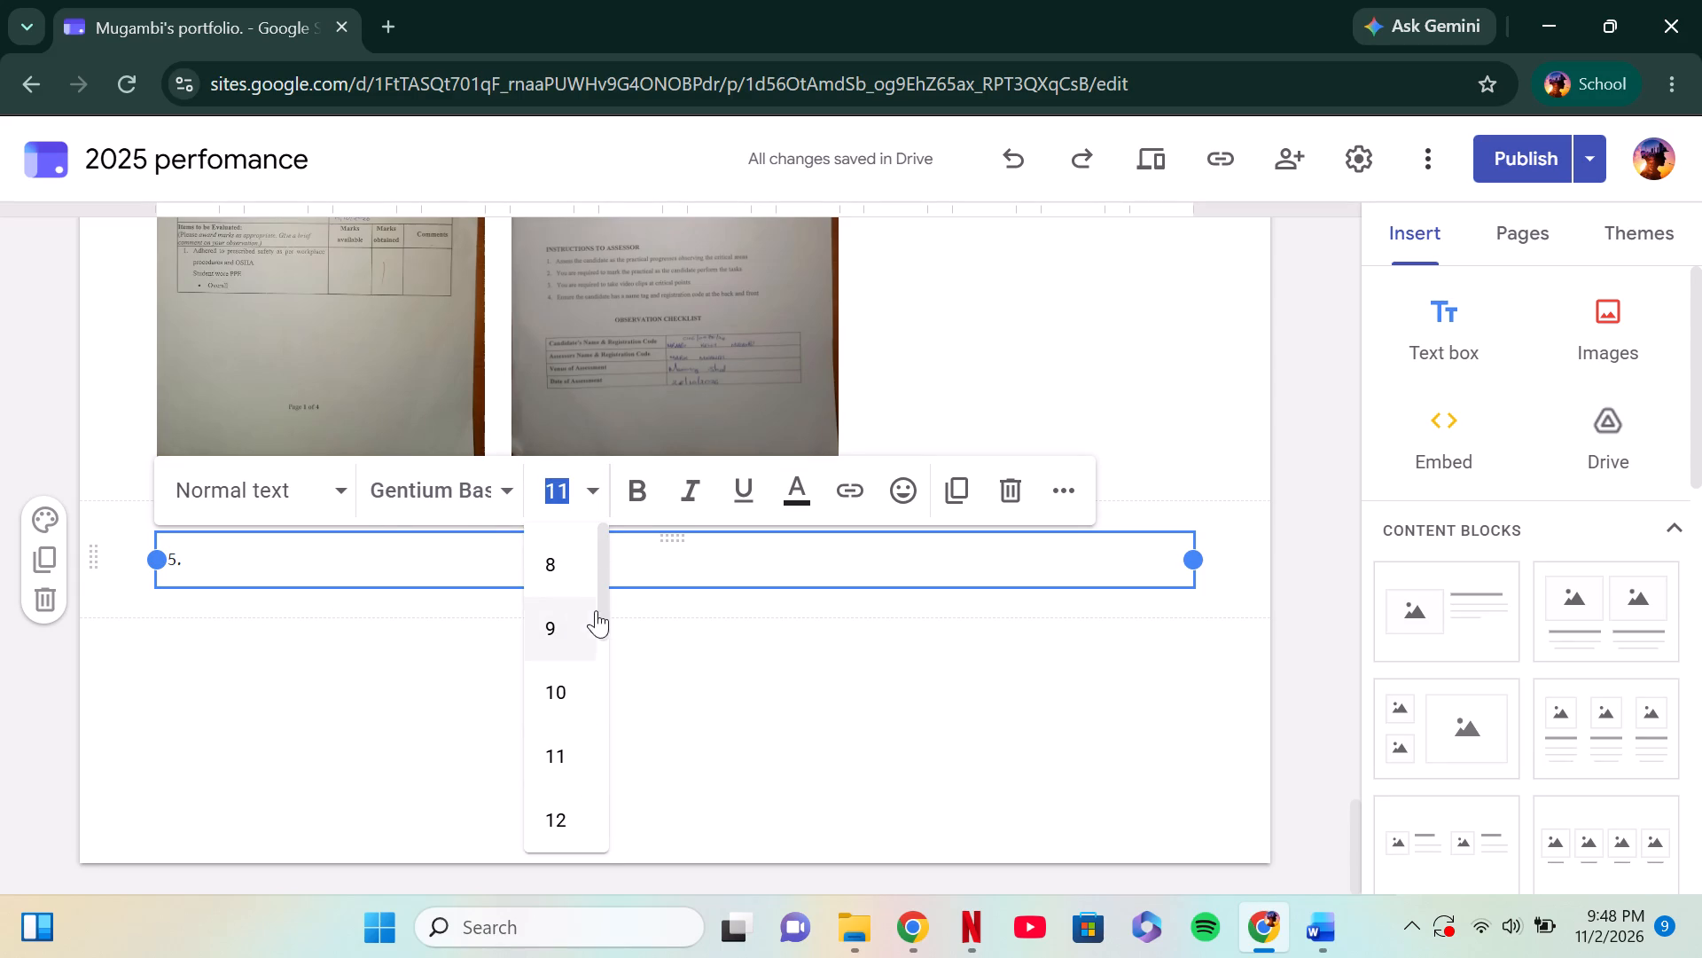
pyautogui.moveTo(601, 598); pyautogui.dragTo(604, 725)
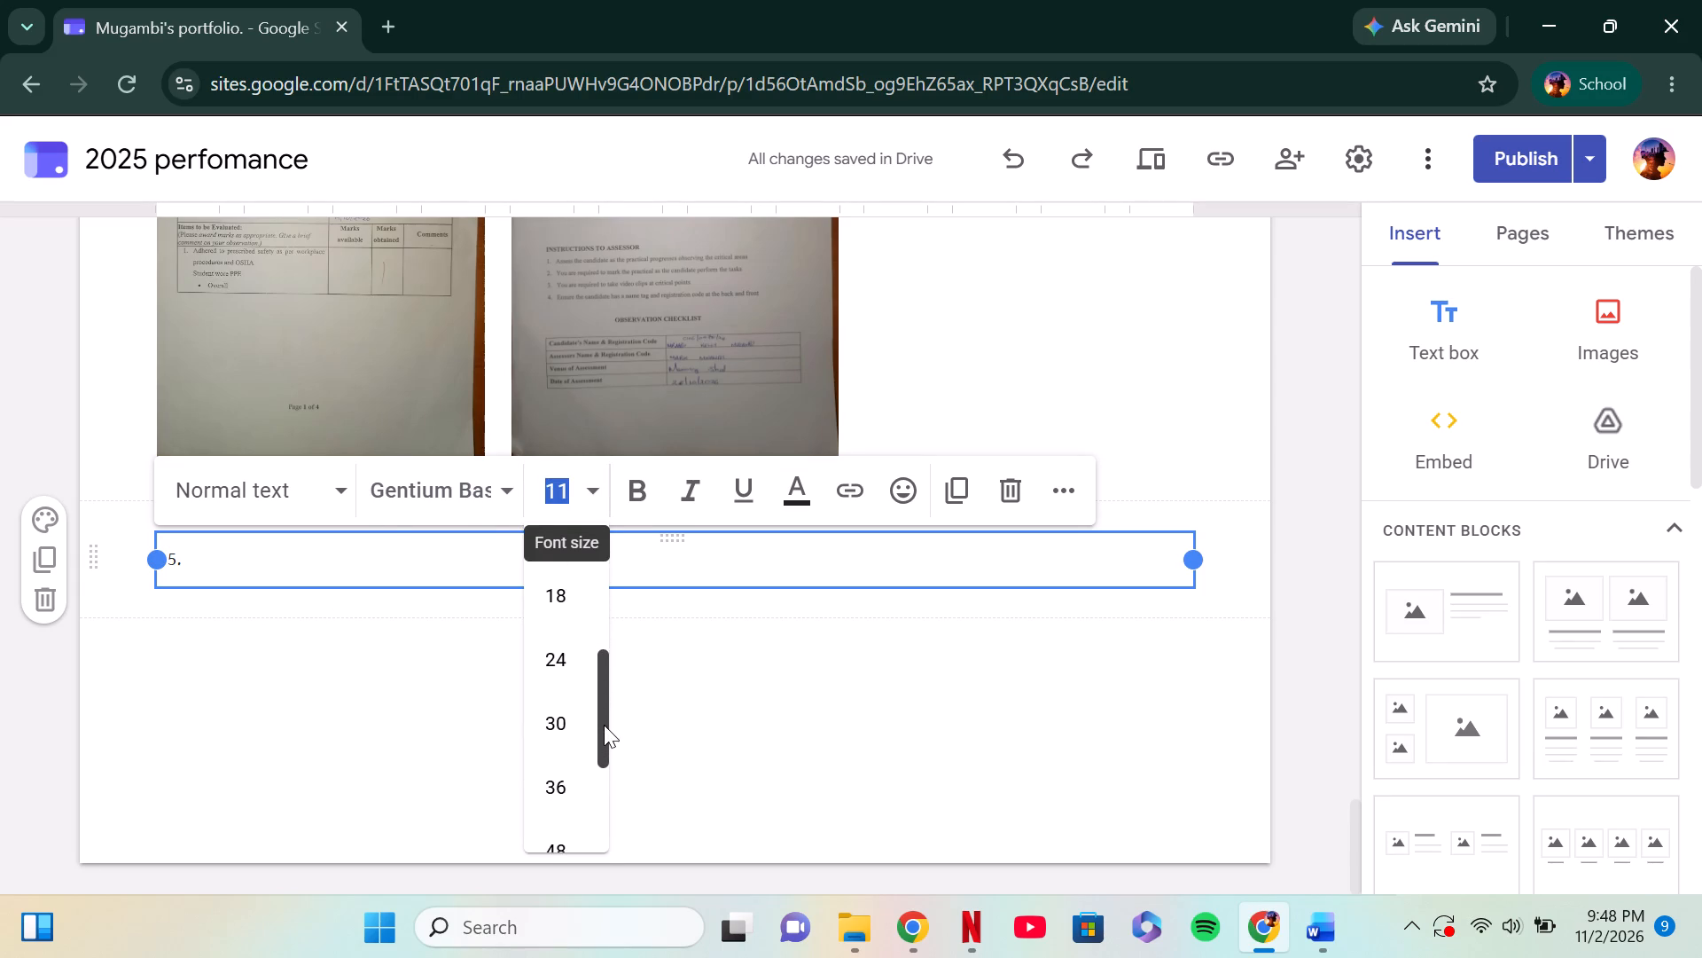
pyautogui.moveTo(604, 725); pyautogui.dragTo(627, 607)
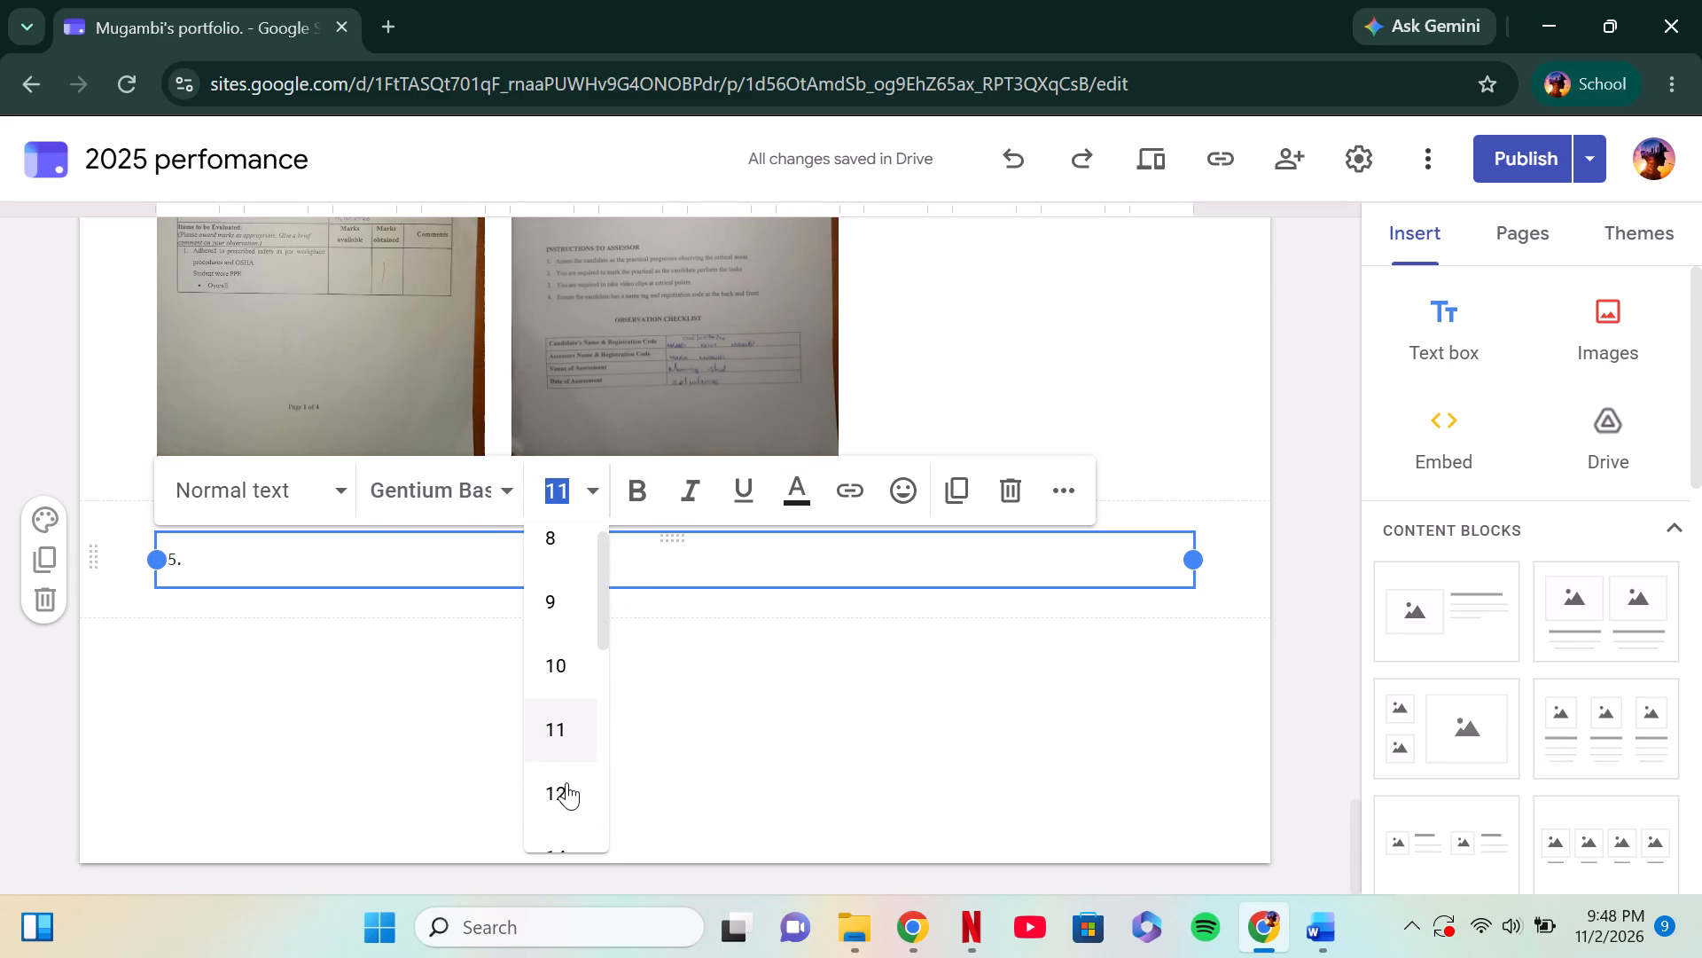
pyautogui.click(566, 782)
pyautogui.click(813, 485)
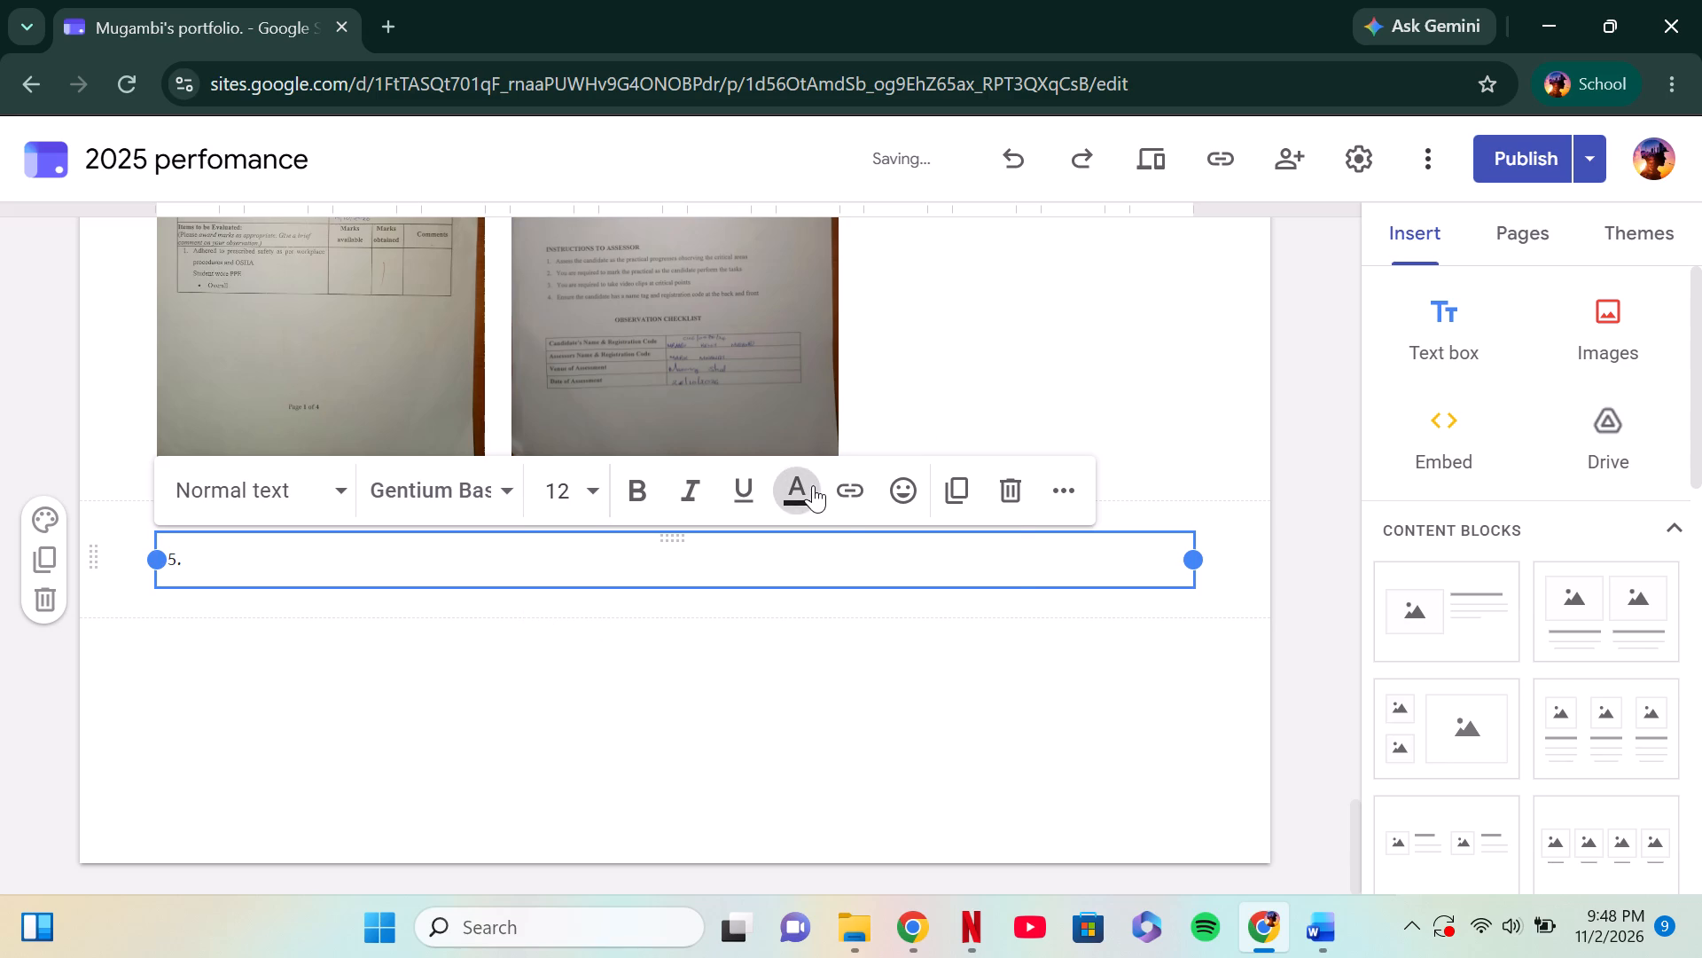
pyautogui.click(864, 585)
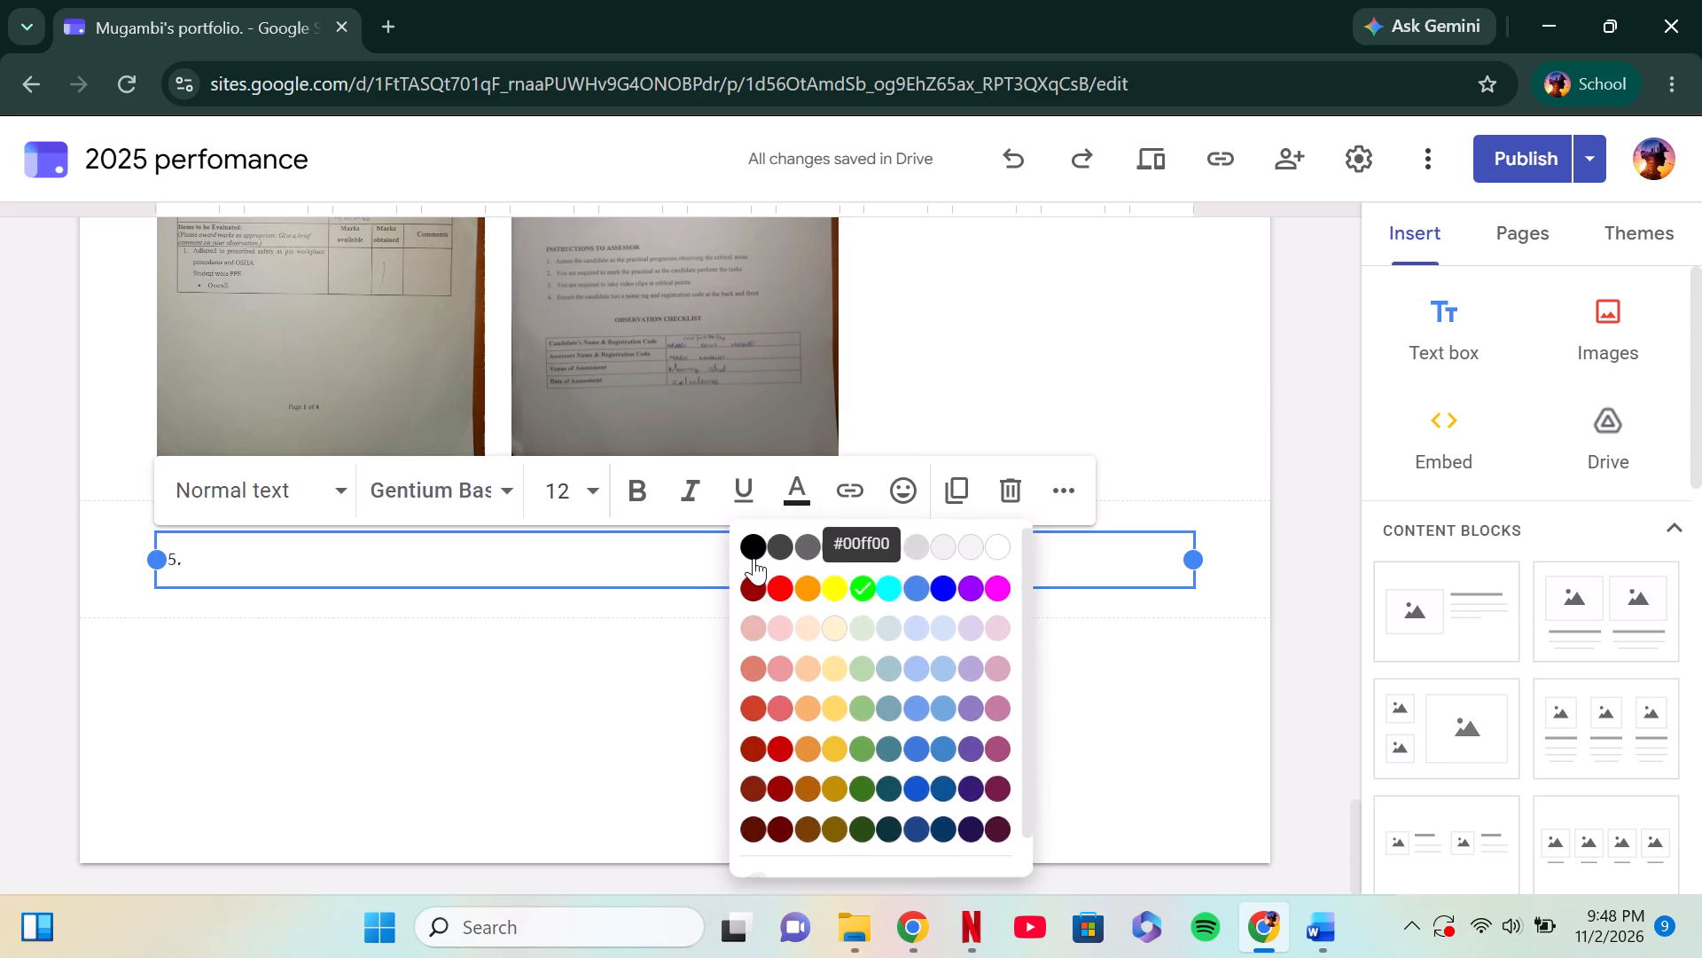
pyautogui.click(628, 490)
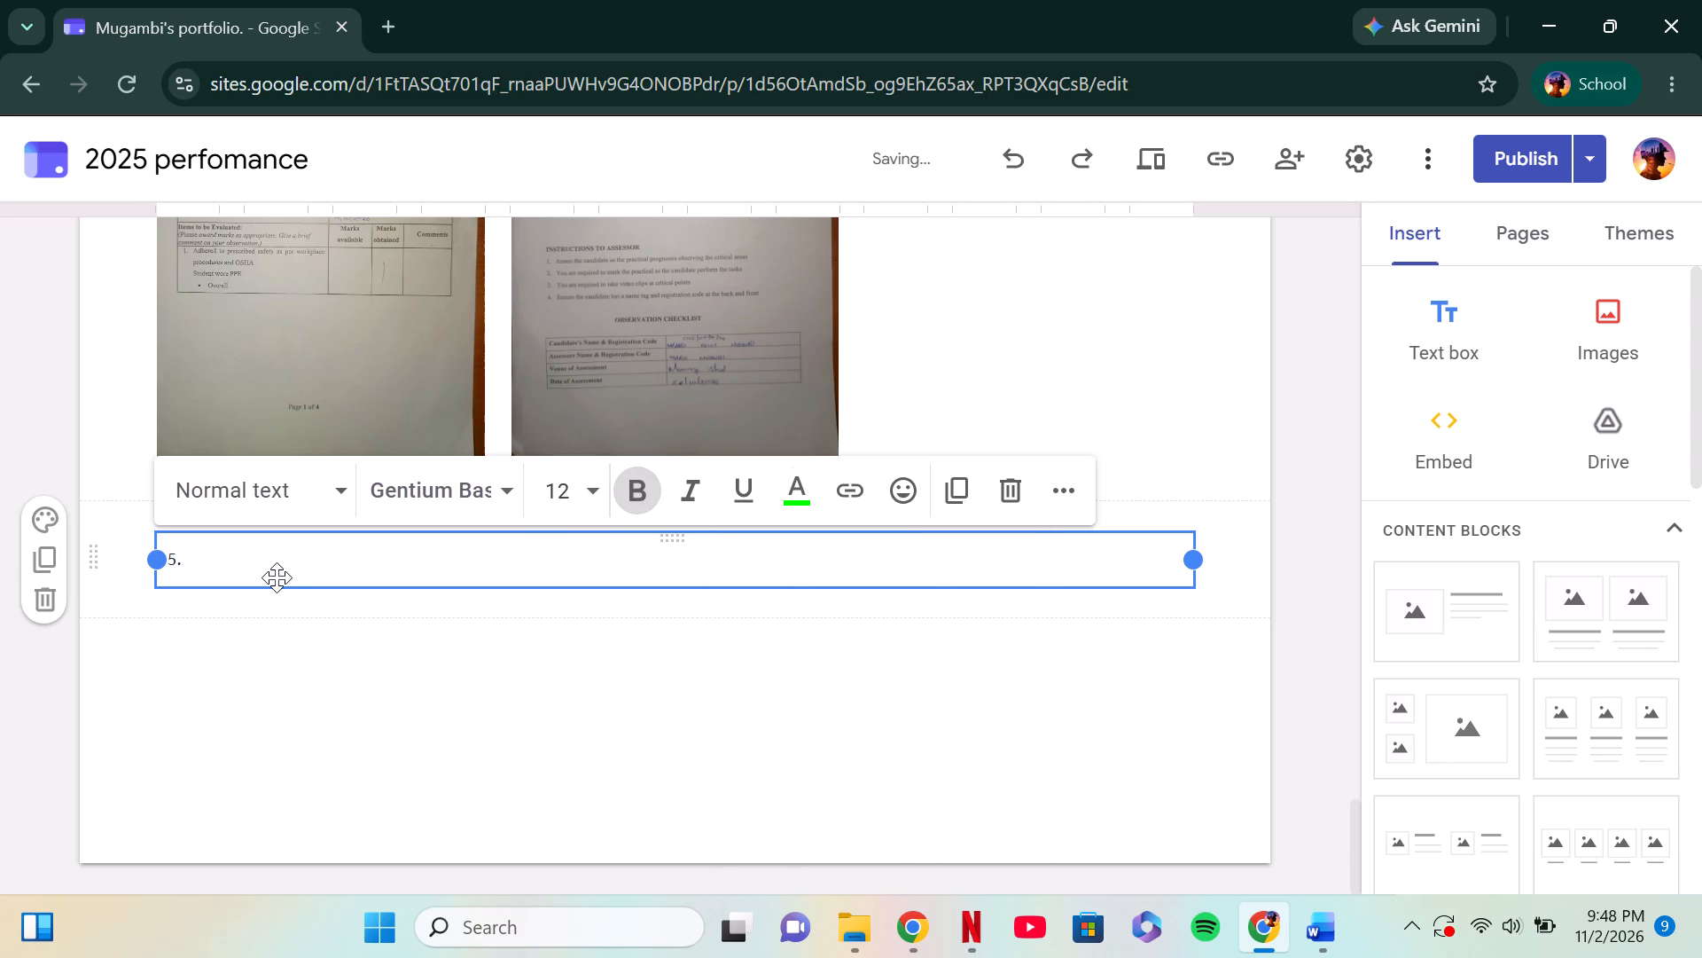
# Write the unit 5 heading "Perform structural design and analysis." after the number.
pyautogui.click(246, 566)
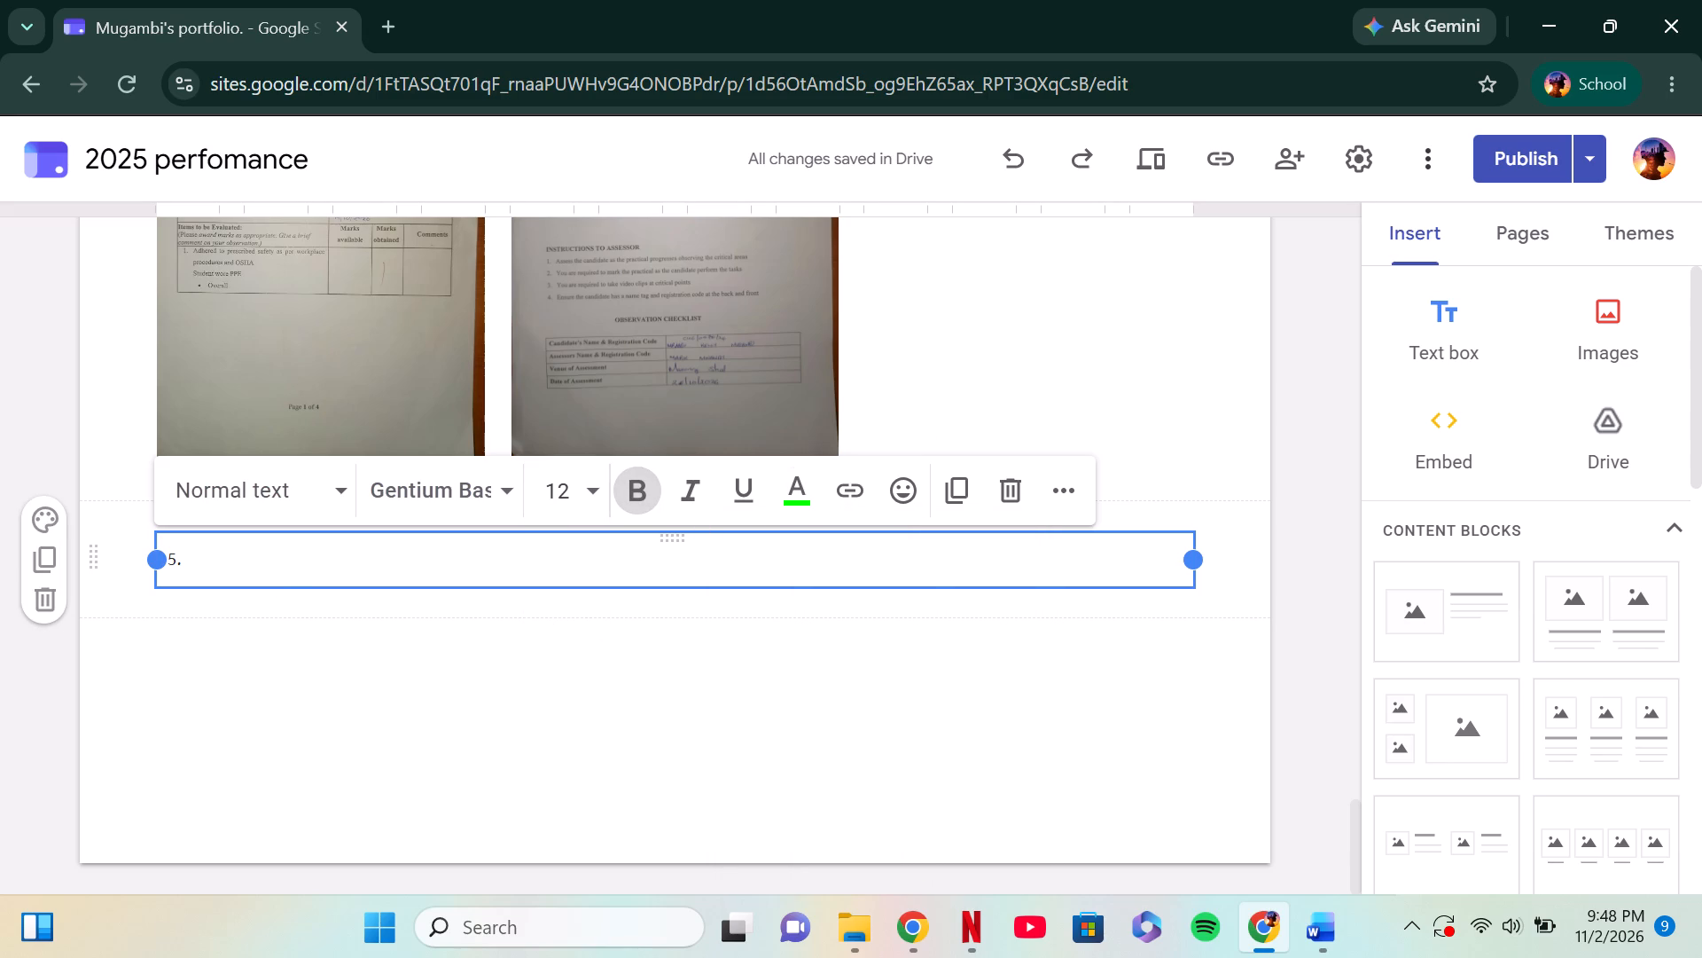
pyautogui.write('pER')
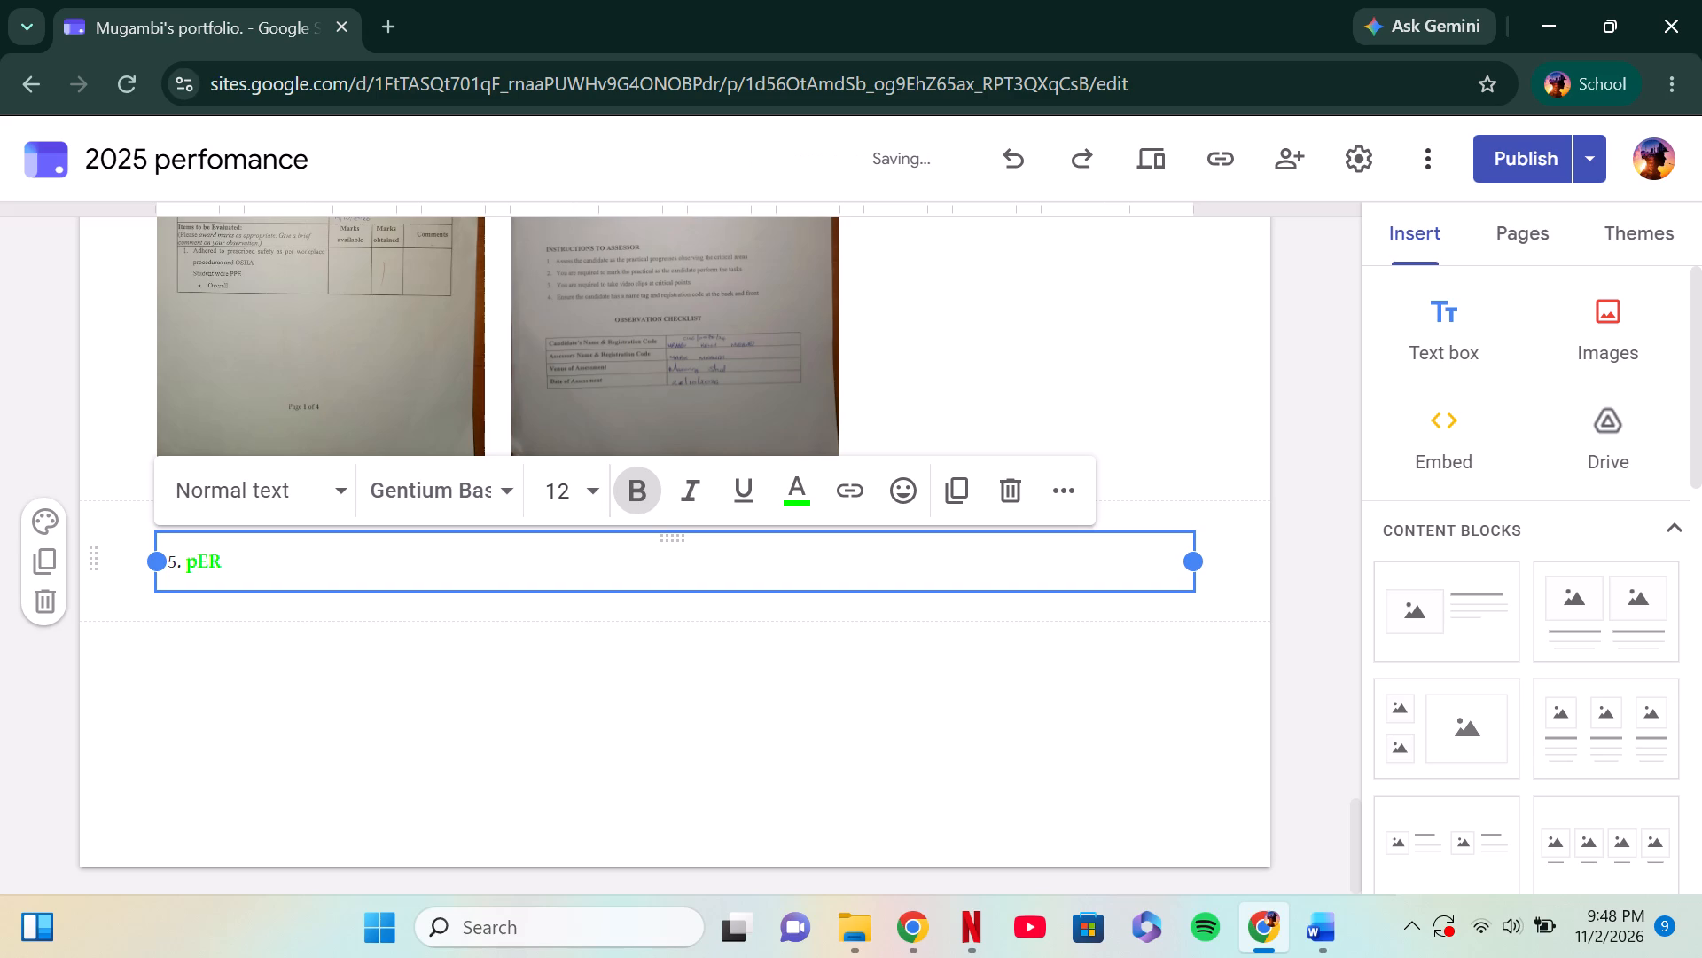
pyautogui.press('BackSpace')
pyautogui.press('BackSpace')
pyautogui.press('BackSpace')
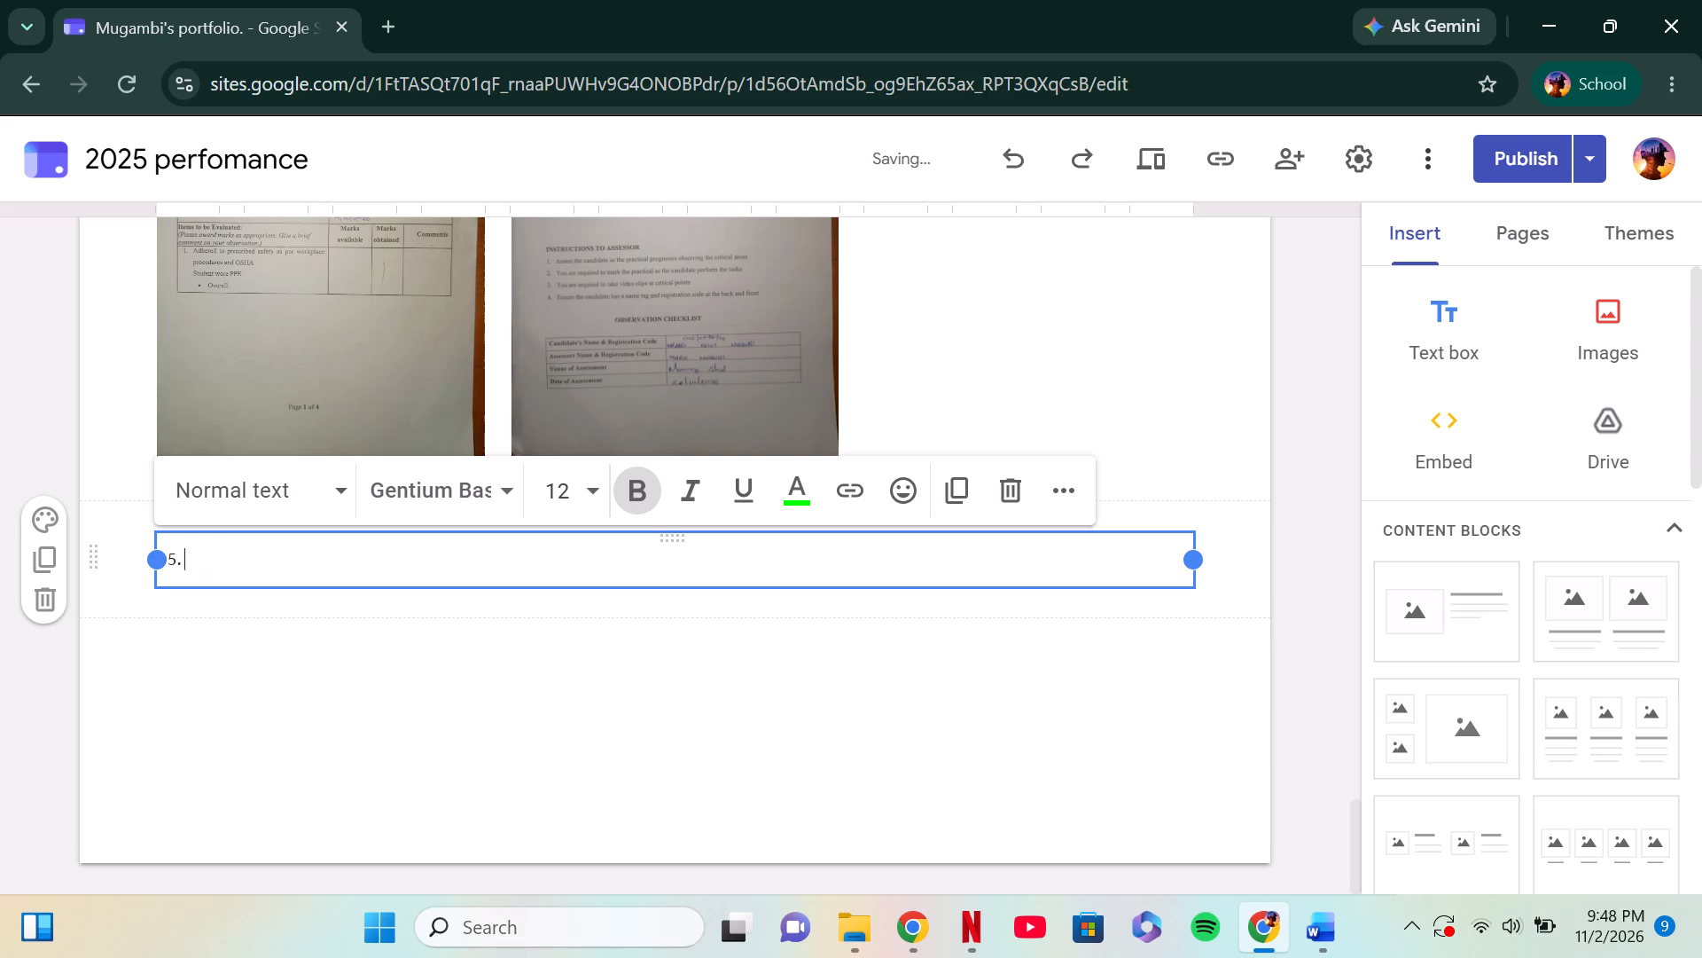
pyautogui.hotkey('shift', 'p')
pyautogui.write('erform')
pyautogui.press('space')
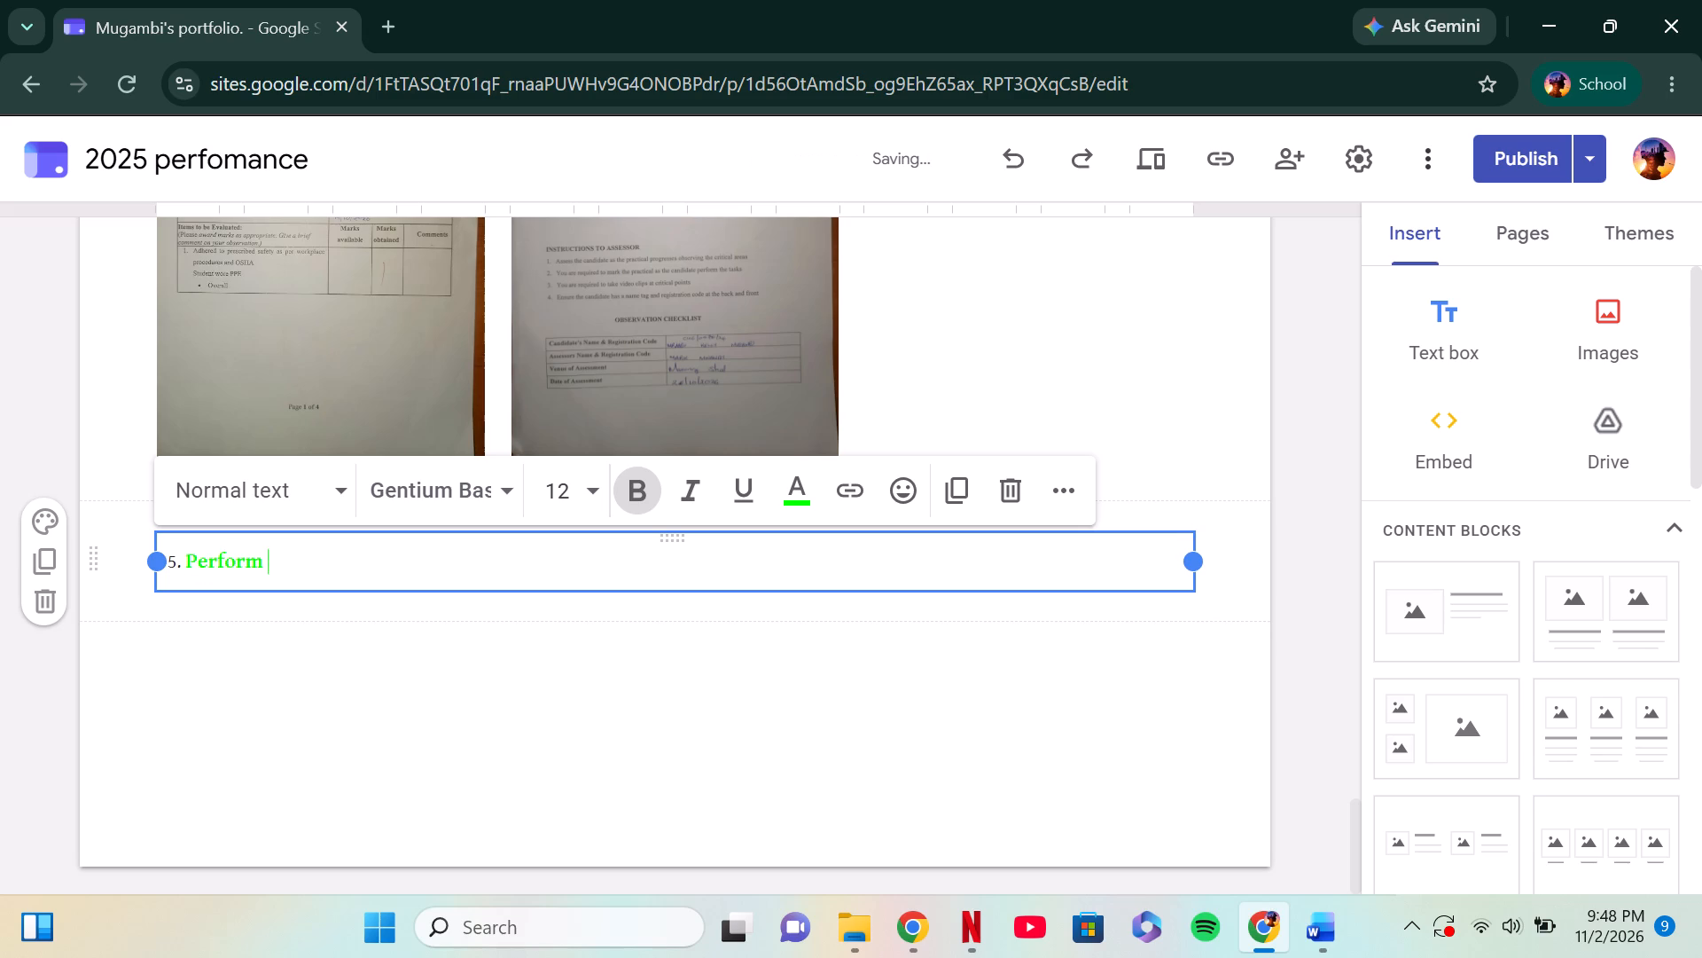
pyautogui.write('strucu')
pyautogui.press('BackSpace')
pyautogui.write('tural des')
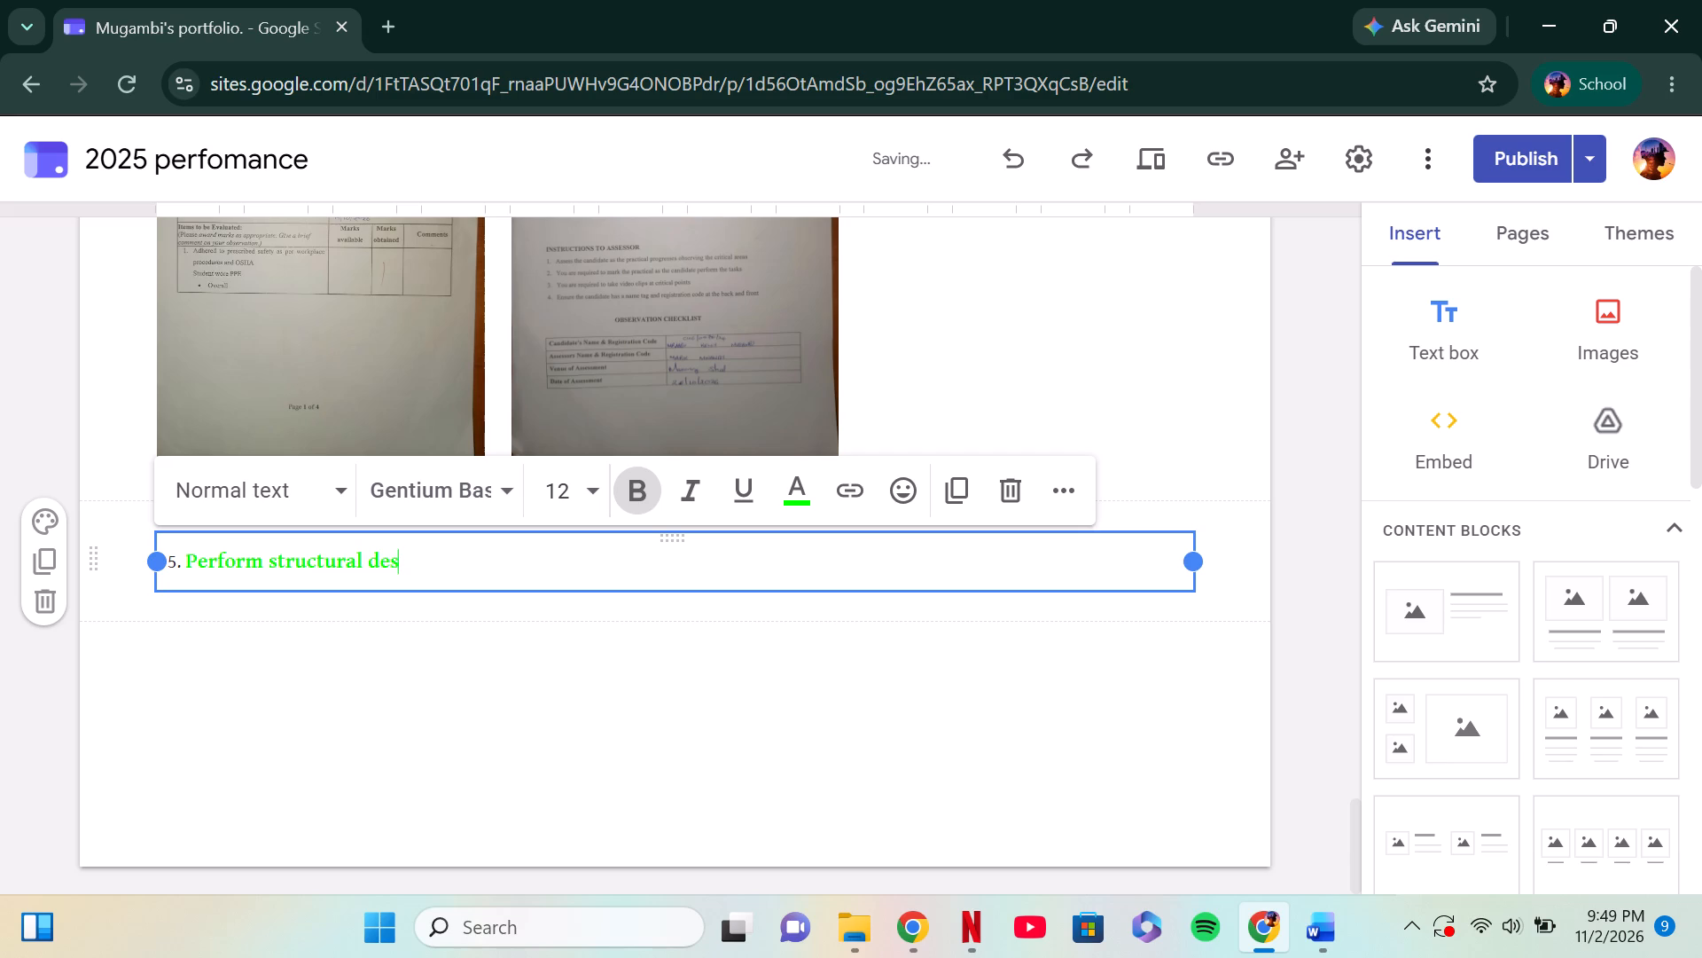
pyautogui.press('i')
pyautogui.write('gn and an')
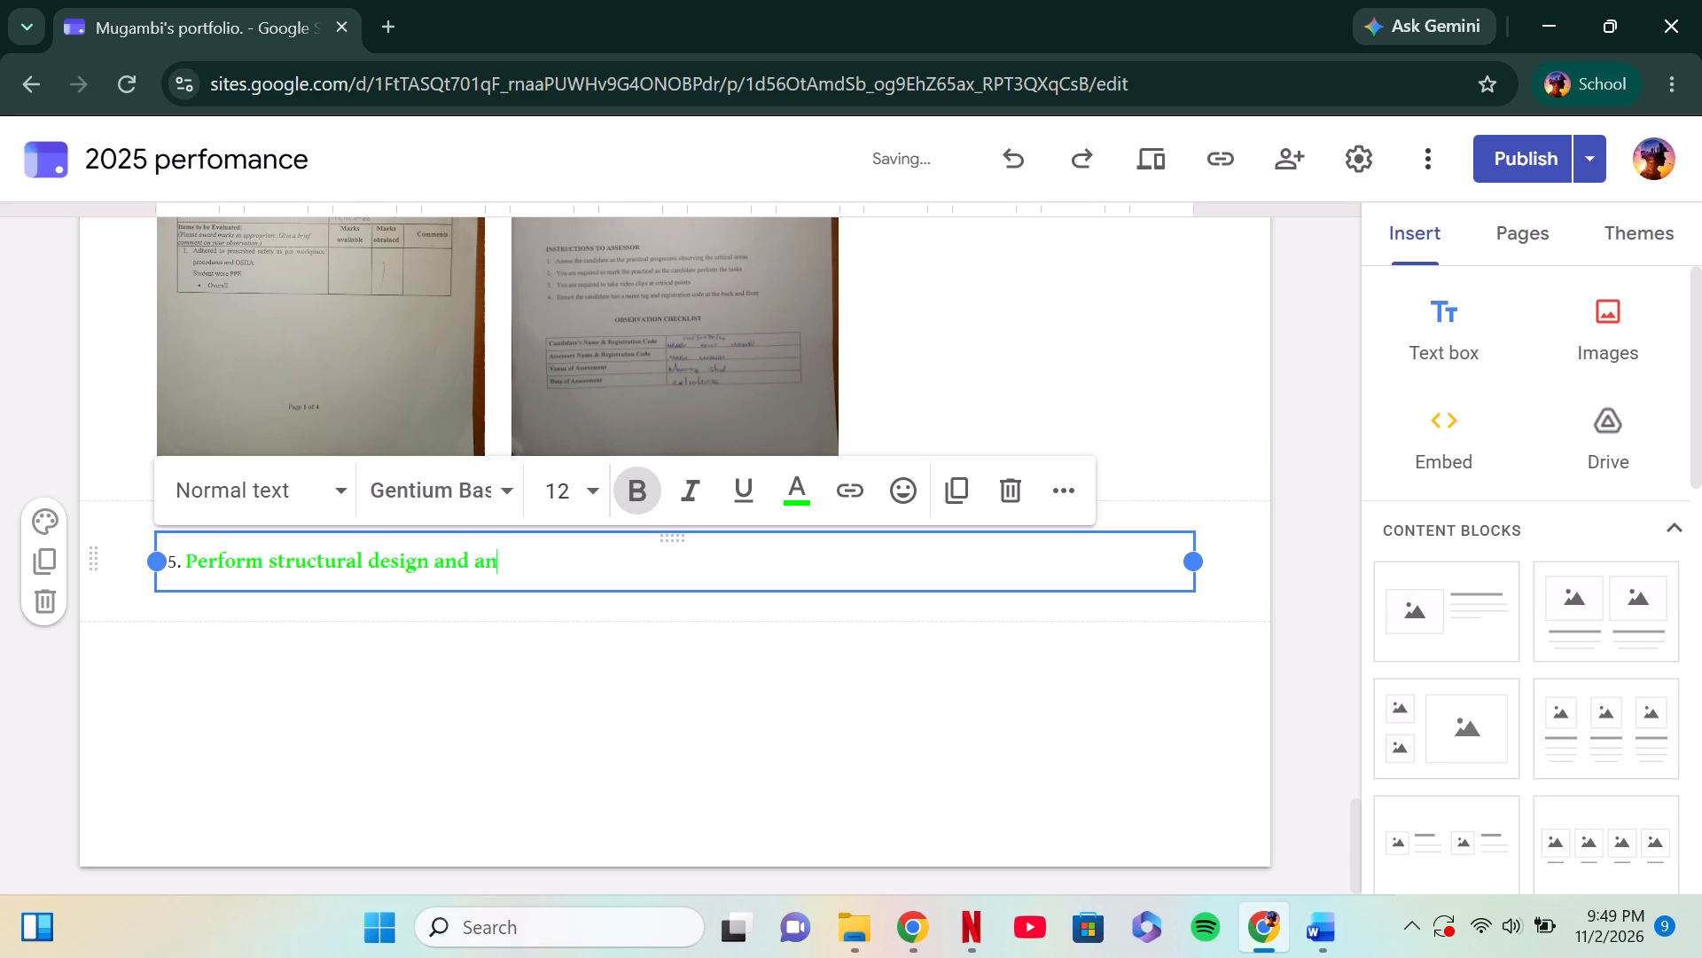
pyautogui.write('aly')
pyautogui.write('sis')
pyautogui.press('.')
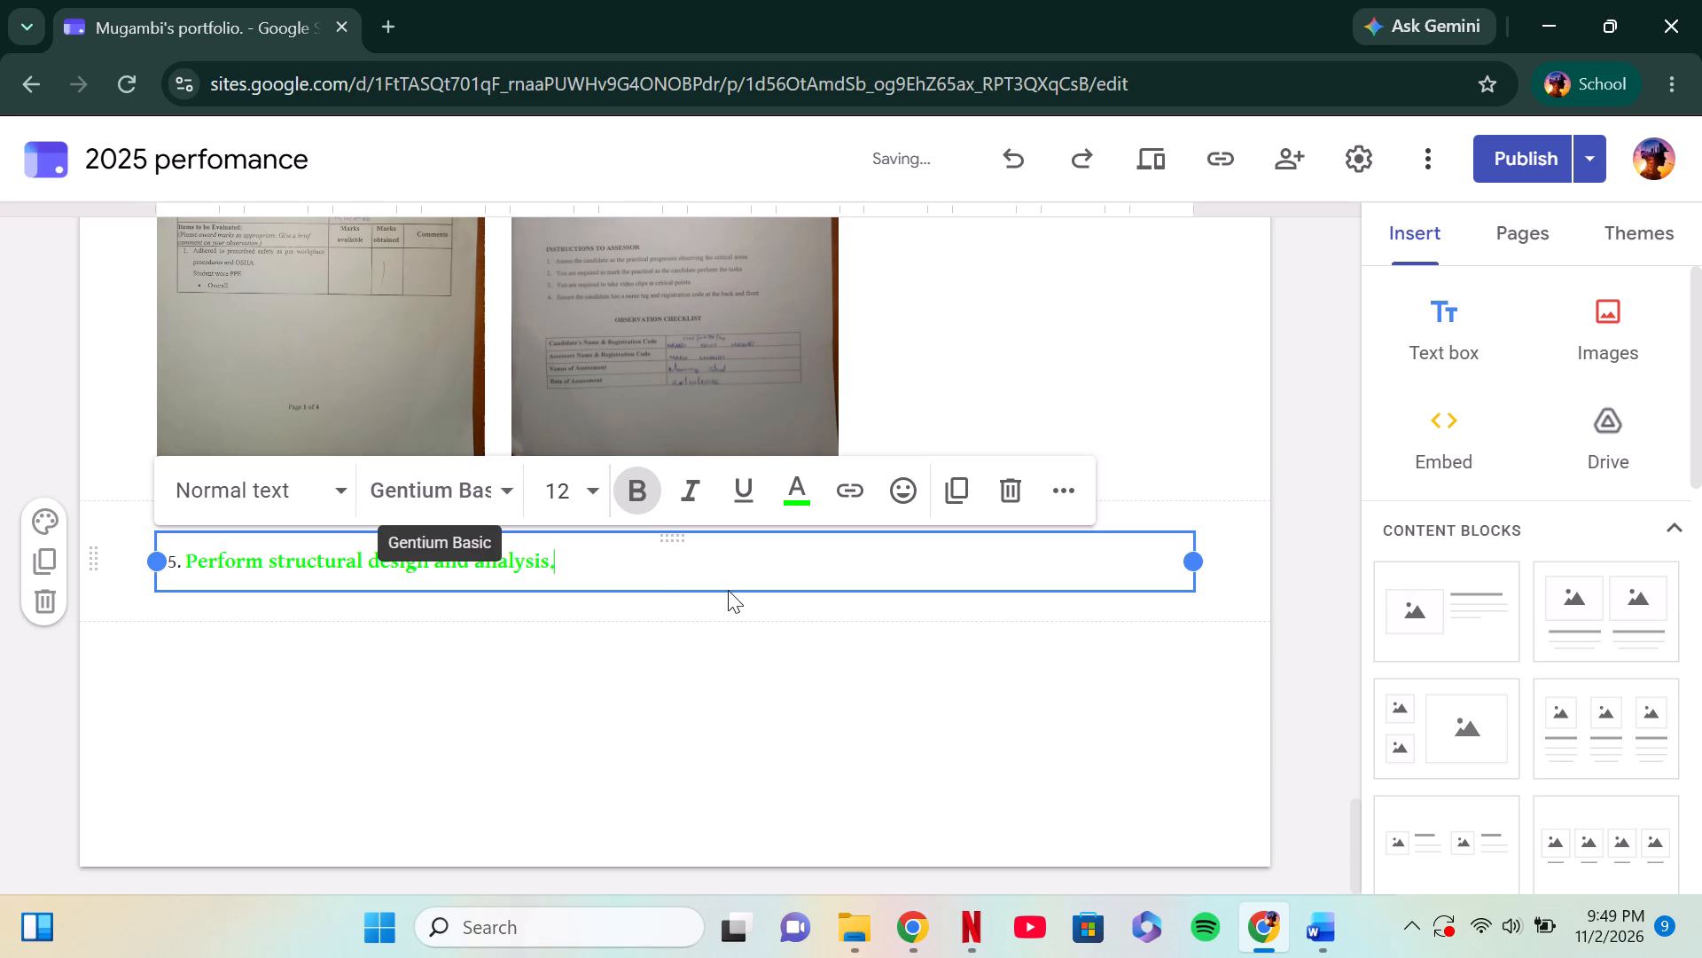
pyautogui.click(738, 642)
pyautogui.click(966, 589)
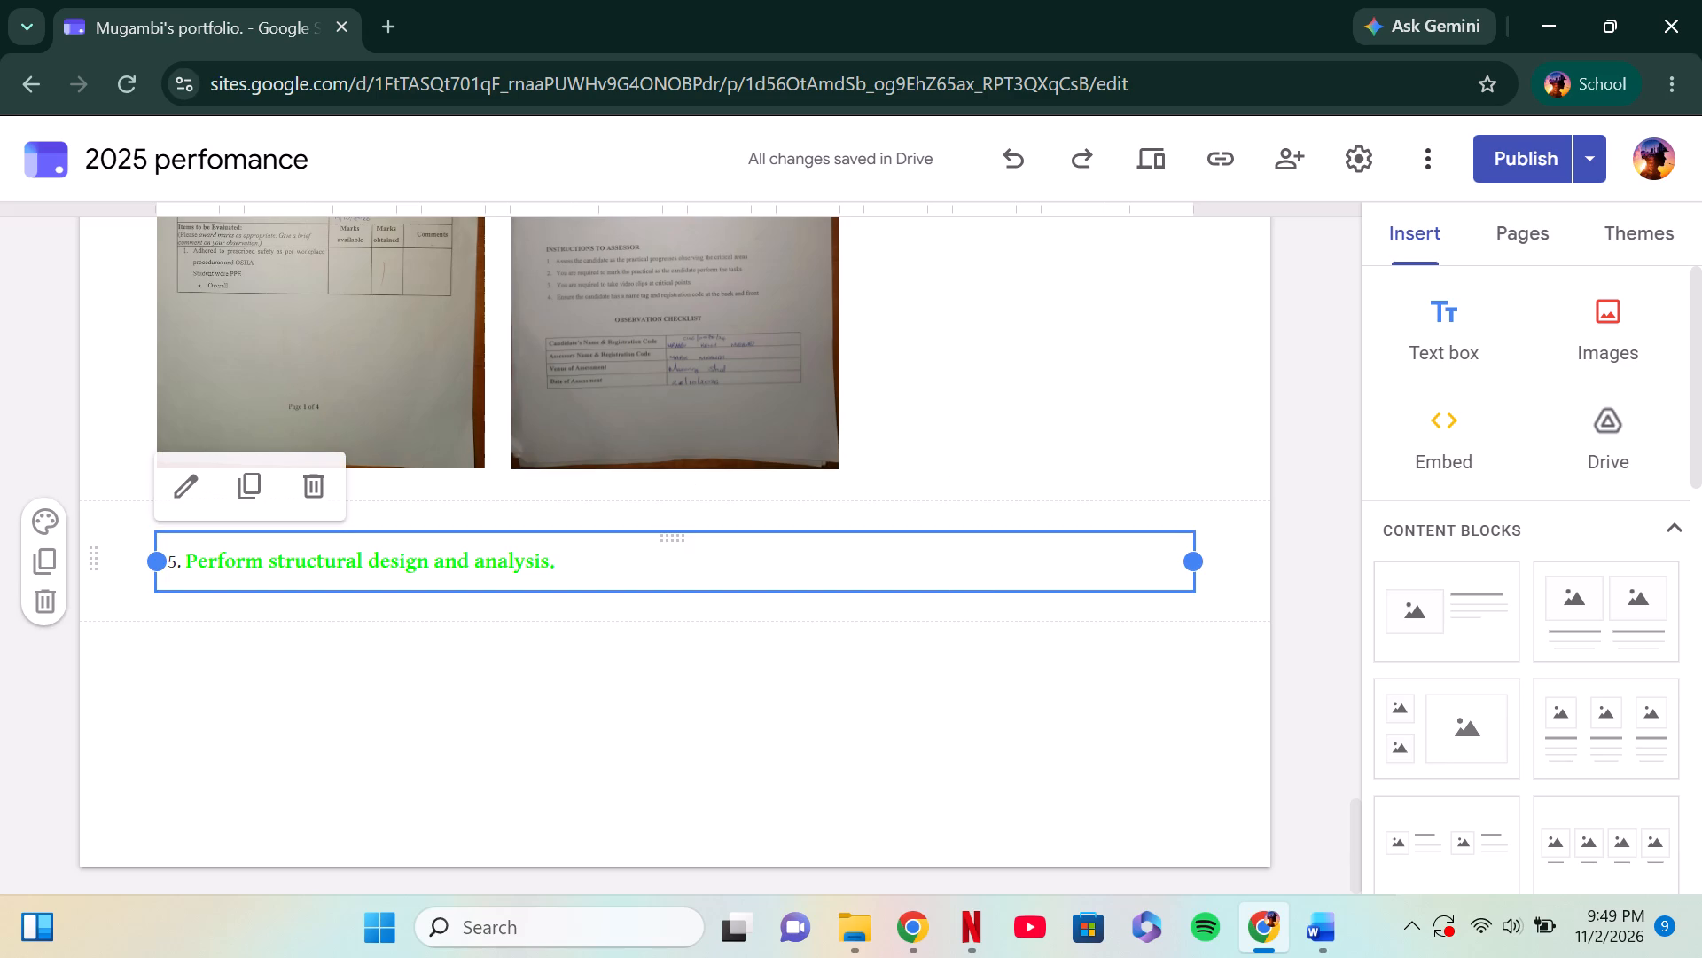
pyautogui.click(964, 569)
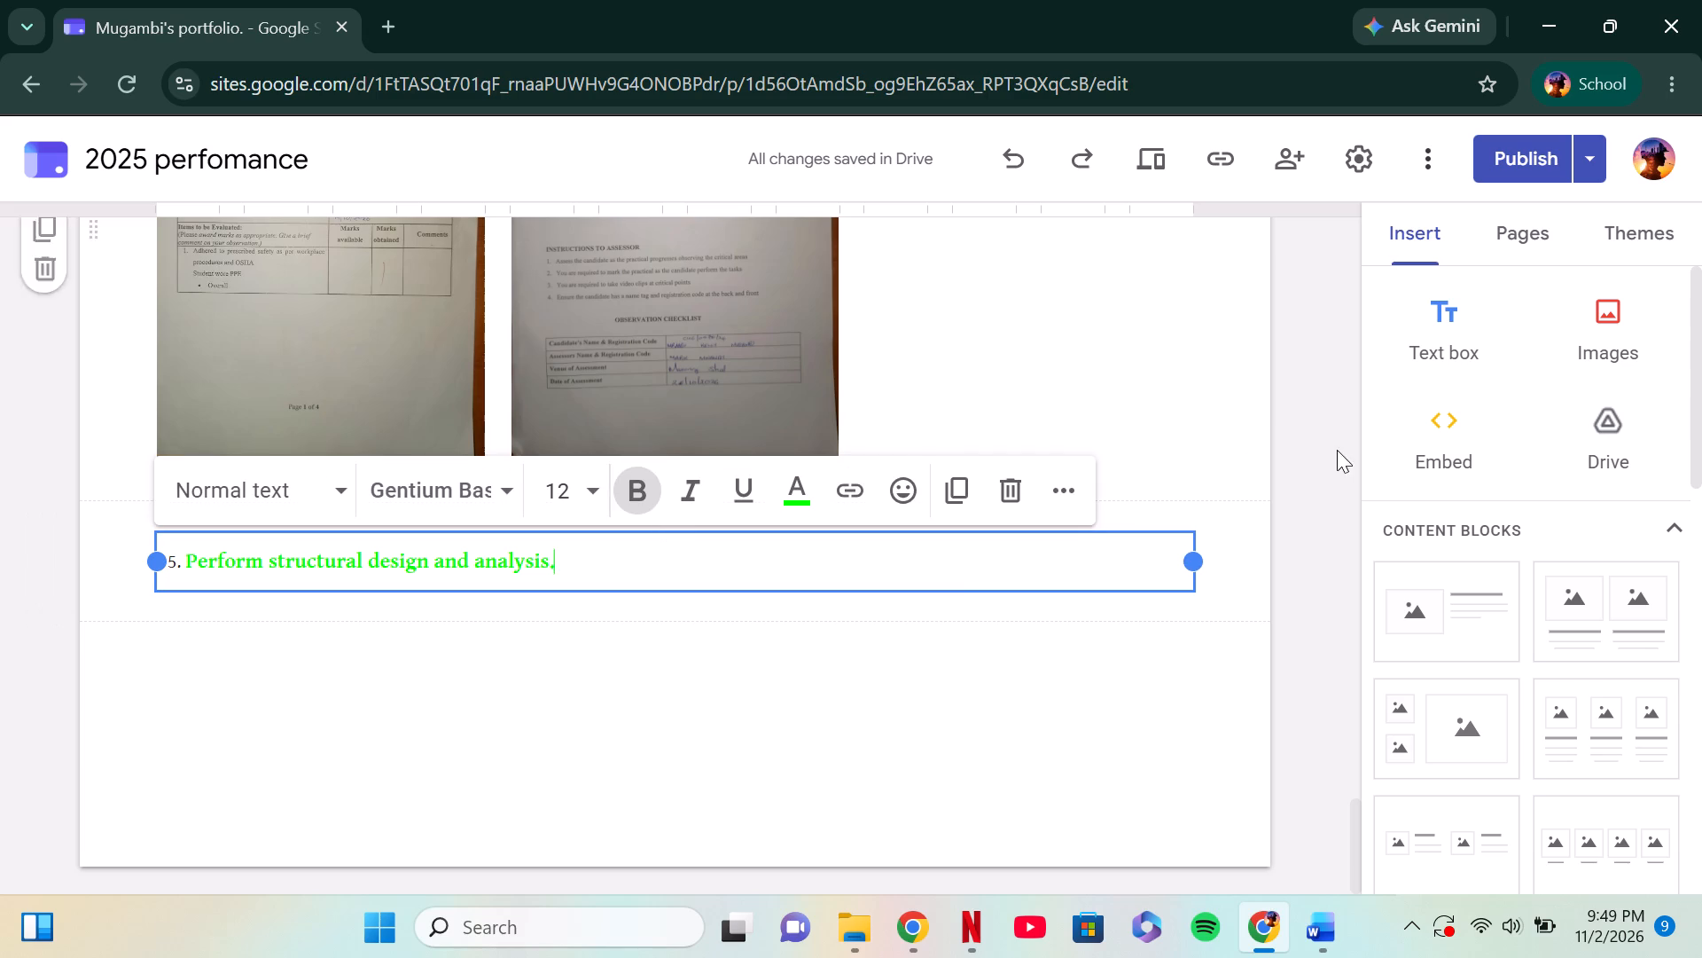
# Add a bold red "CAT 1." text box below the unit 5 heading and narrow it to a short label.
pyautogui.click(1435, 349)
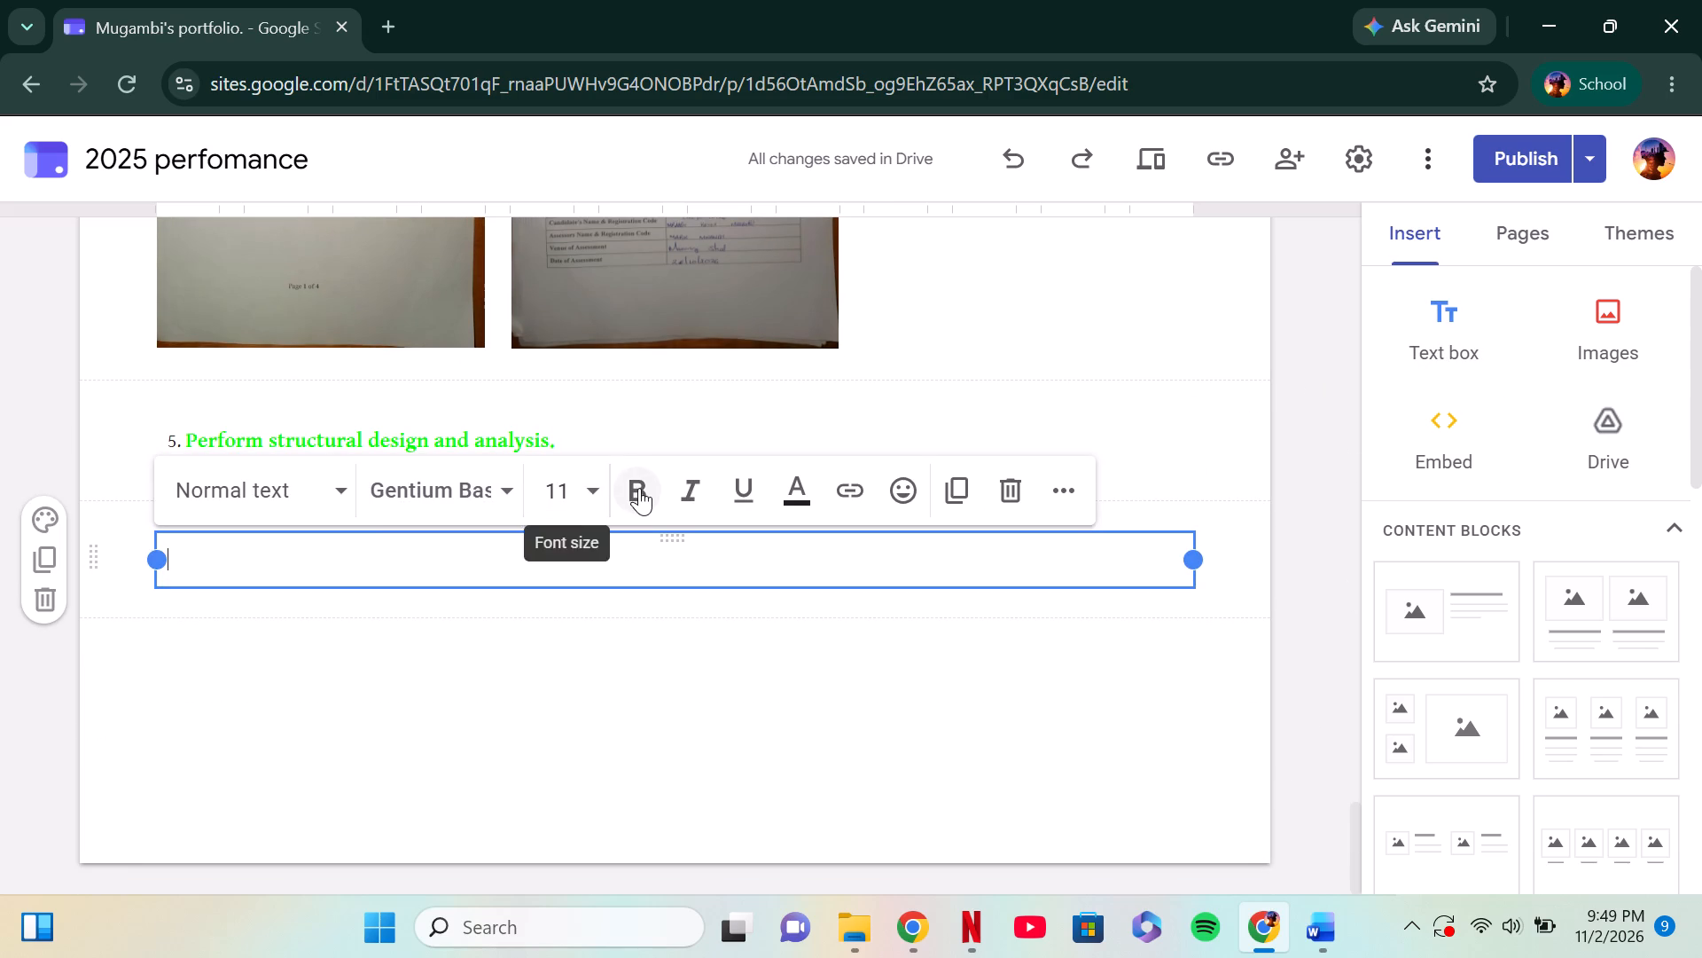
pyautogui.click(639, 488)
pyautogui.click(783, 502)
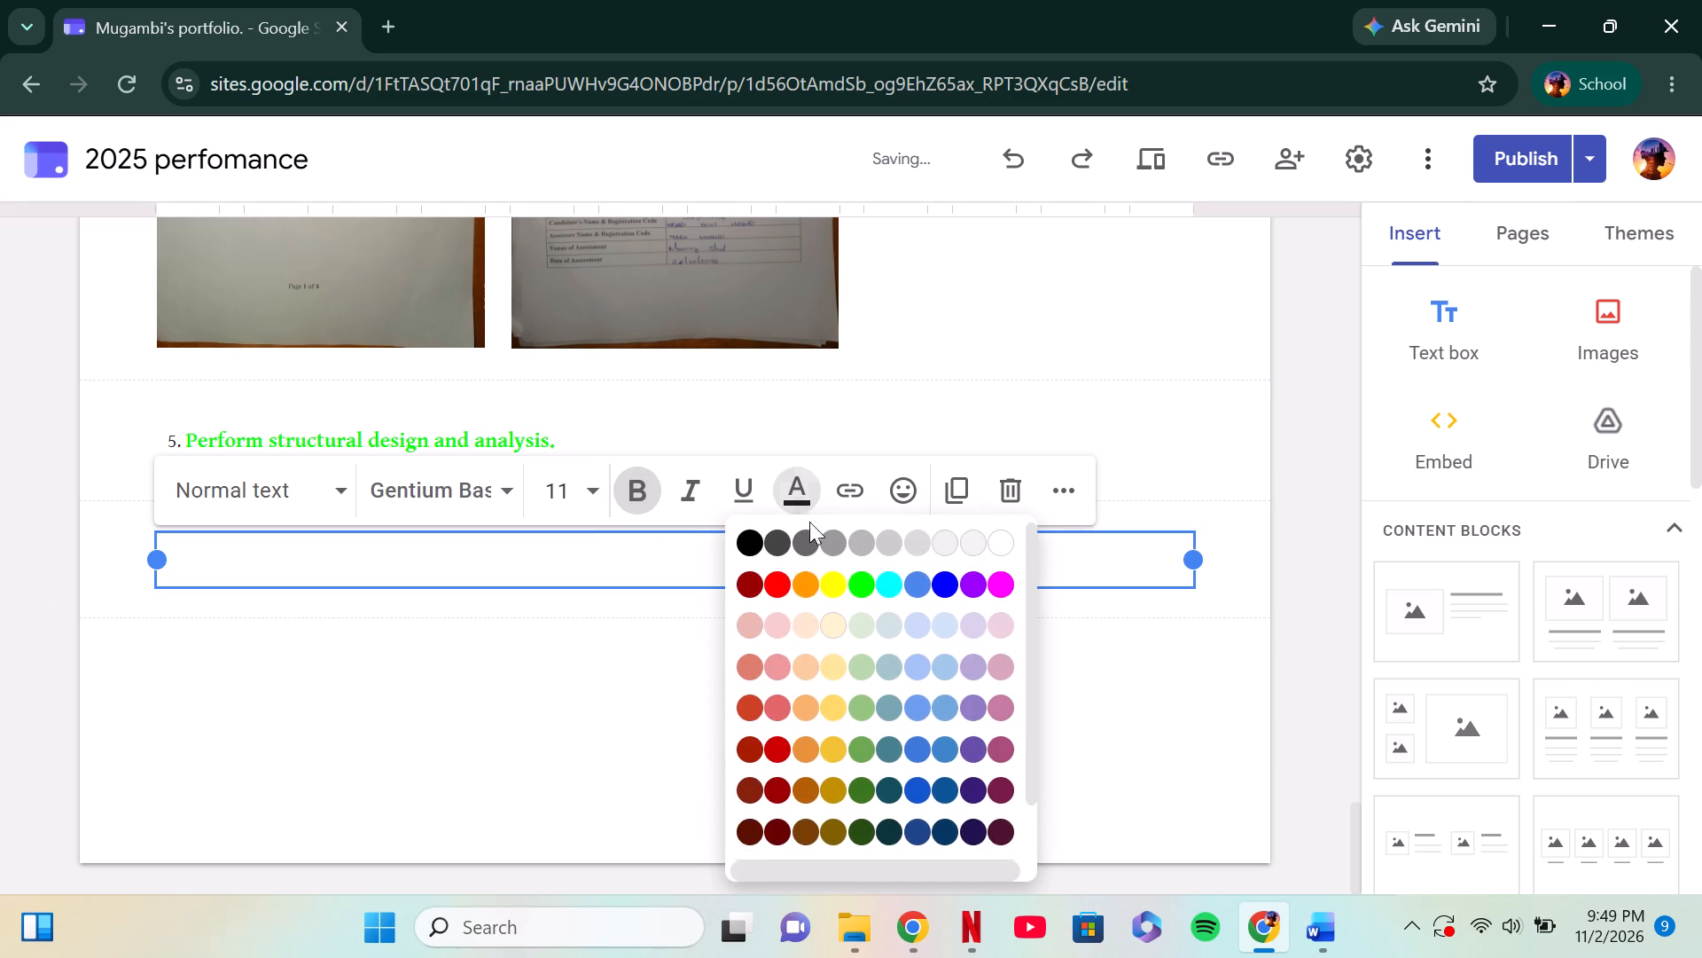
pyautogui.click(777, 592)
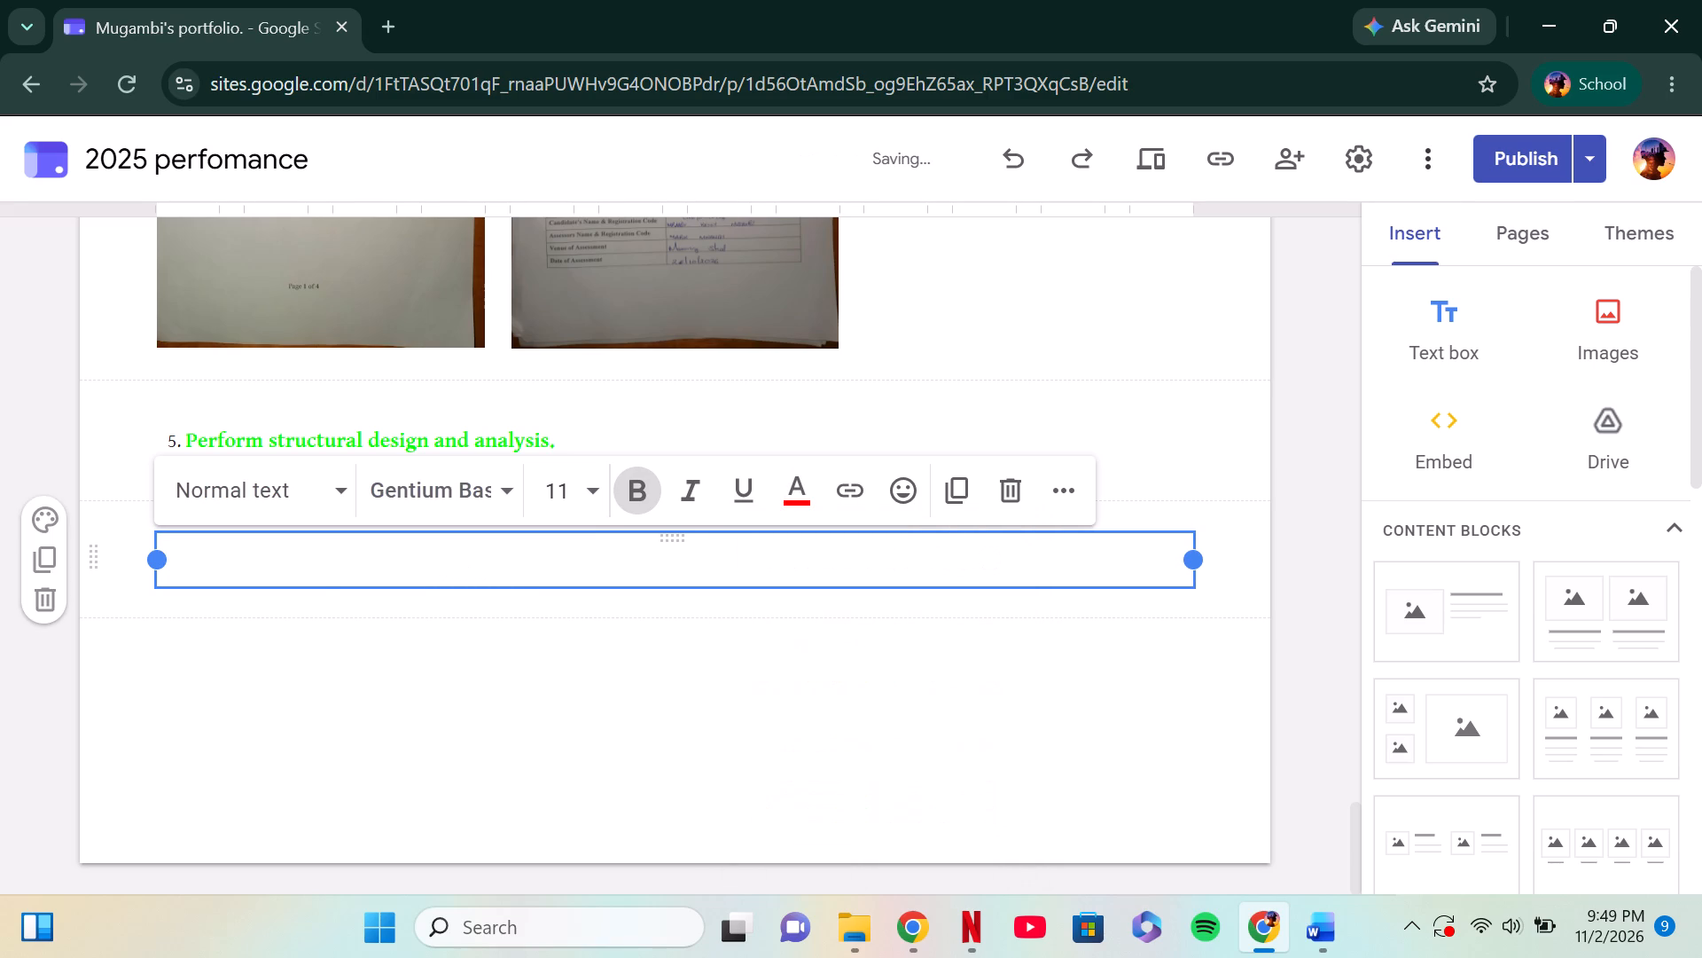
pyautogui.click(215, 551)
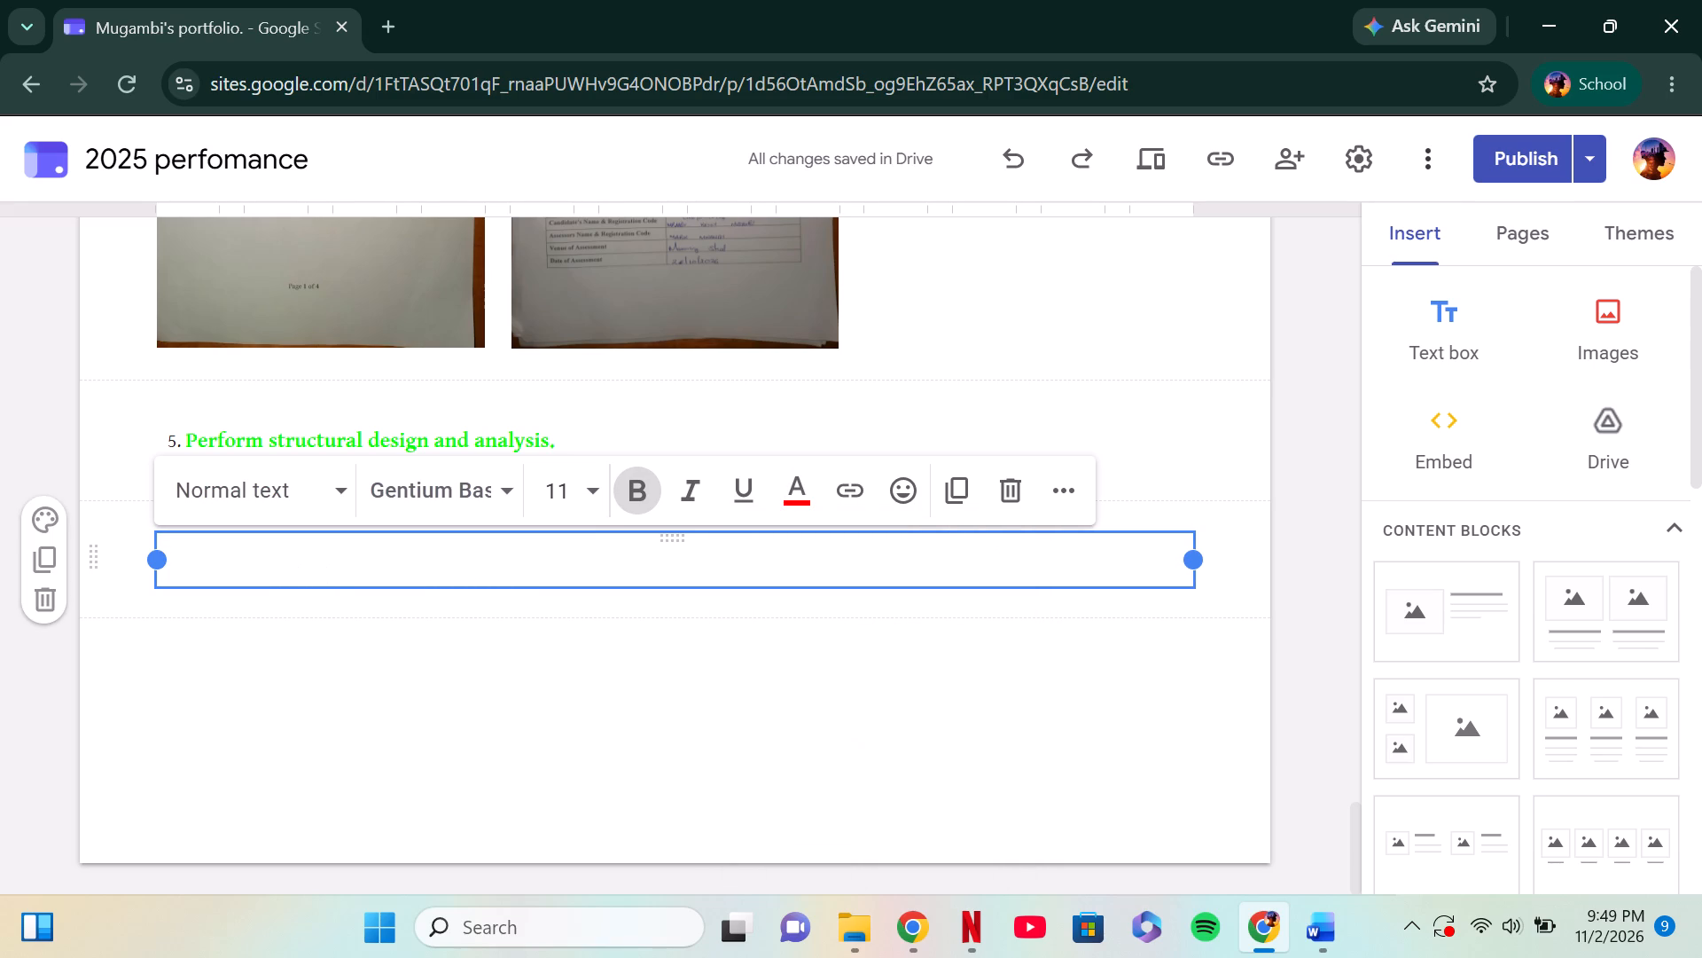
pyautogui.write('CAT')
pyautogui.press('space')
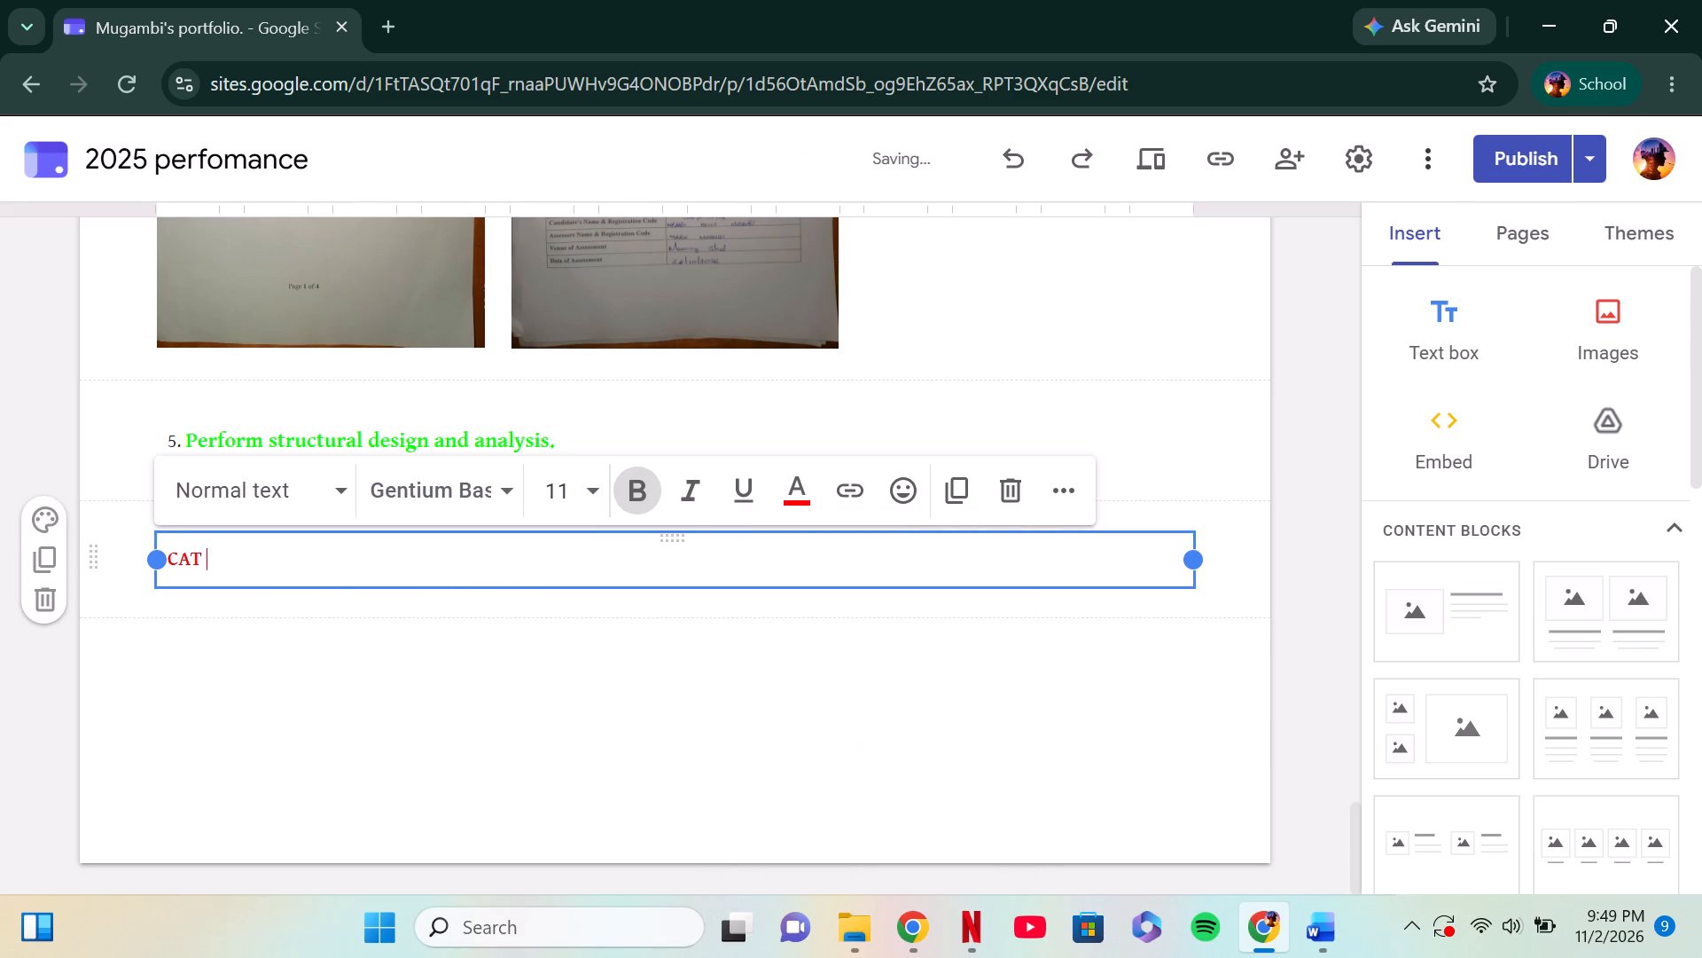
pyautogui.write('1')
pyautogui.press(',')
pyautogui.press('BackSpace')
pyautogui.press('.')
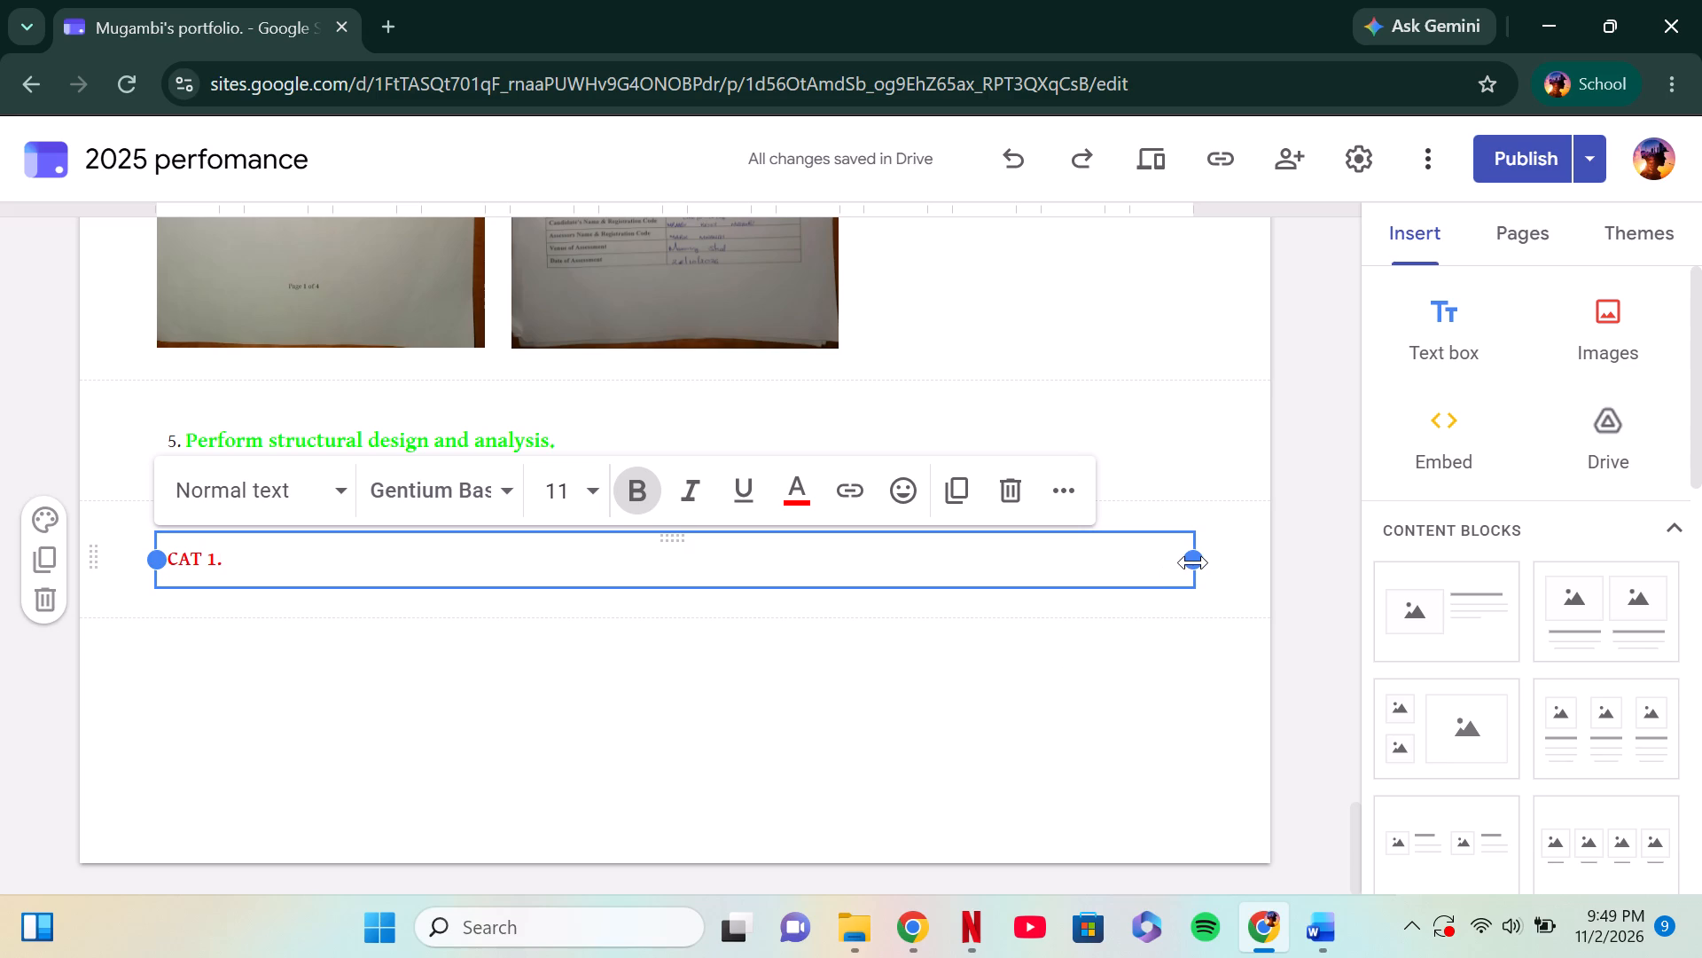
pyautogui.moveTo(1193, 562); pyautogui.dragTo(302, 555)
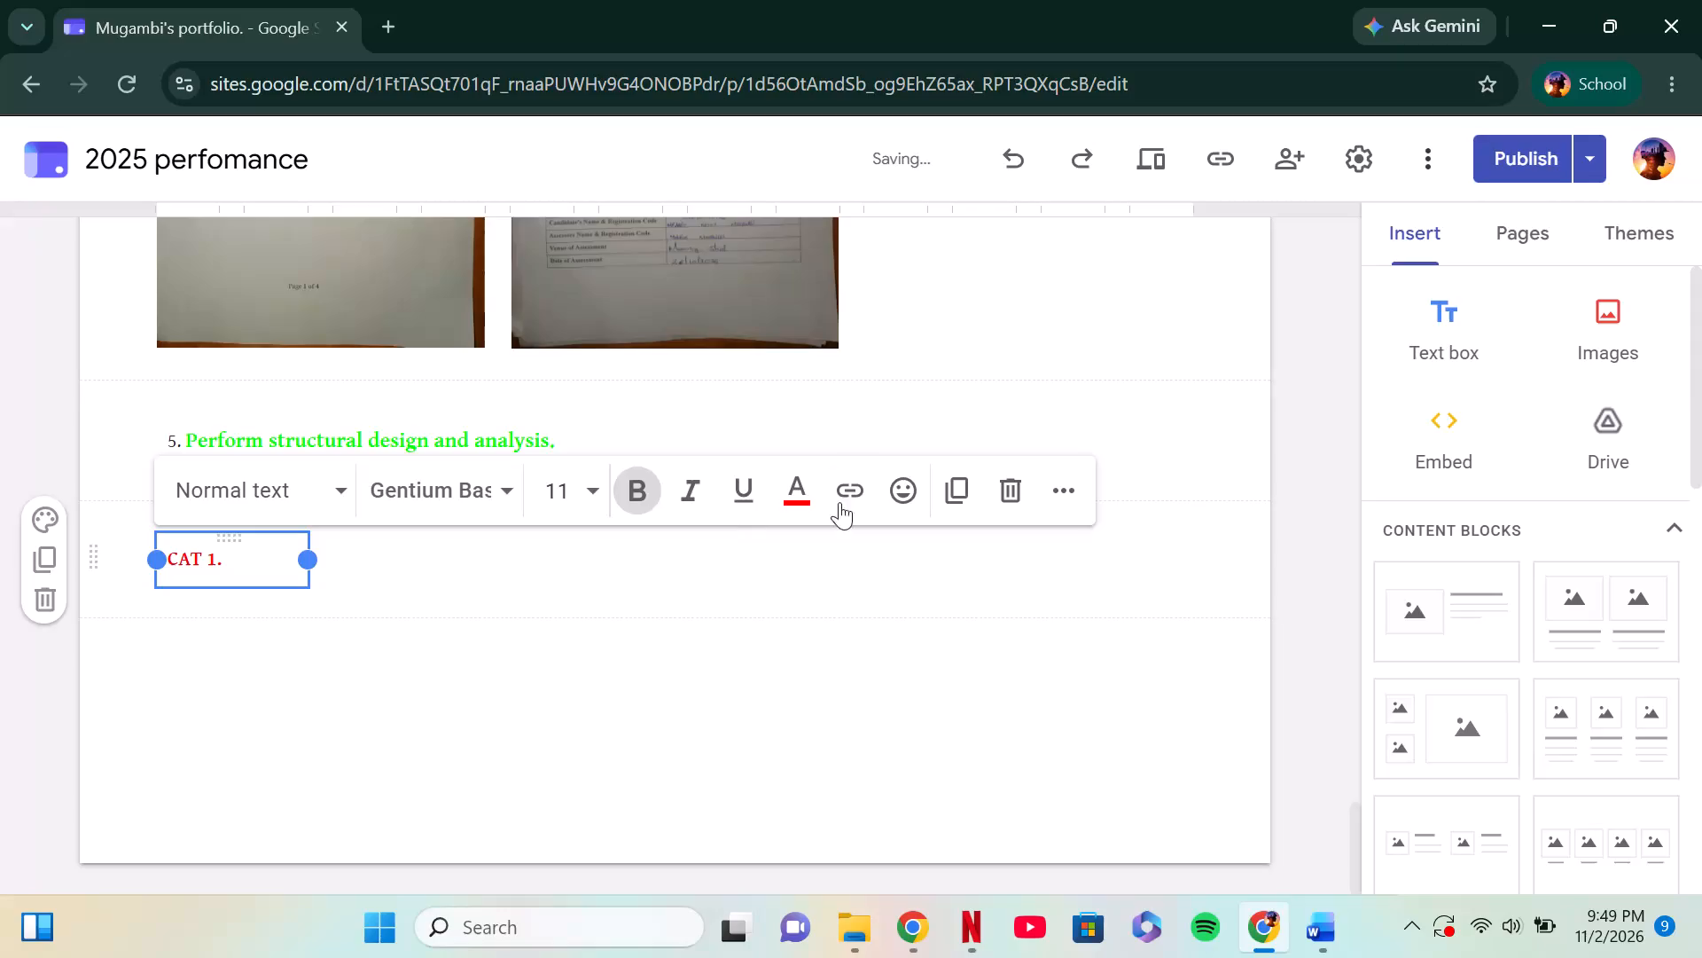
# Add a bold red "CAT 2." label as narrow as the CAT 1 box and place it beside CAT 1 in the same row.
pyautogui.click(1428, 308)
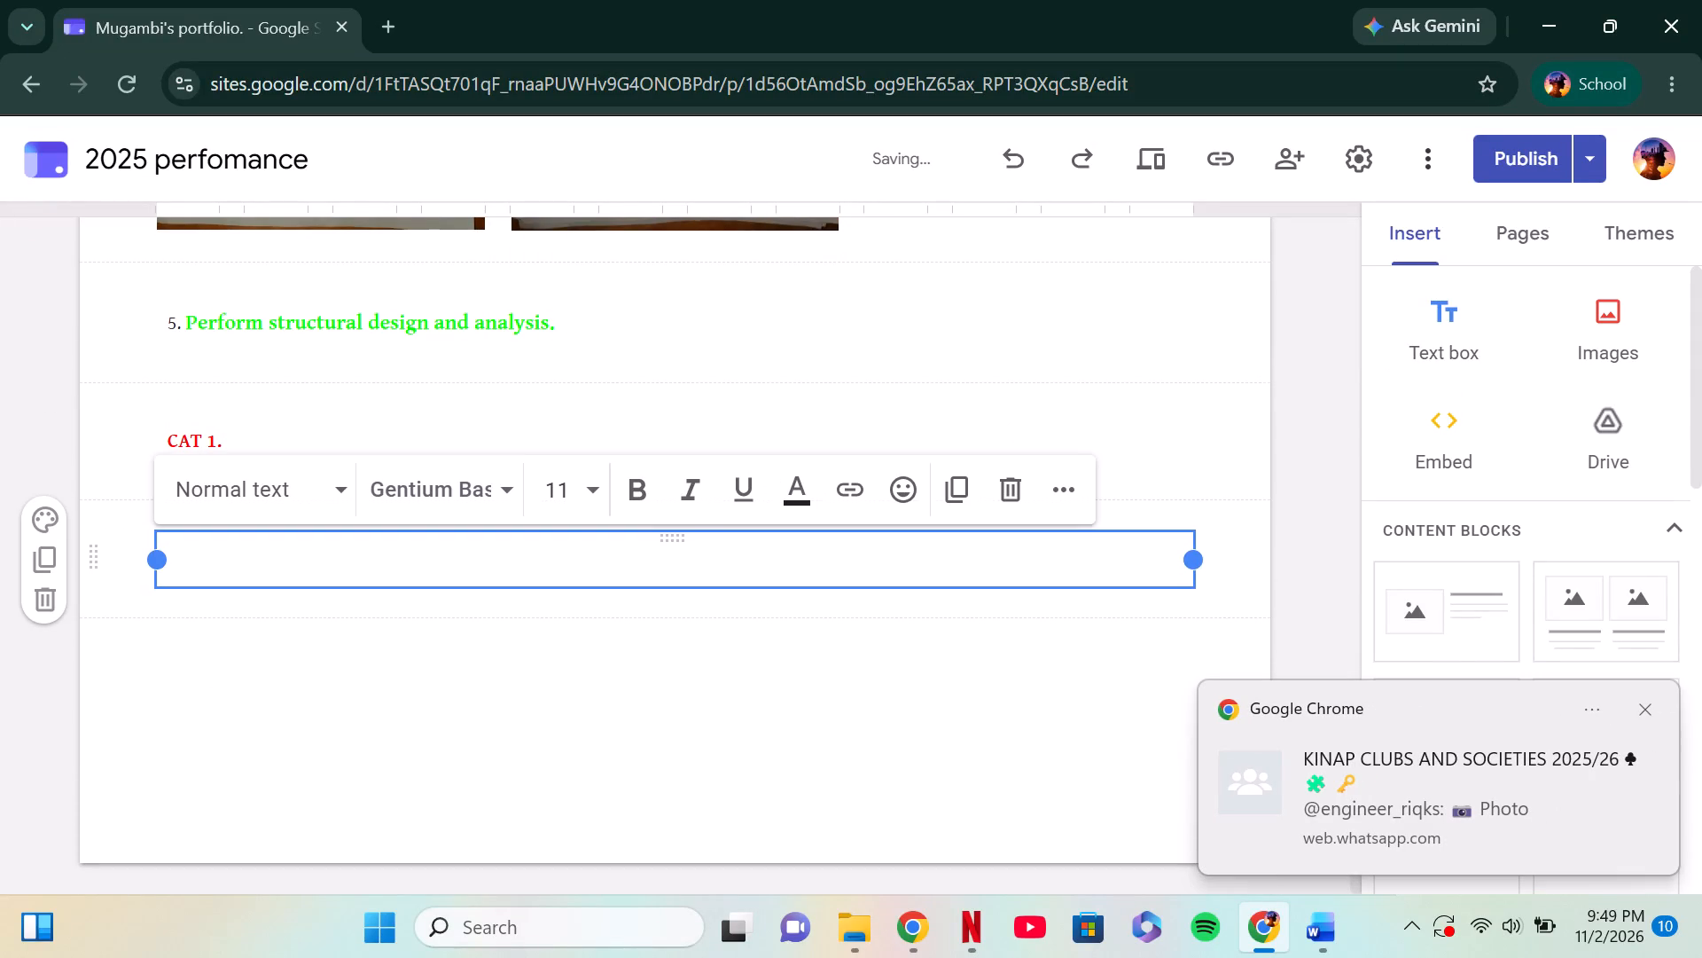
pyautogui.click(644, 498)
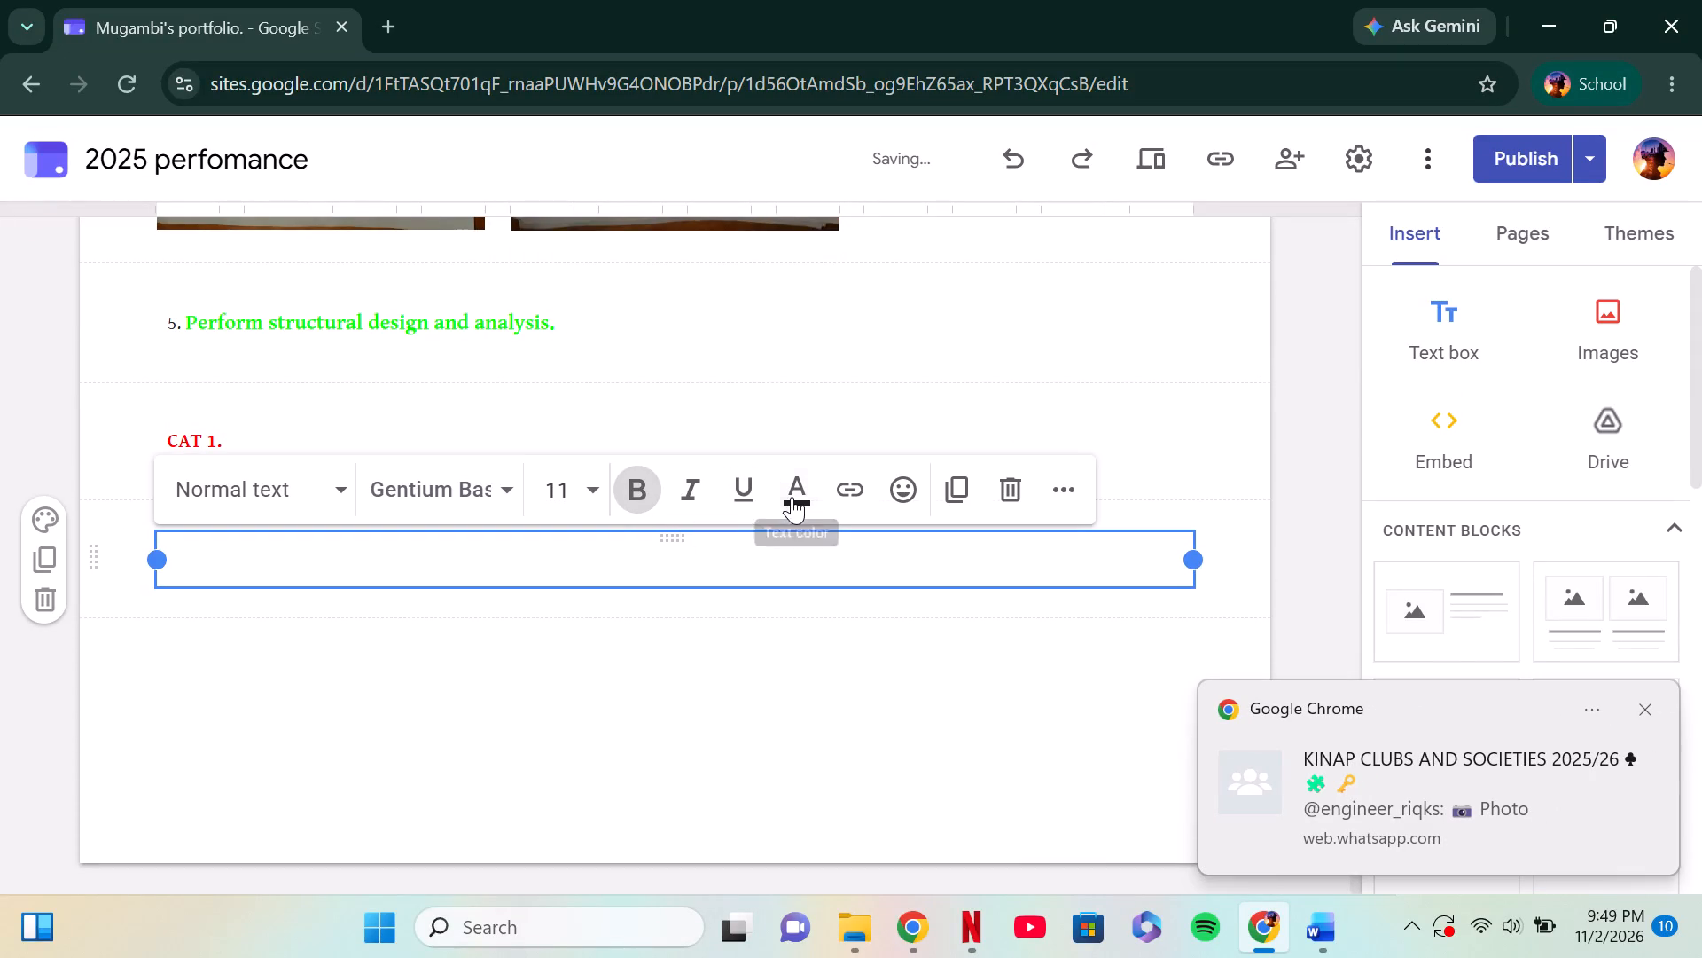
pyautogui.click(794, 497)
pyautogui.click(779, 583)
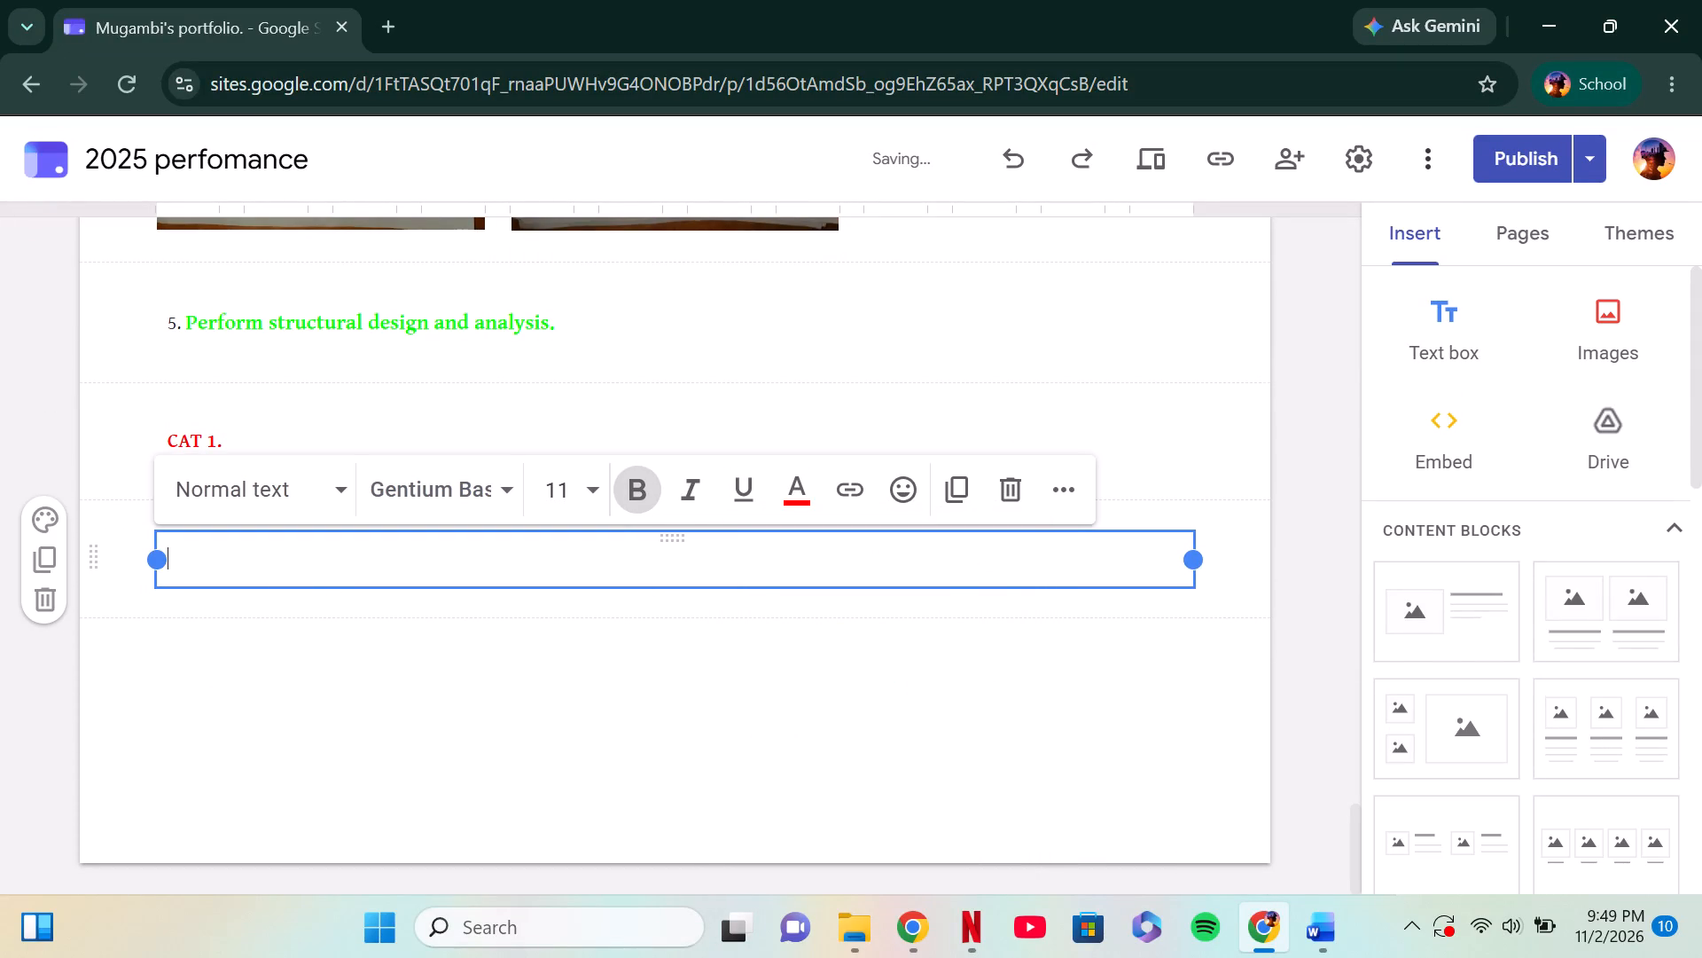
pyautogui.write('CA')
pyautogui.write('T 2')
pyautogui.press('.')
pyautogui.moveTo(1197, 557); pyautogui.dragTo(303, 553)
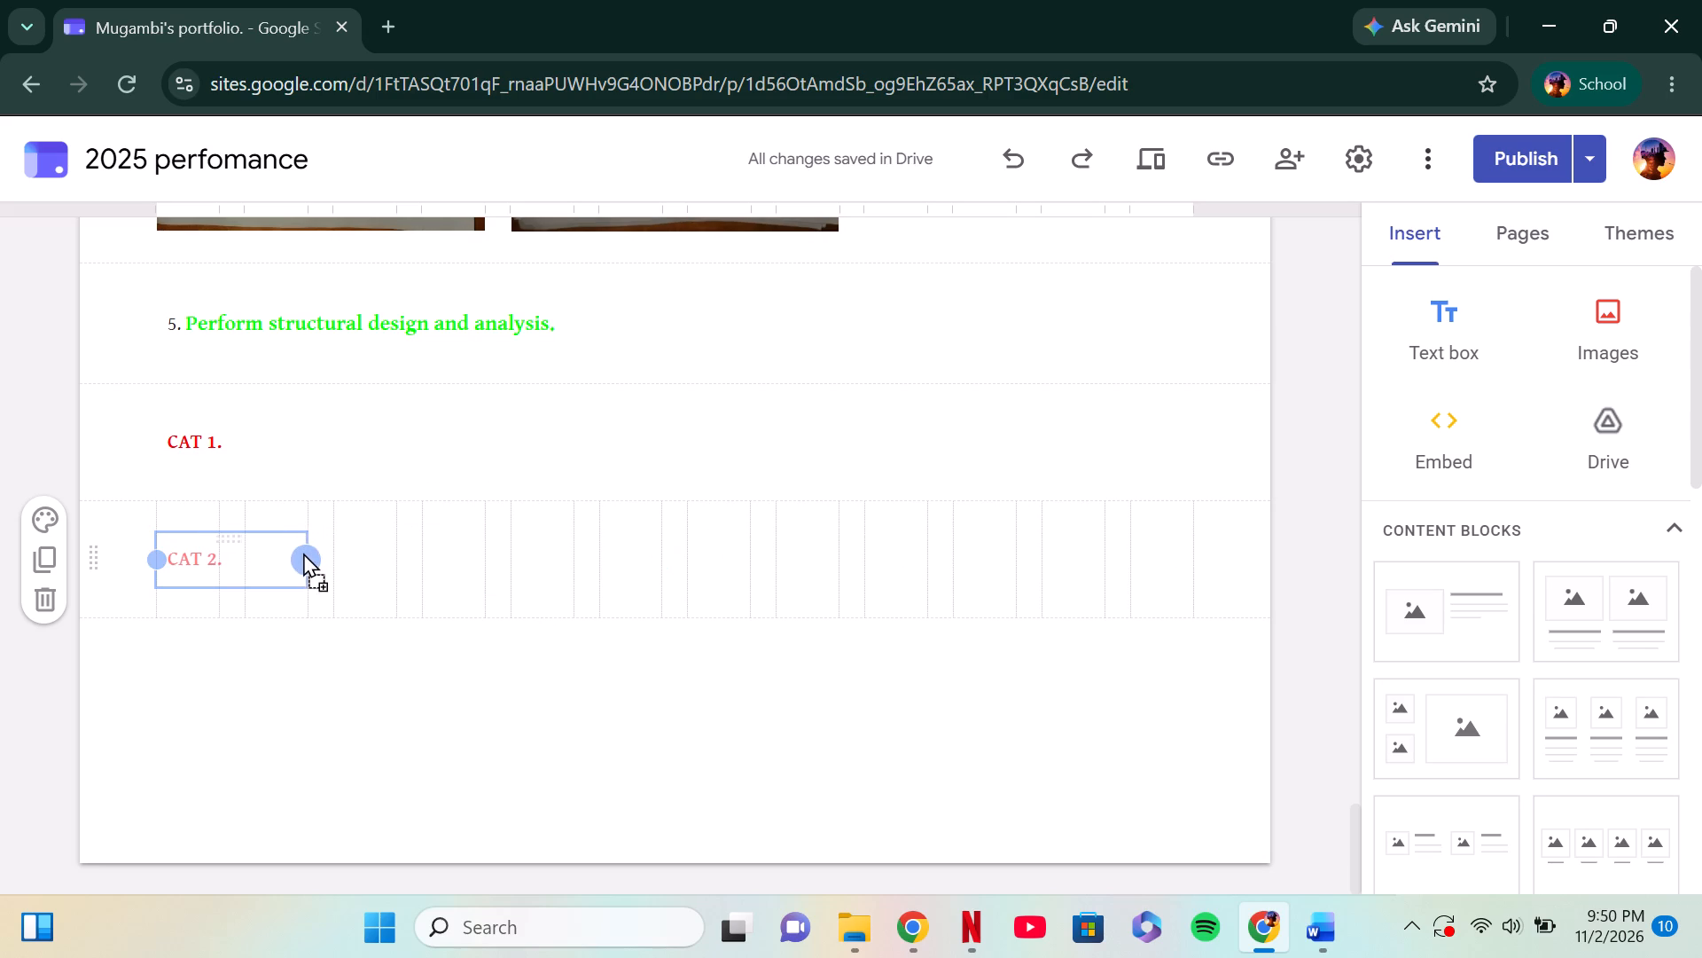
pyautogui.moveTo(303, 553); pyautogui.dragTo(319, 554)
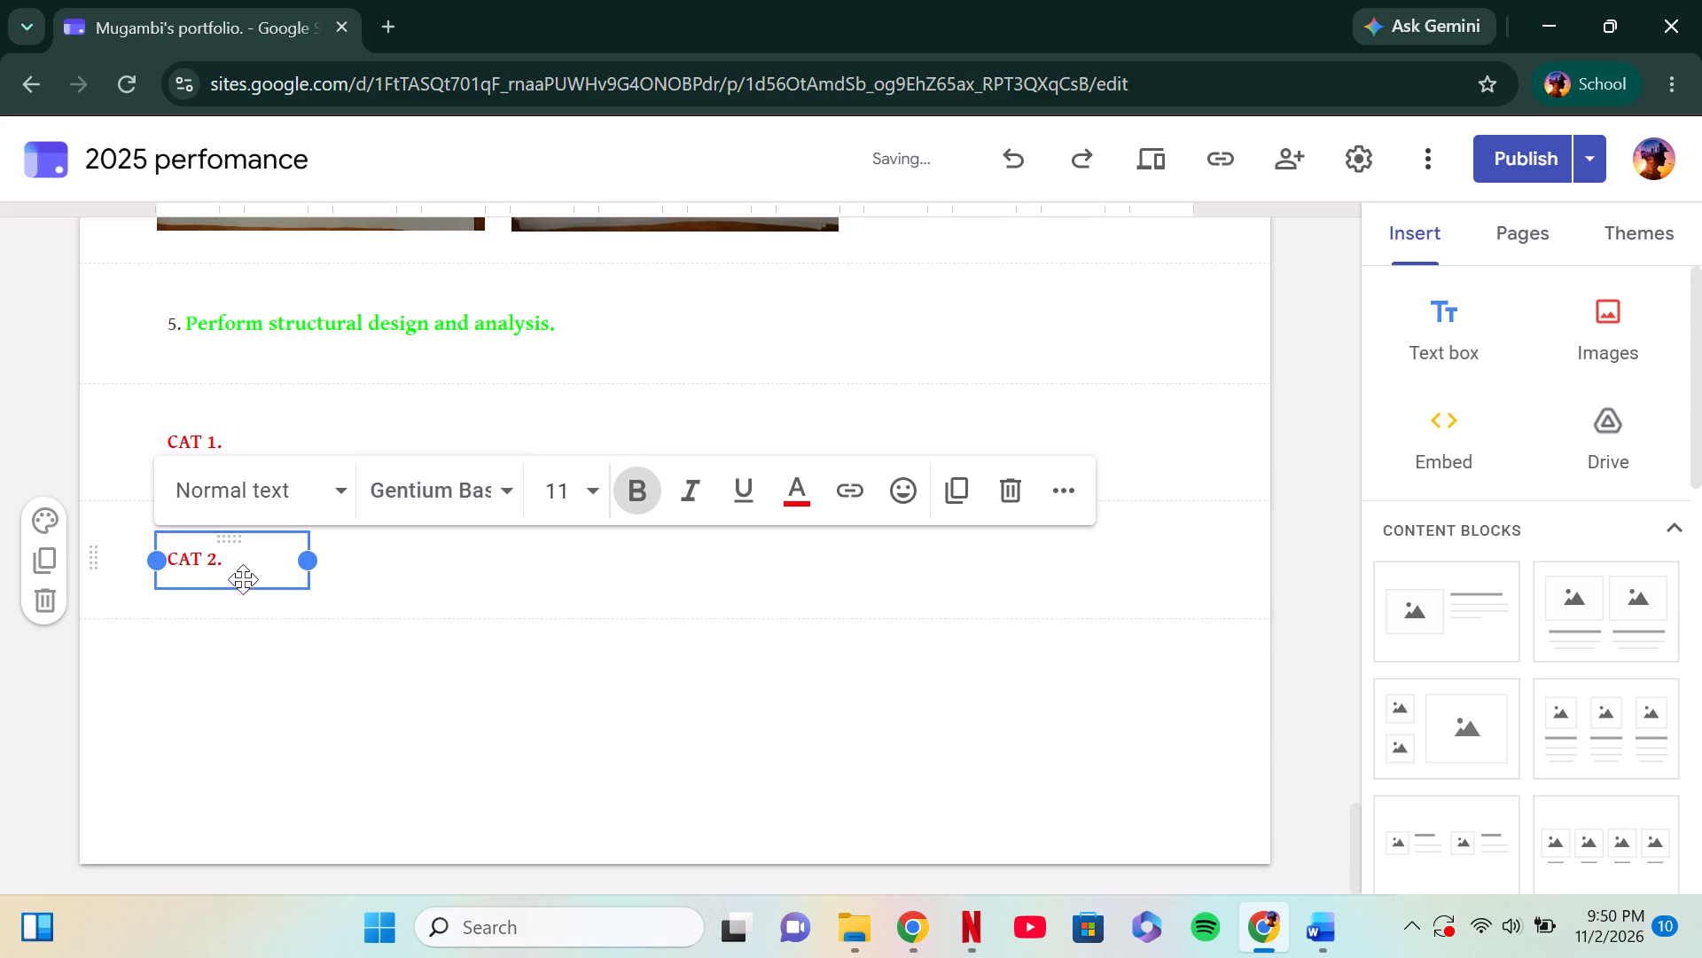
pyautogui.moveTo(267, 580); pyautogui.dragTo(556, 469)
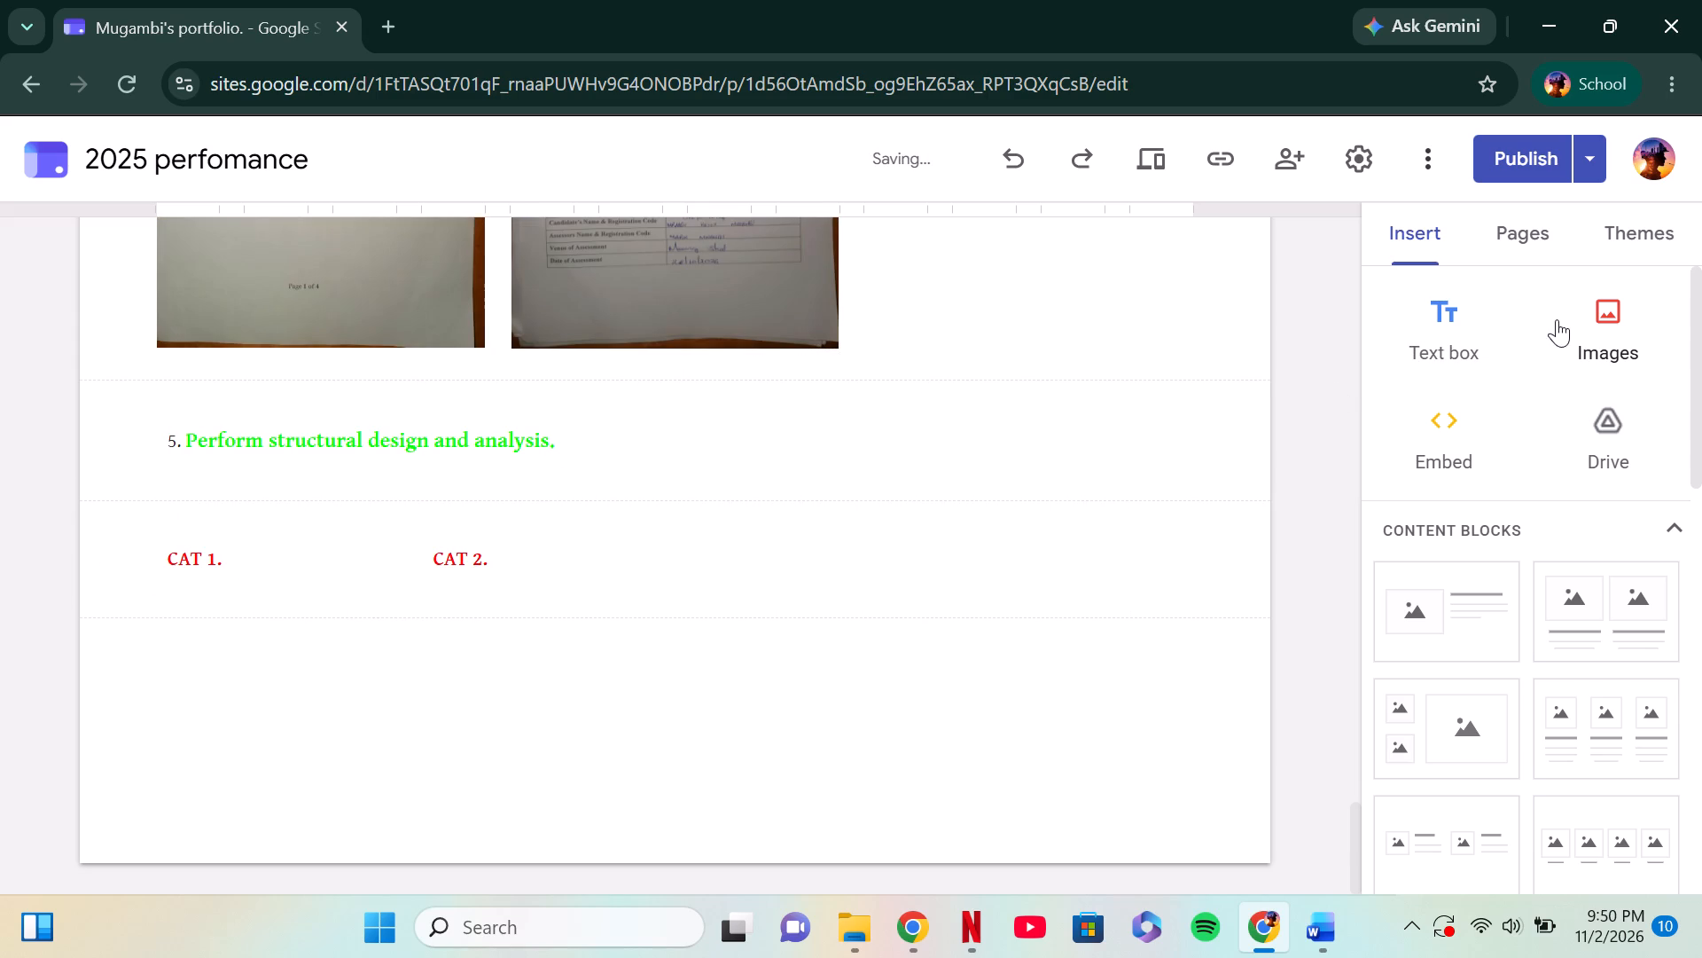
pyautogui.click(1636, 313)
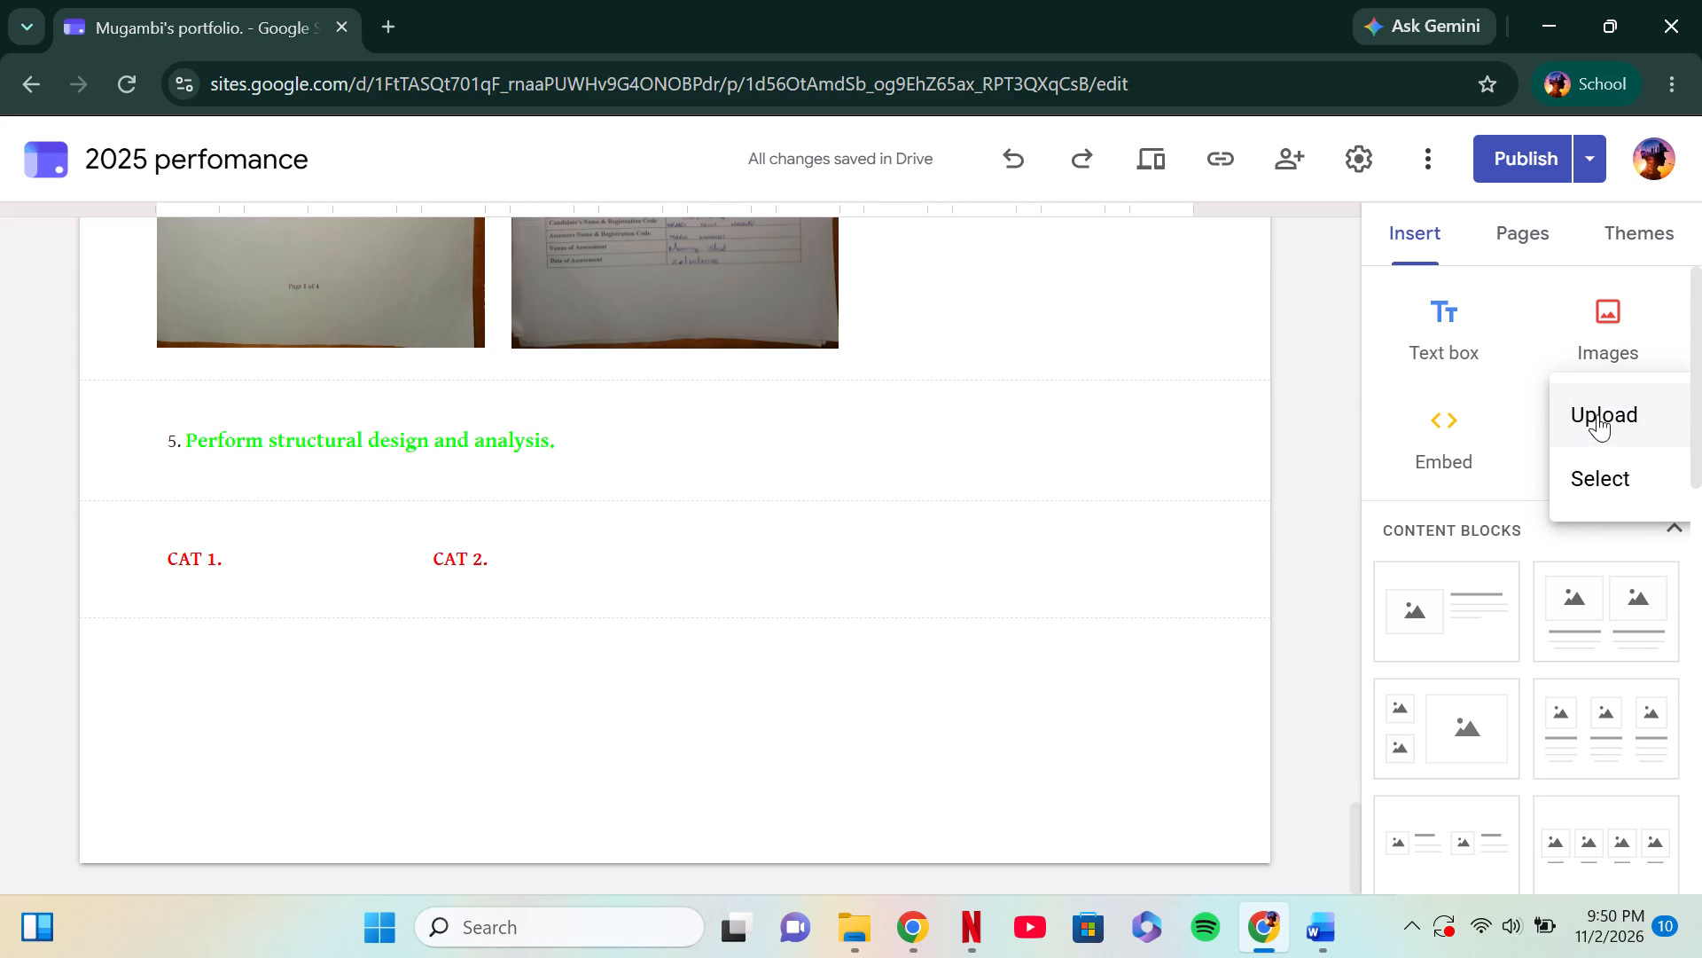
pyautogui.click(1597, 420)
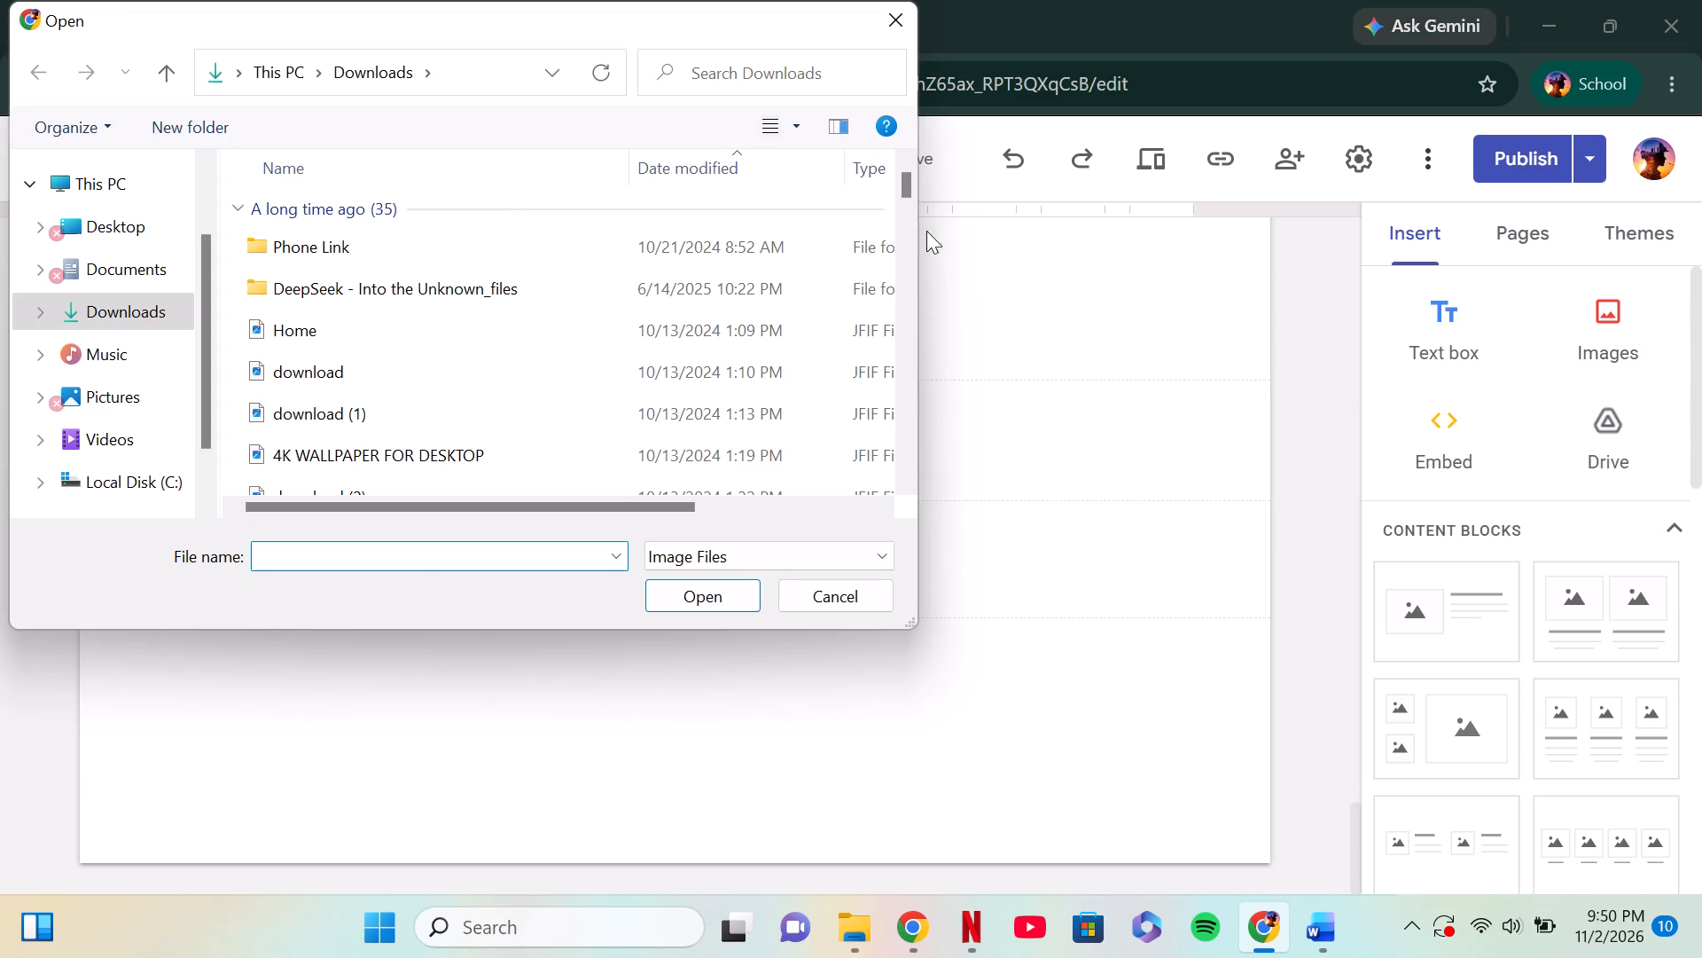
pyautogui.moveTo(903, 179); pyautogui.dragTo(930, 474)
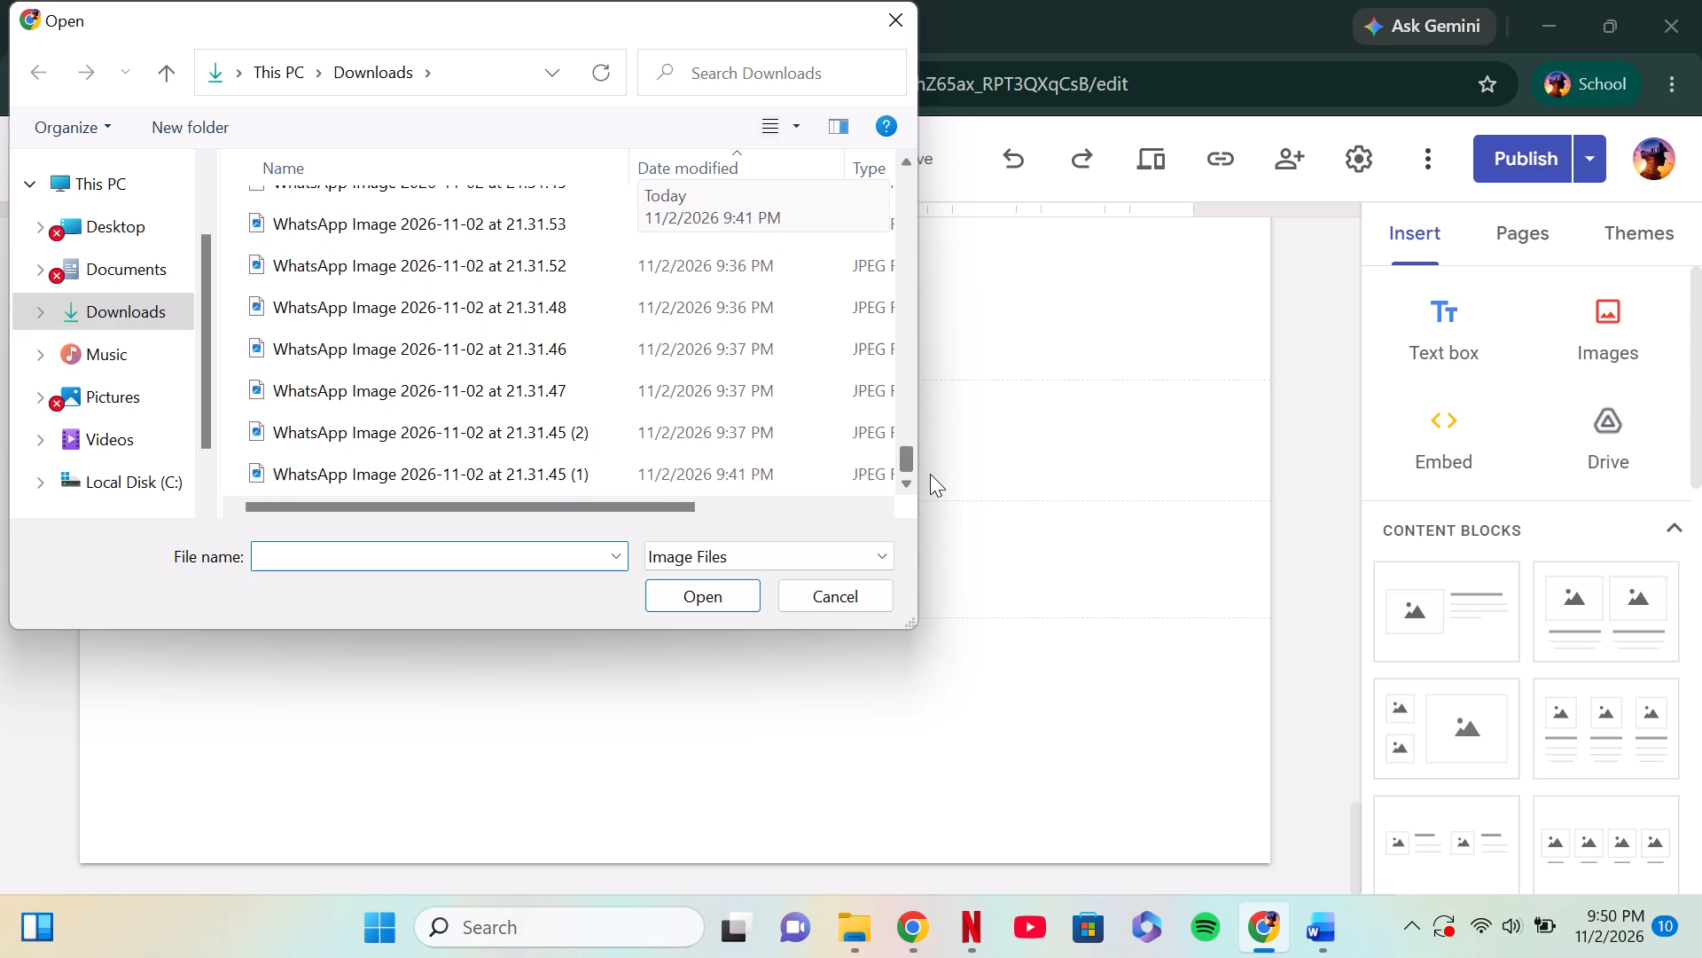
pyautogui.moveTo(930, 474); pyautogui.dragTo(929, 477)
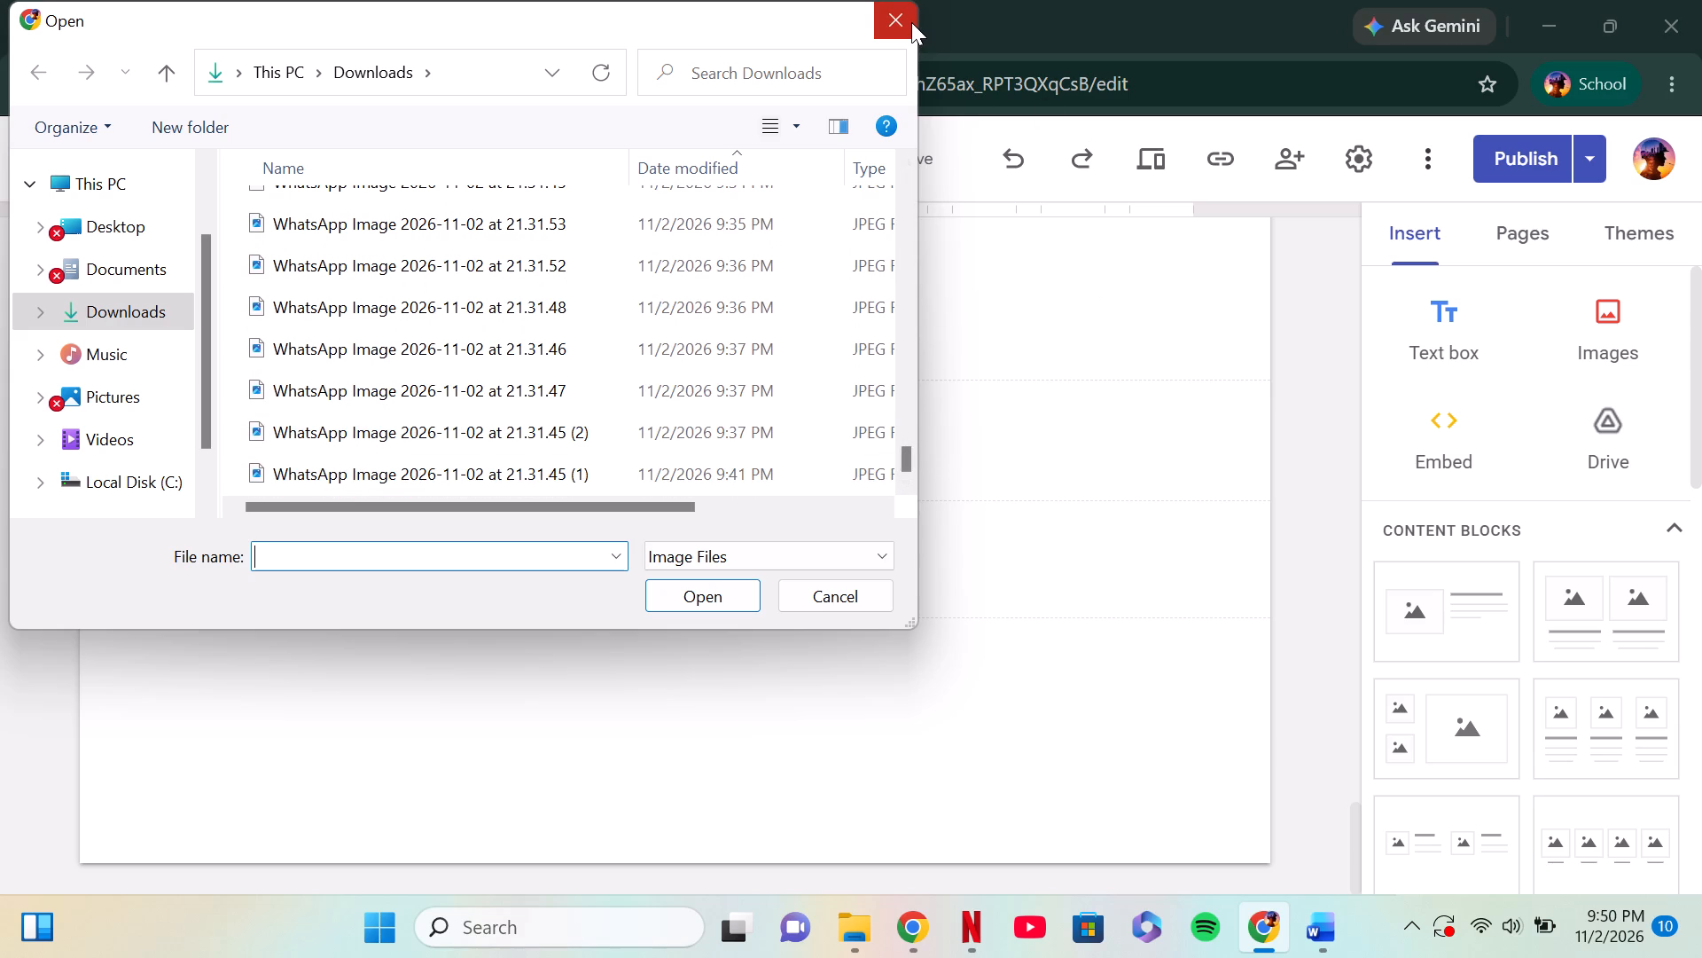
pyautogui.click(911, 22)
# Add a bold red "CAT 3." label of the same narrow width and place it as the third column of the unit 5 CAT row.
pyautogui.click(1470, 341)
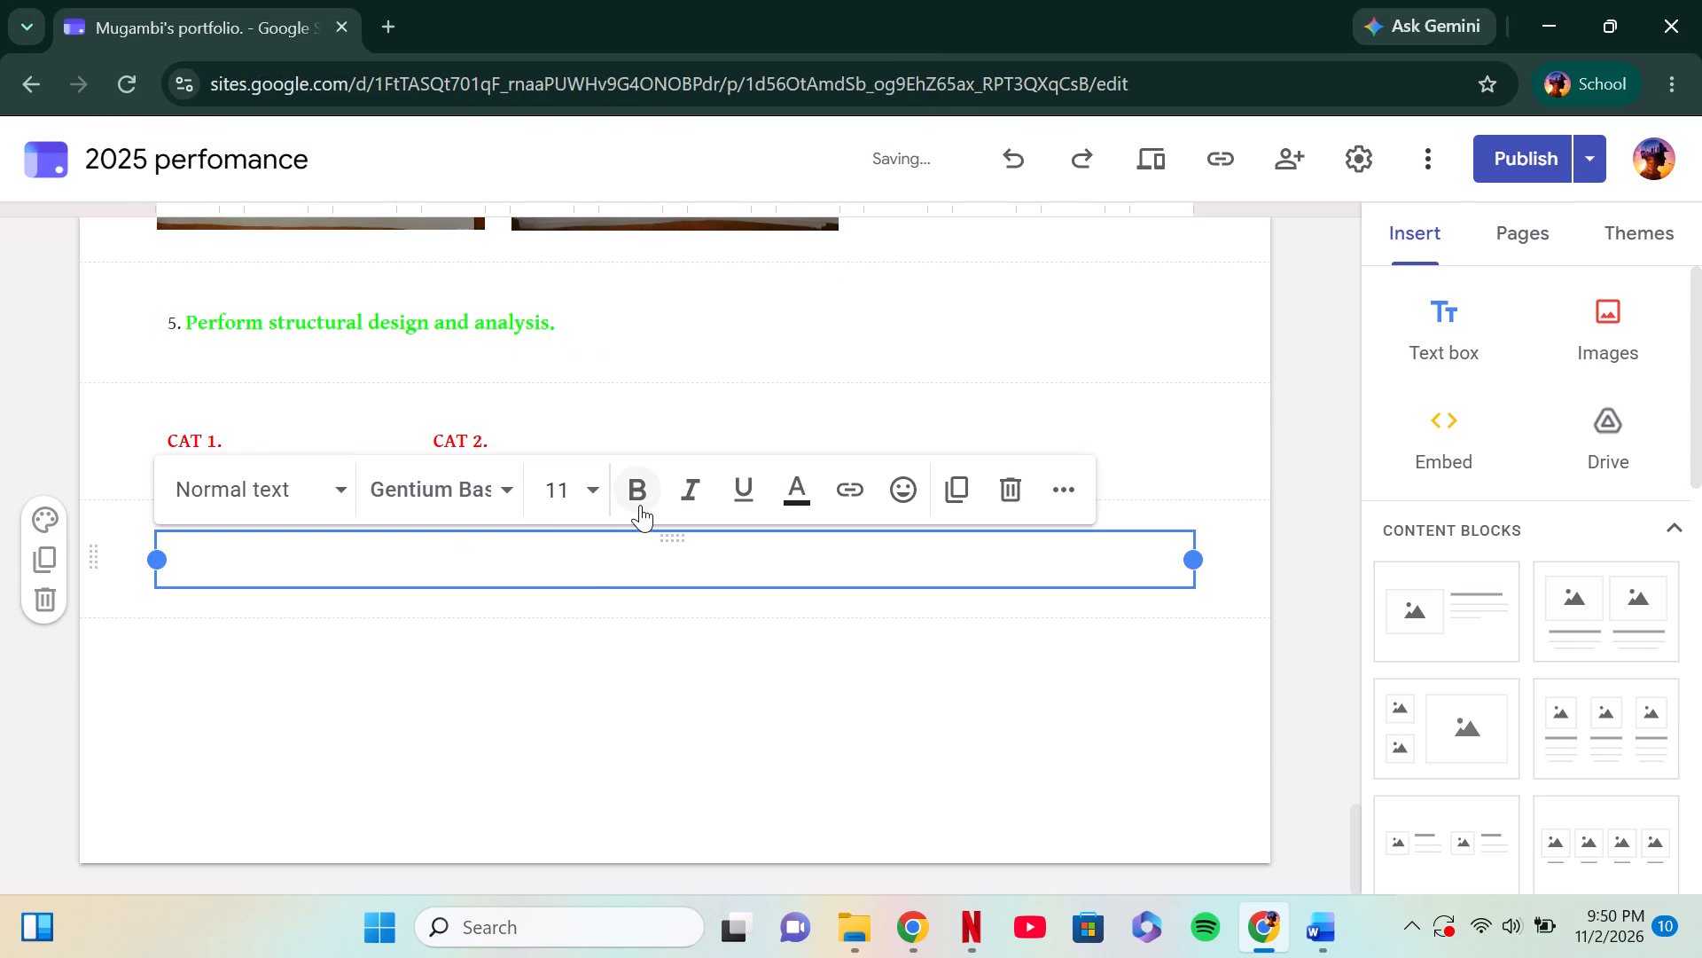
pyautogui.click(640, 505)
pyautogui.click(814, 491)
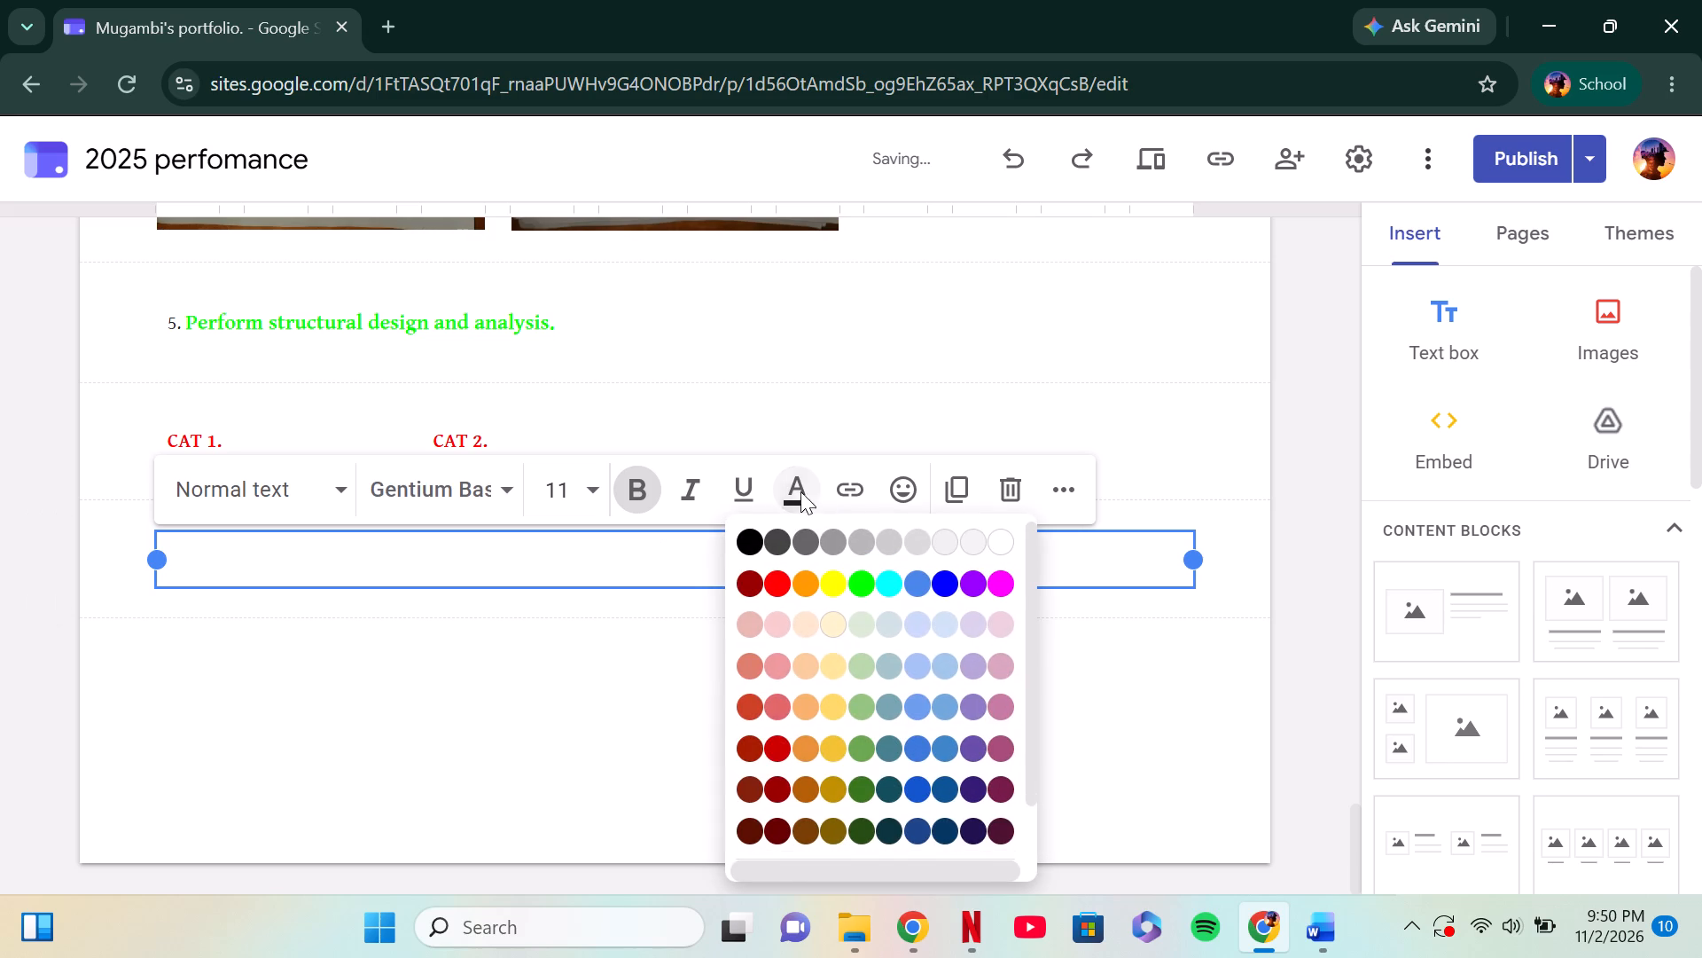
pyautogui.click(778, 585)
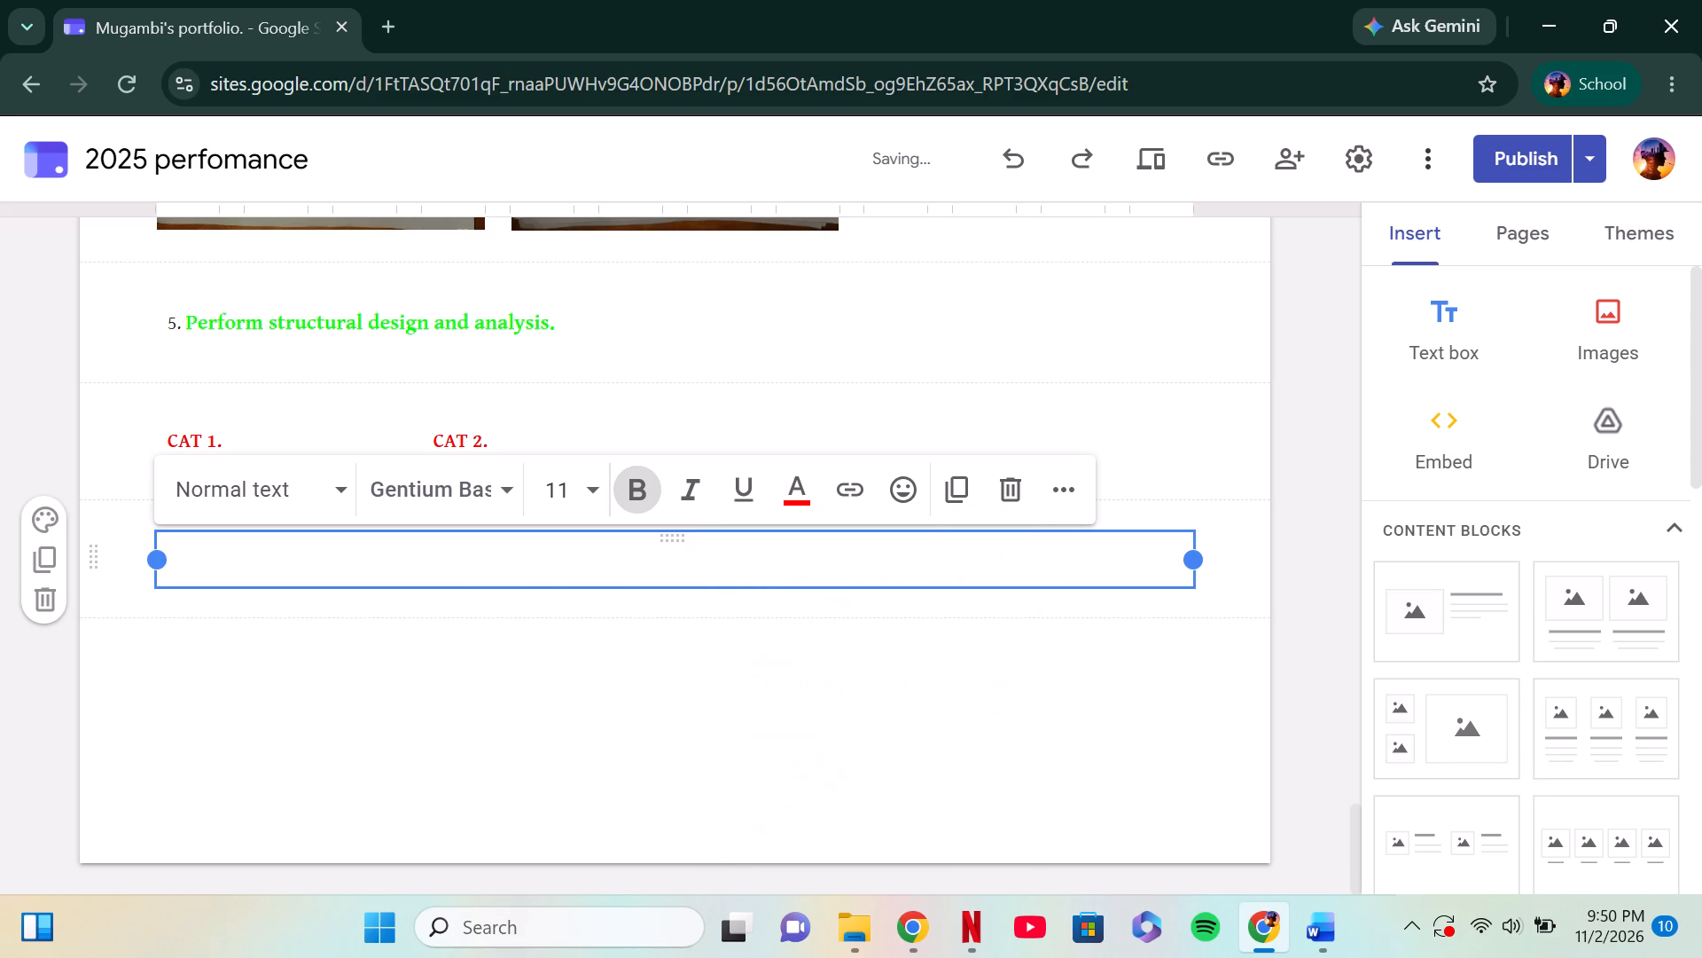
pyautogui.write('CAT')
pyautogui.press('space')
pyautogui.write('3')
pyautogui.press('.')
pyautogui.moveTo(1191, 556); pyautogui.dragTo(734, 559)
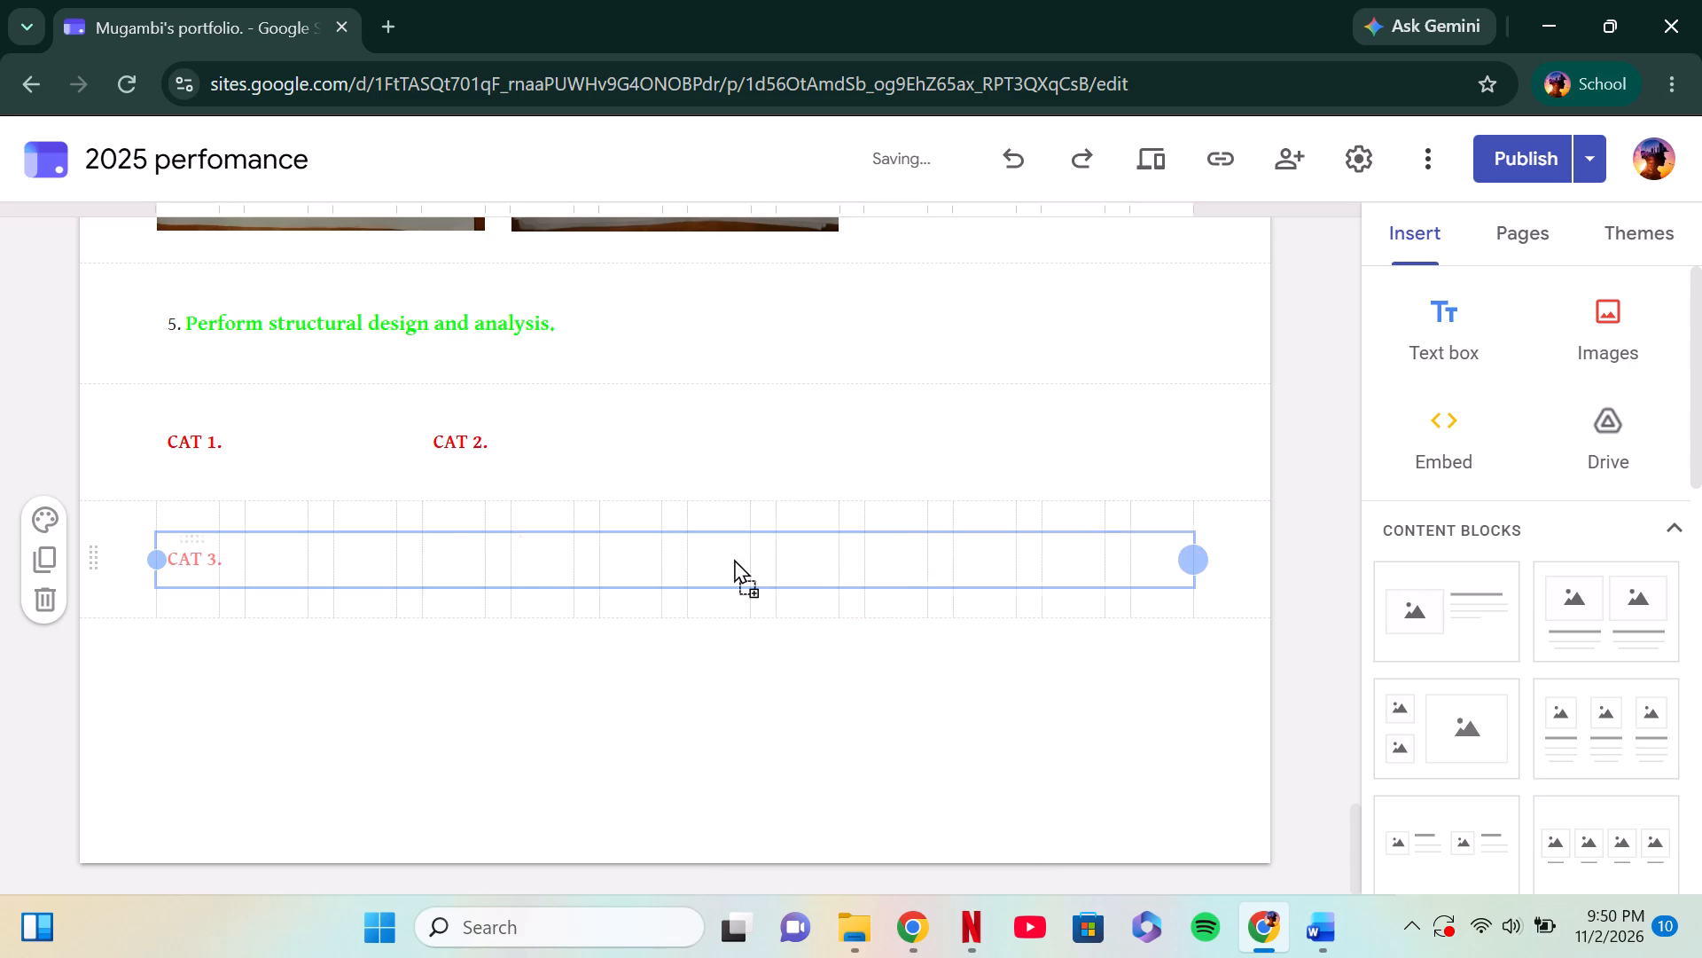
pyautogui.moveTo(734, 559); pyautogui.dragTo(293, 557)
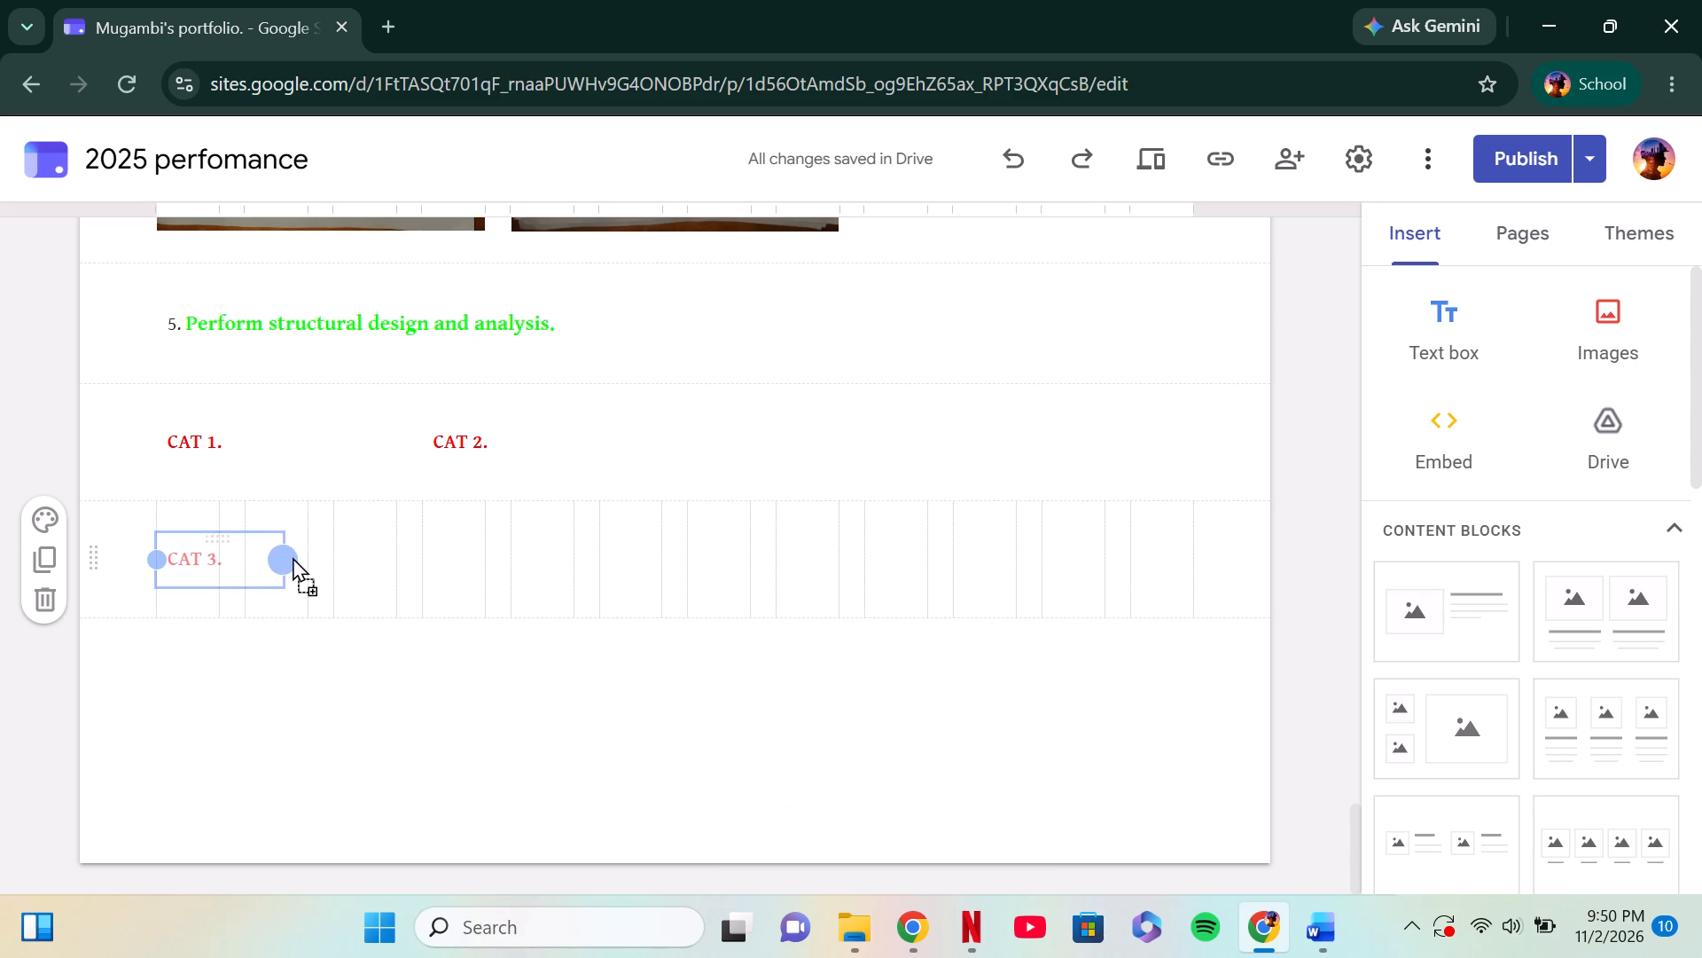
pyautogui.moveTo(293, 557); pyautogui.dragTo(308, 562)
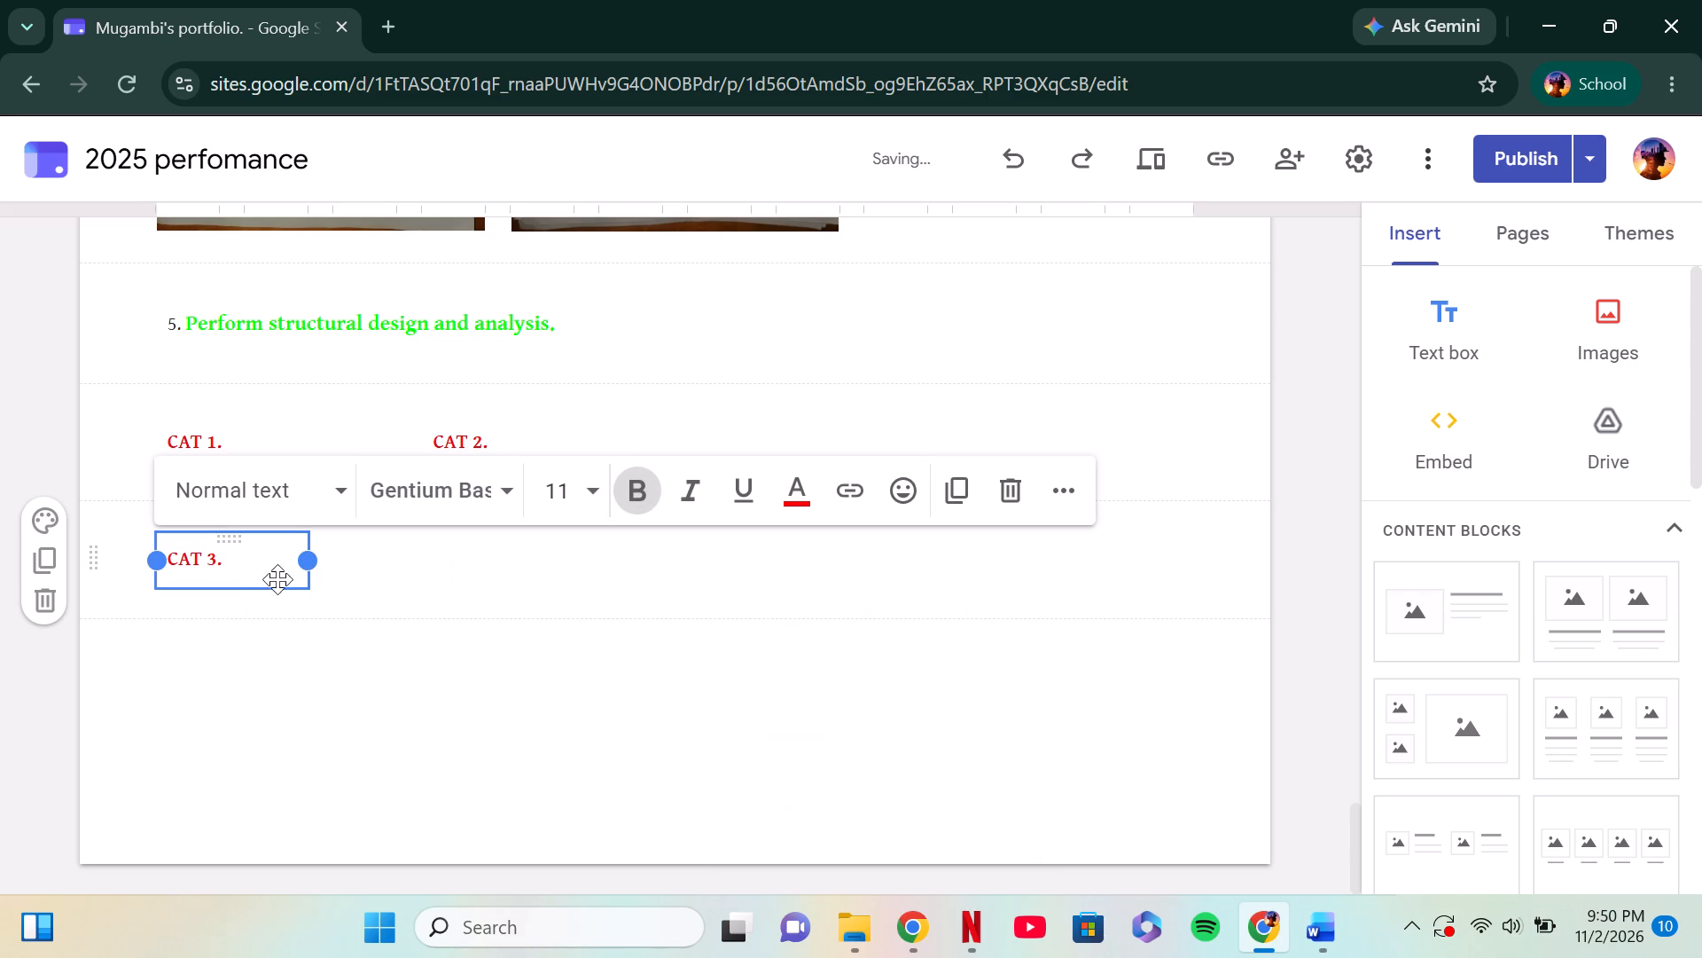
pyautogui.moveTo(266, 585); pyautogui.dragTo(989, 464)
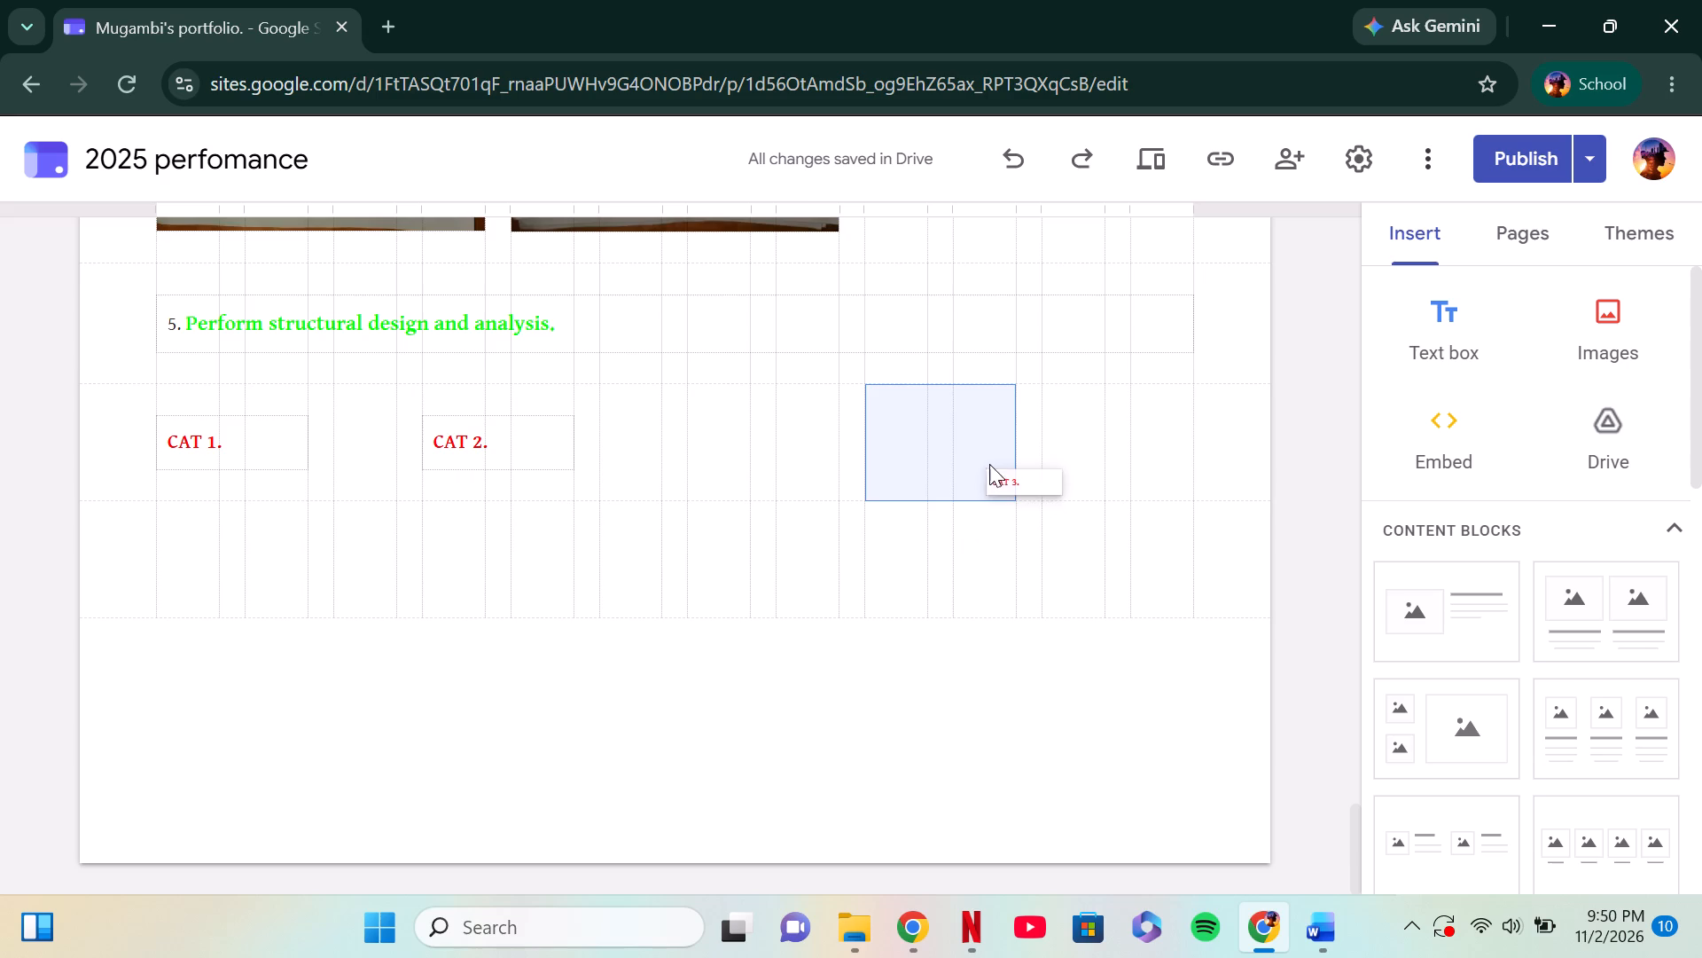
pyautogui.moveTo(989, 464); pyautogui.dragTo(990, 463)
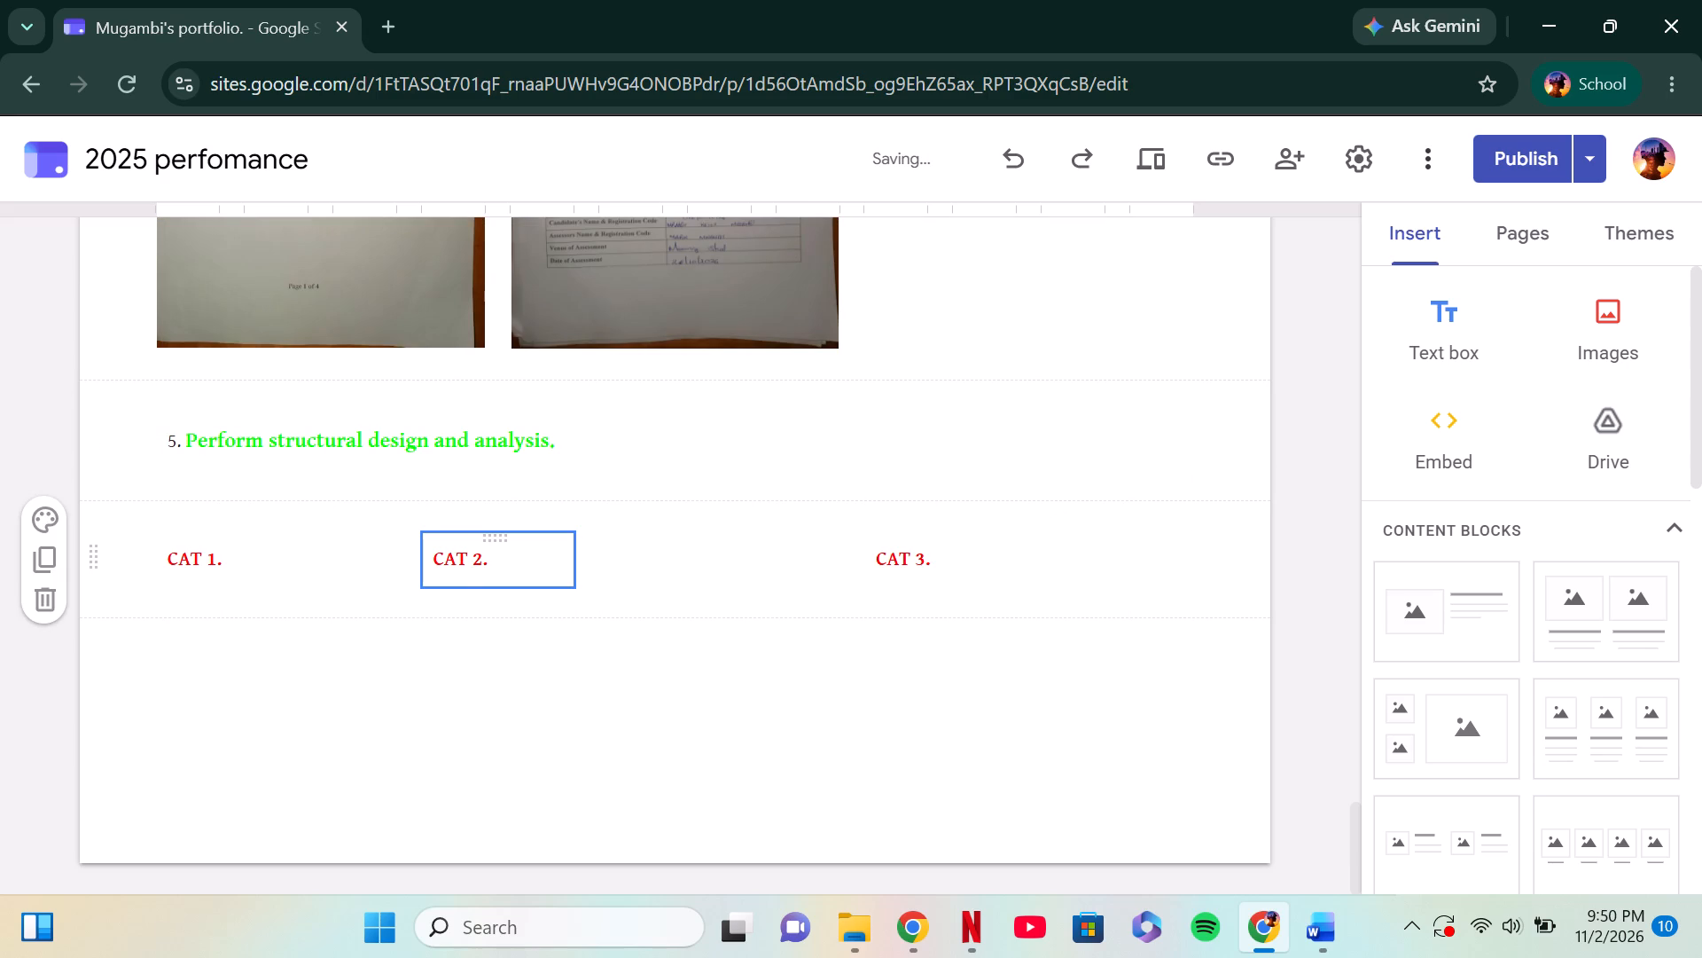
# Move the unit 5 "CAT 2." label to midway between CAT 1 and CAT 3.
pyautogui.click(552, 574)
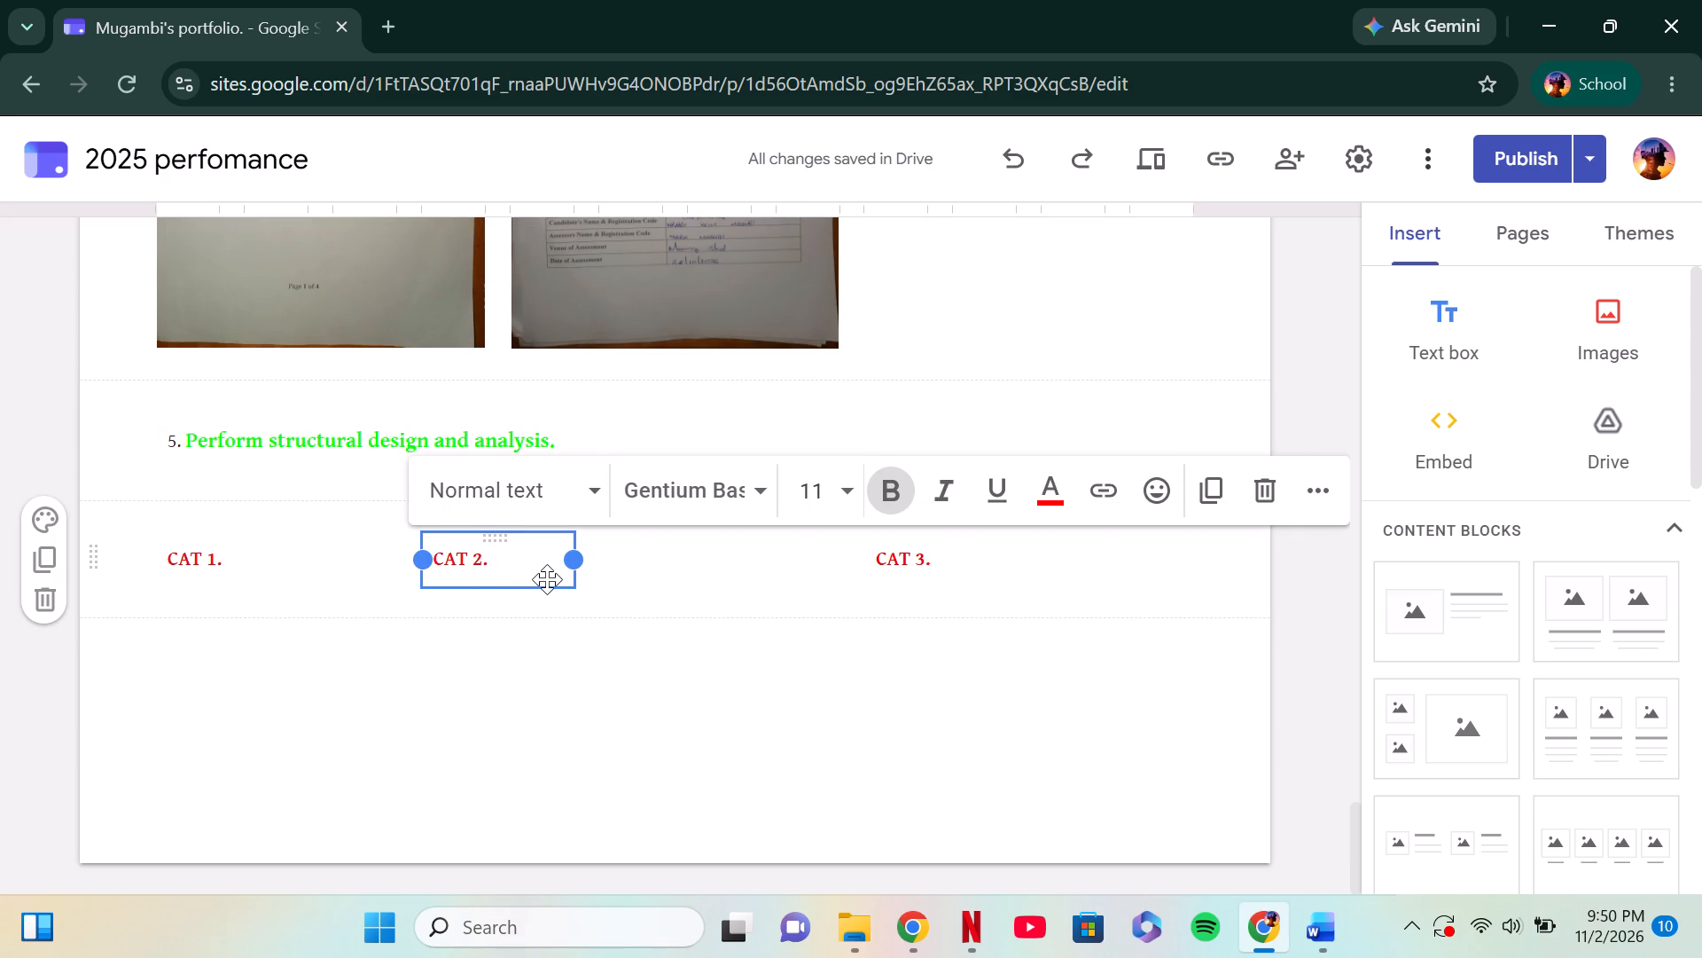
pyautogui.click(547, 579)
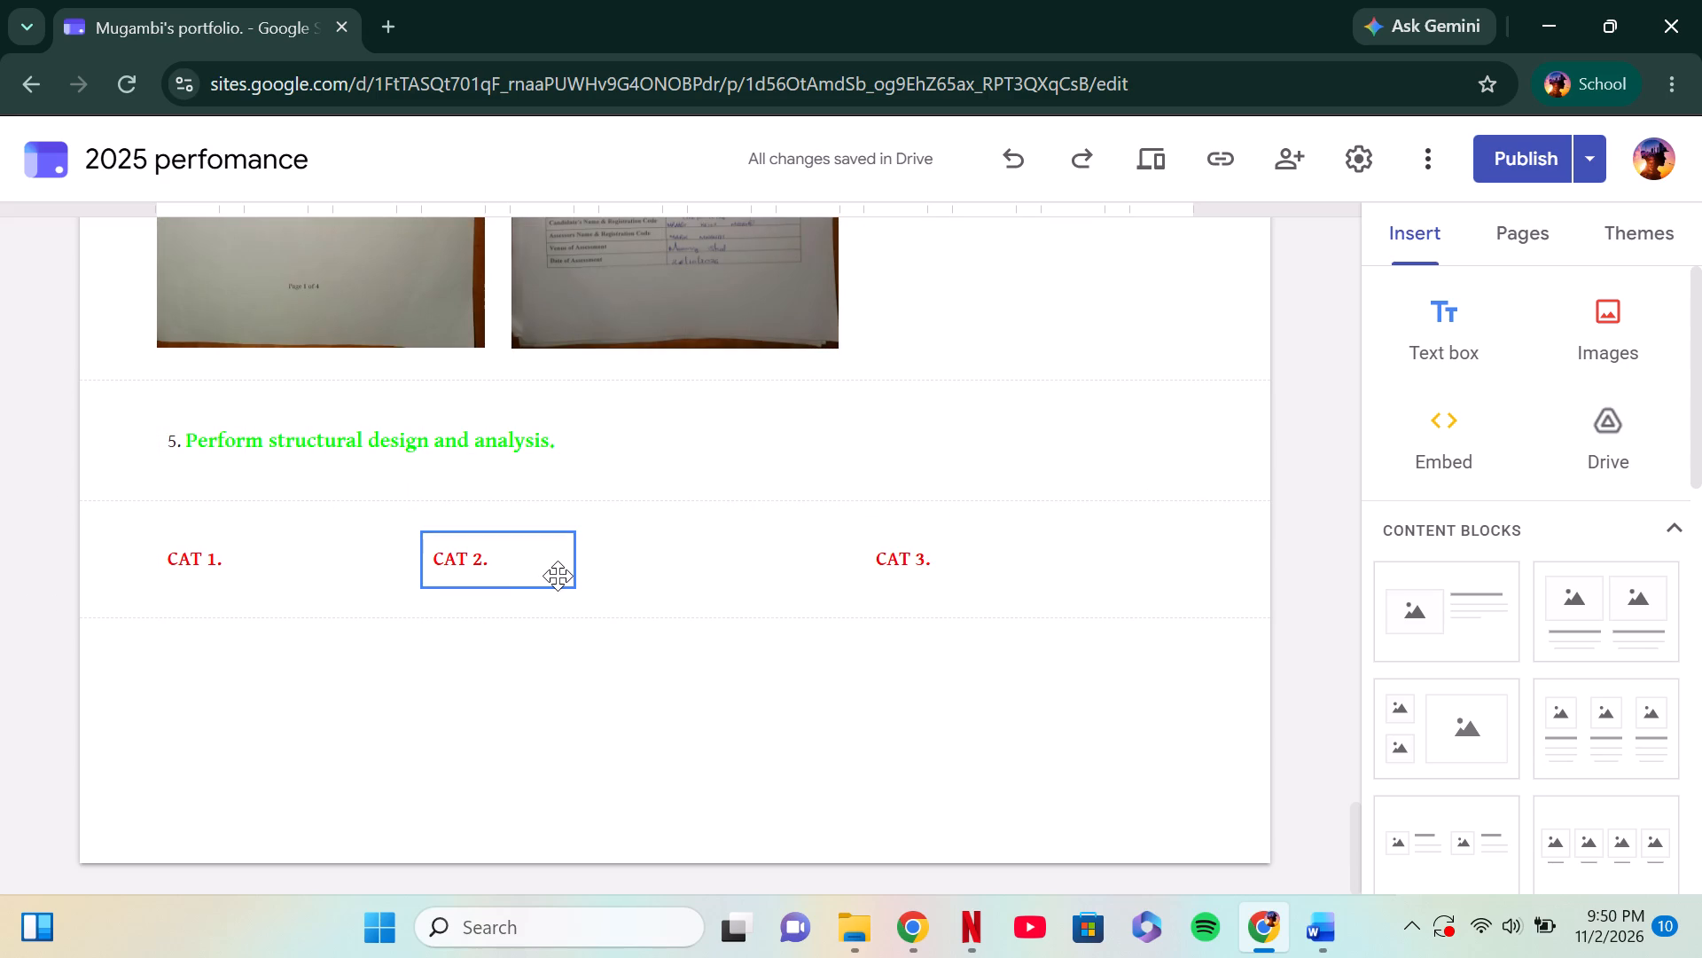
pyautogui.moveTo(558, 576); pyautogui.dragTo(629, 575)
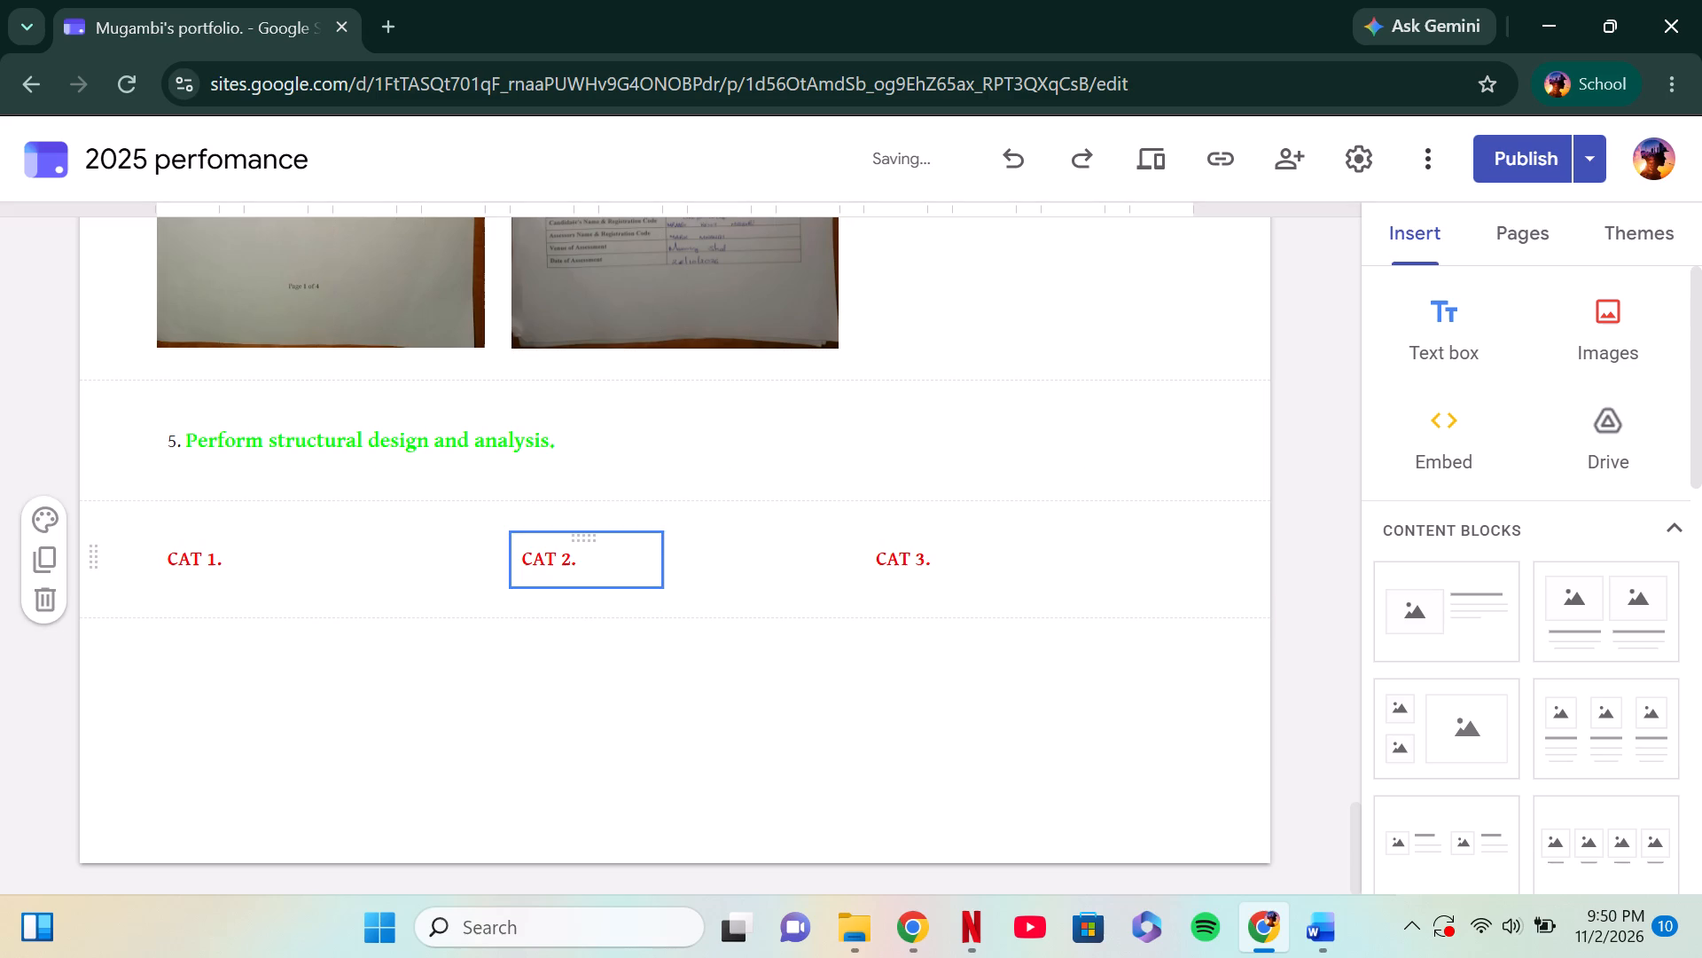
pyautogui.click(1092, 561)
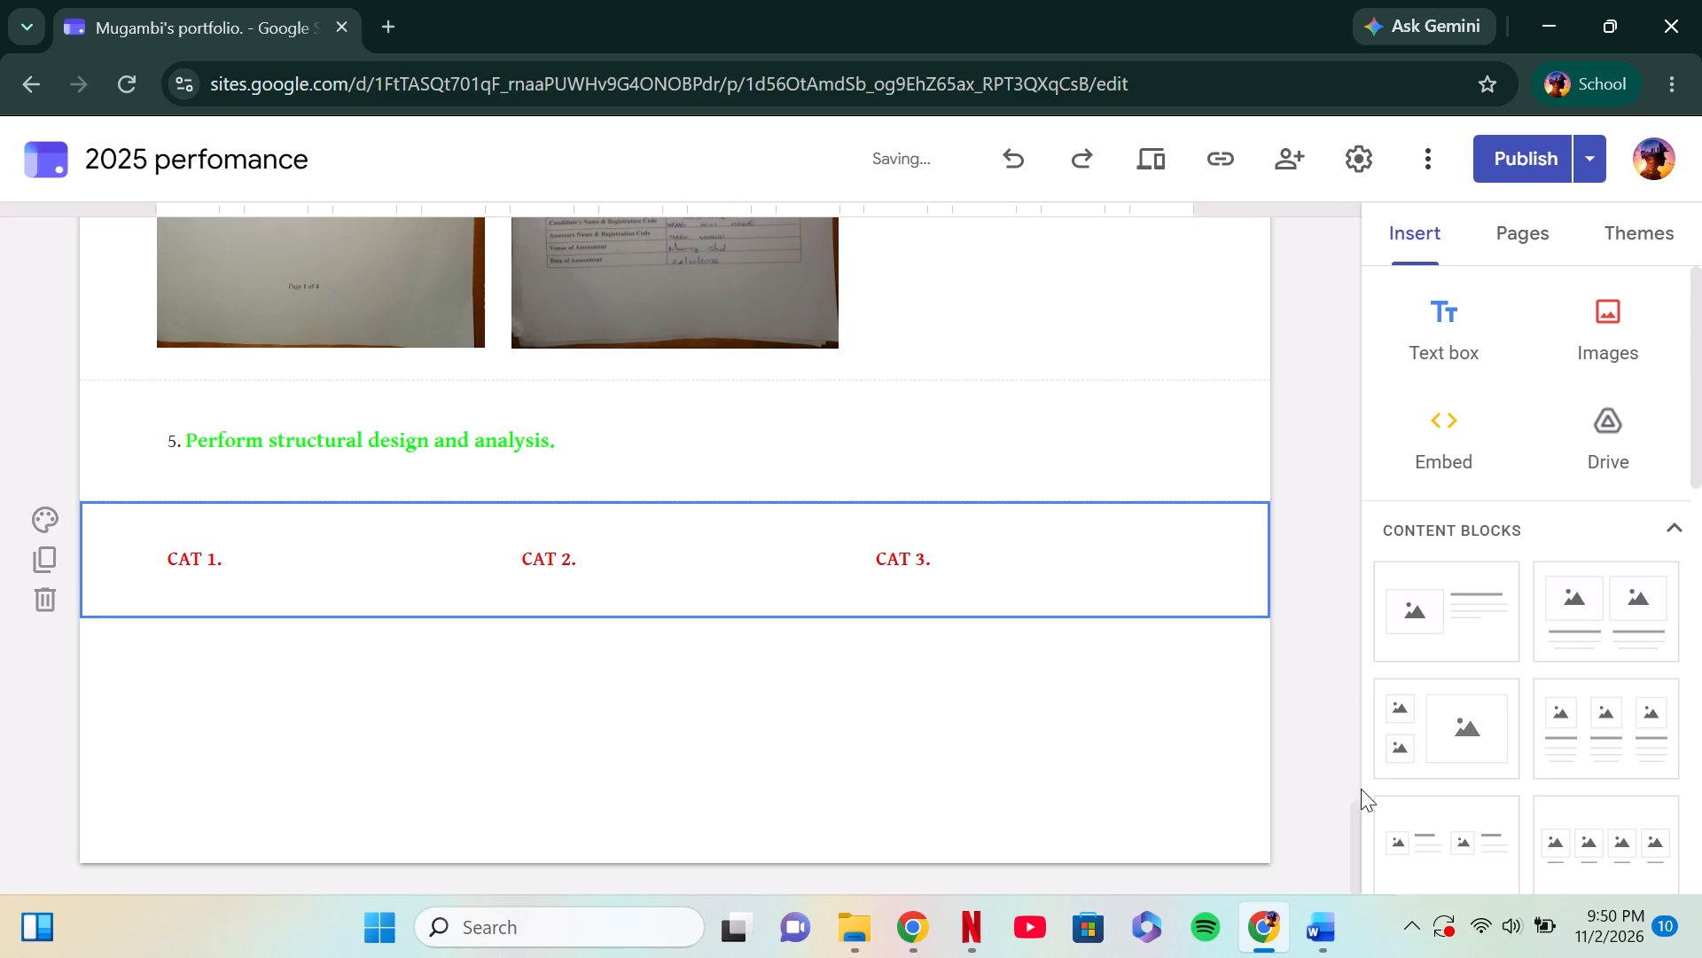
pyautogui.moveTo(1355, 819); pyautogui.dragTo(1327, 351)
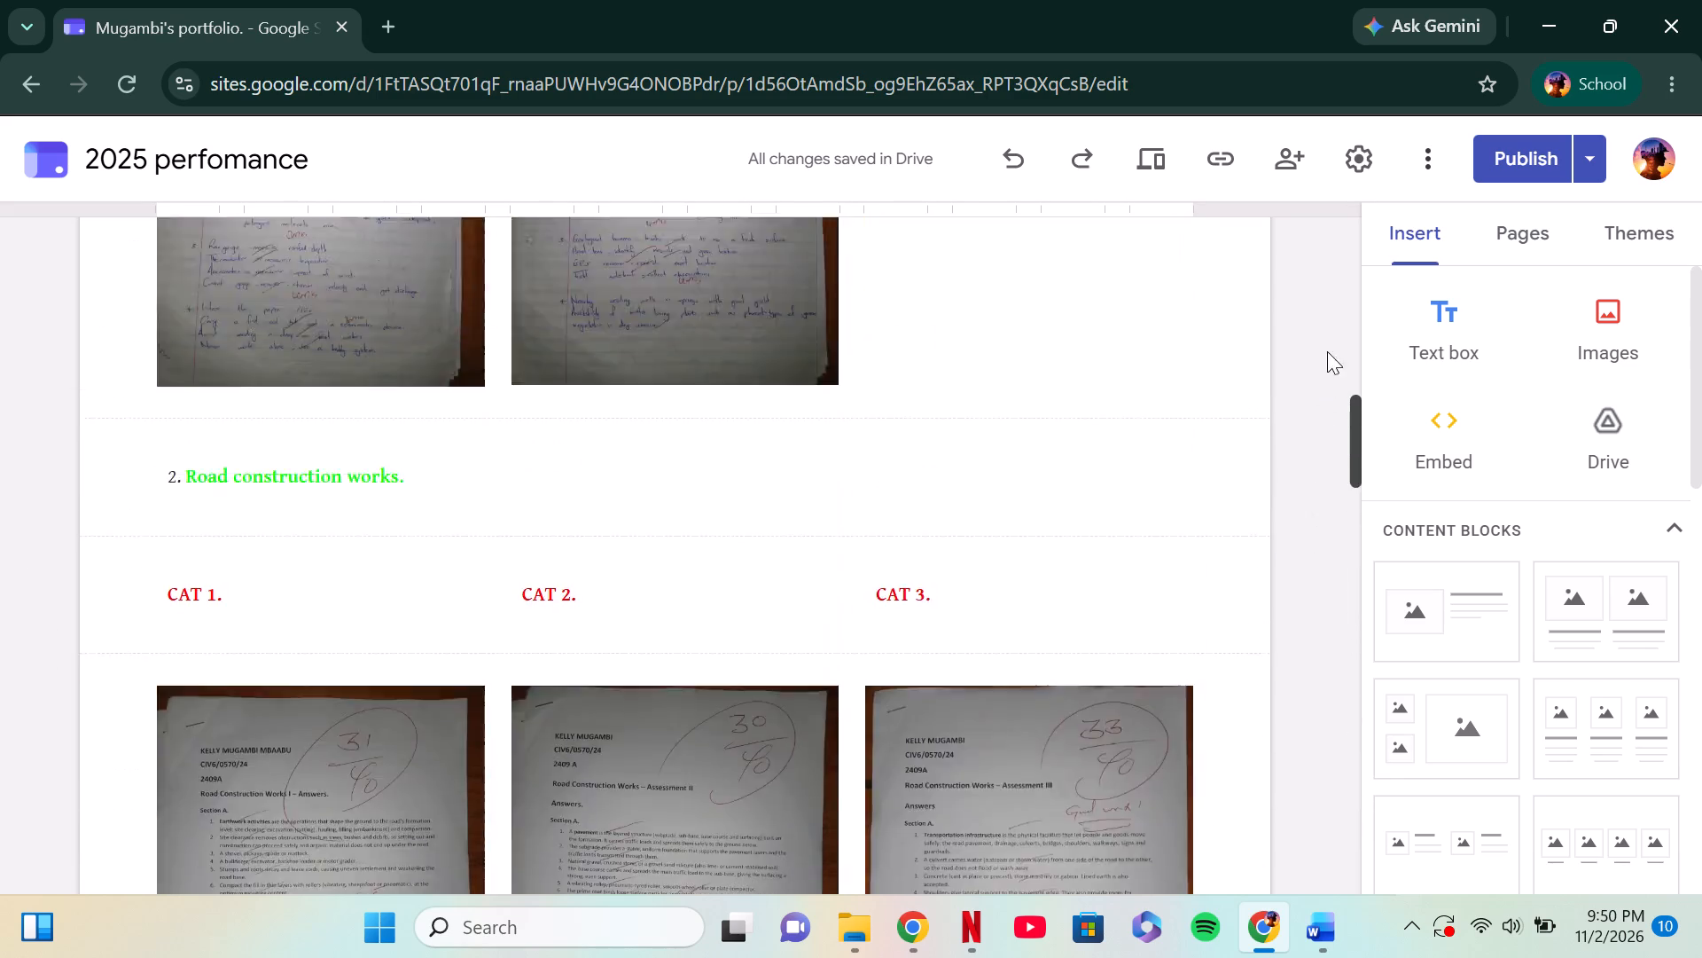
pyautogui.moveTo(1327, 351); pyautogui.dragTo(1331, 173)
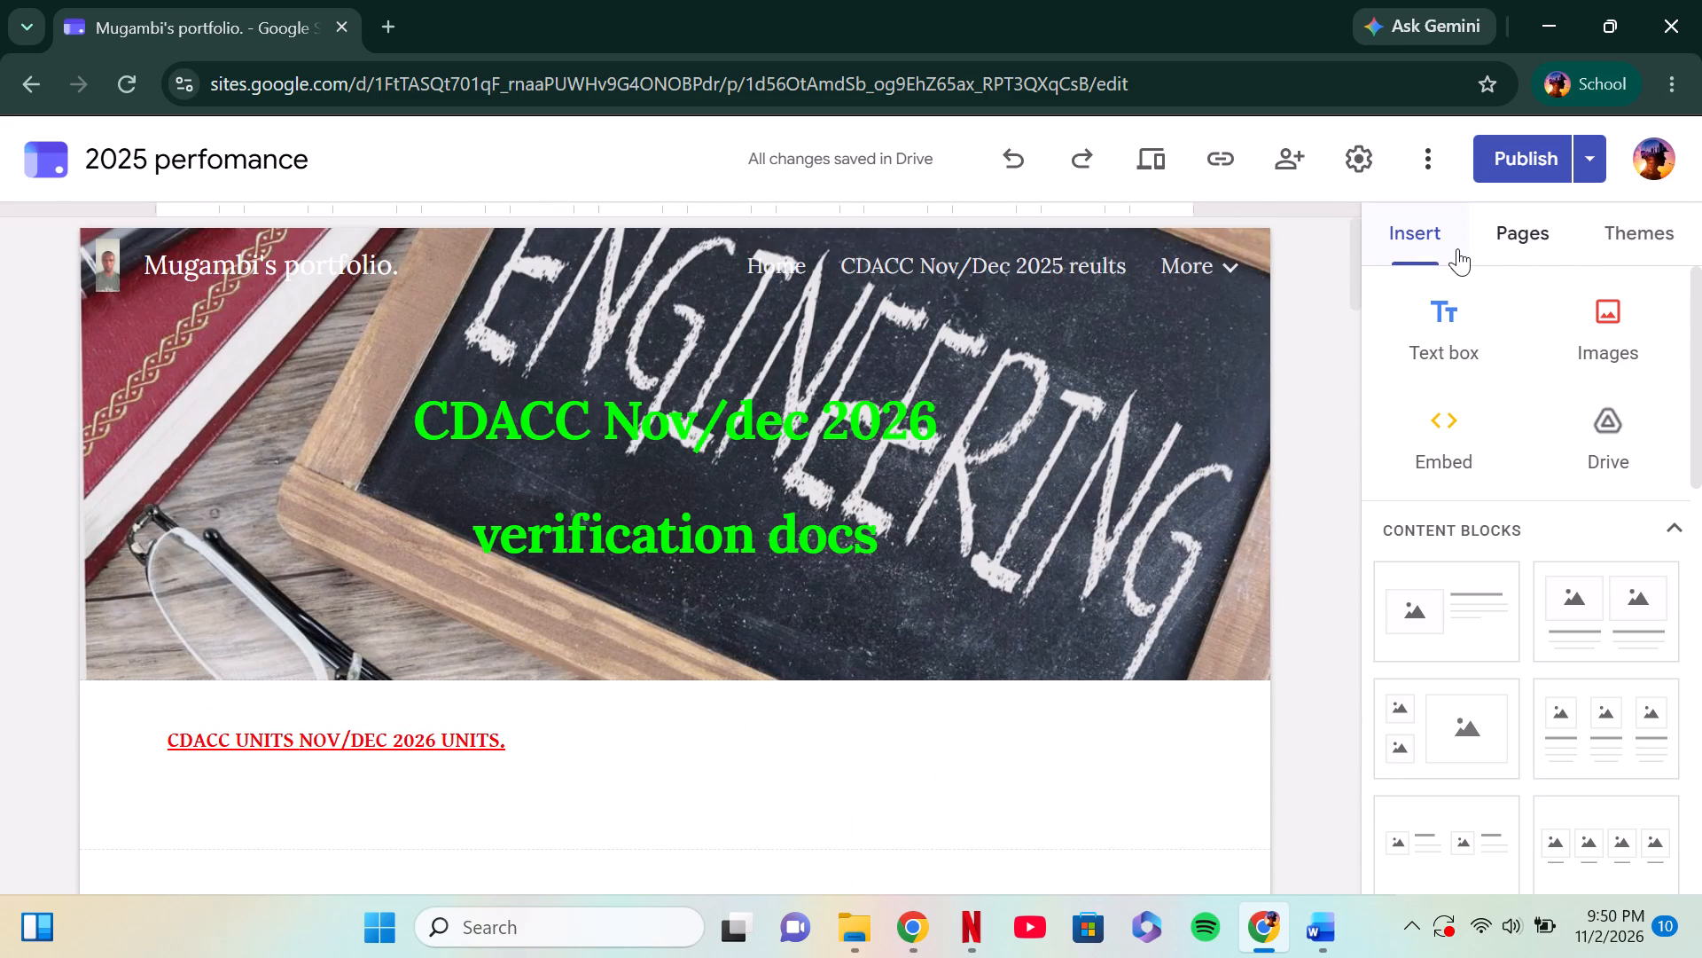
# Publish the updated portfolio site.
pyautogui.click(1533, 150)
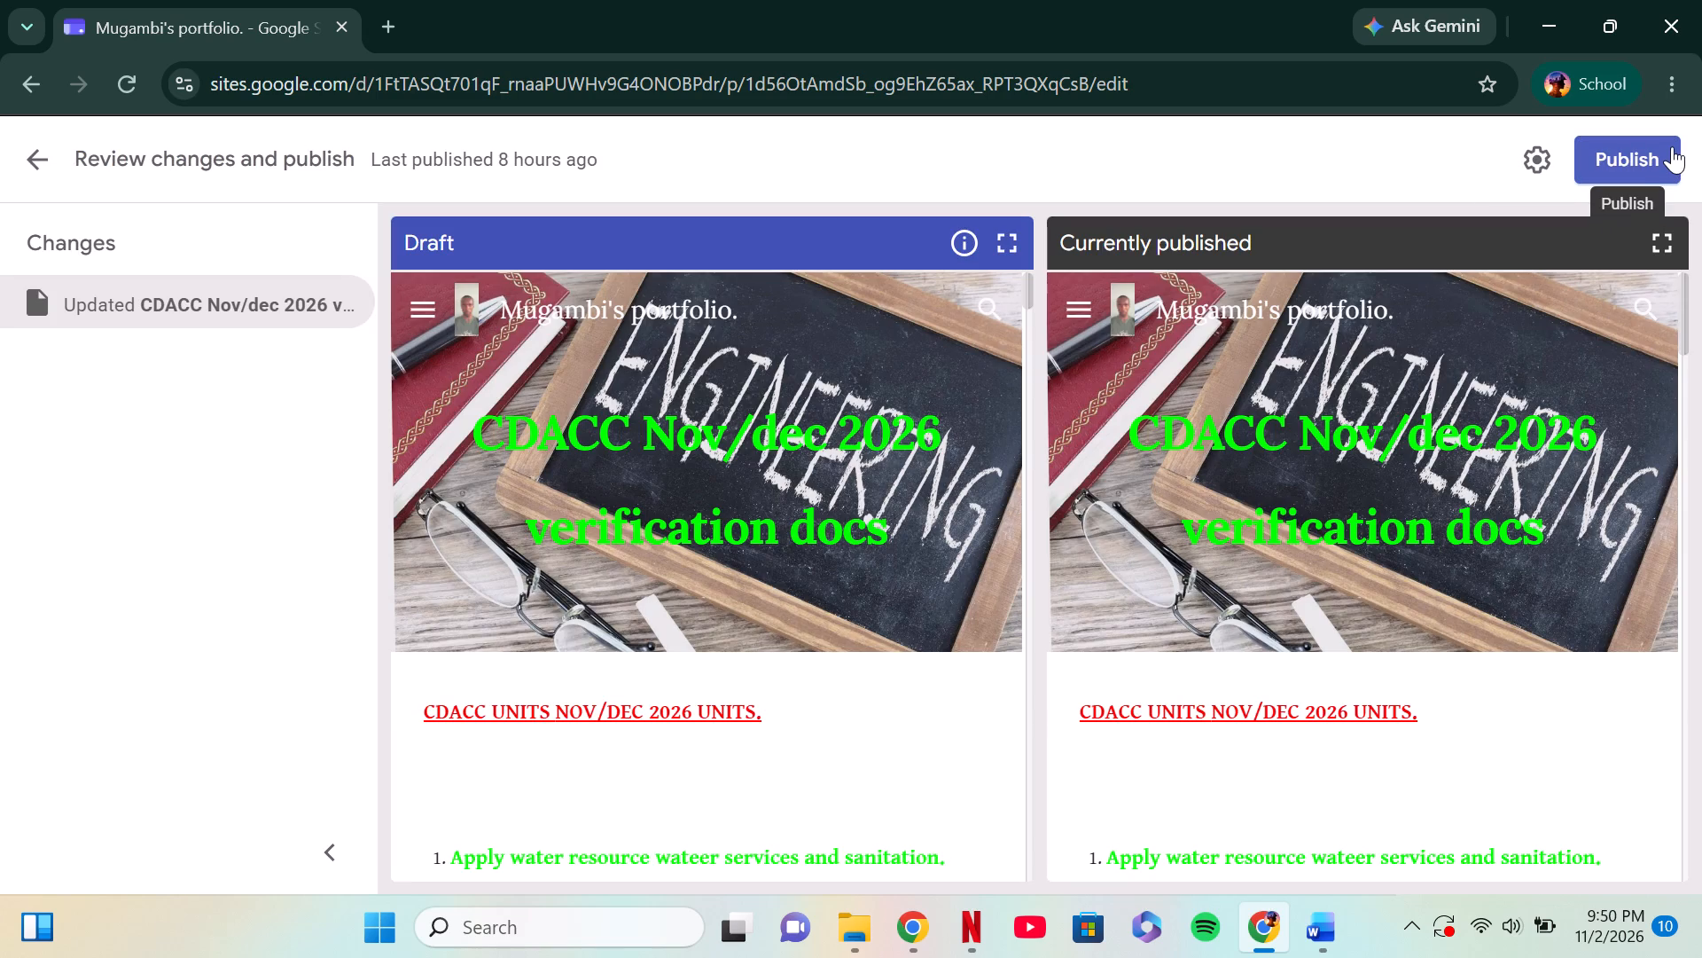
# Publish the reviewed draft changes to the CDACC Nov/dec 2026 verification docs page.
pyautogui.click(1672, 146)
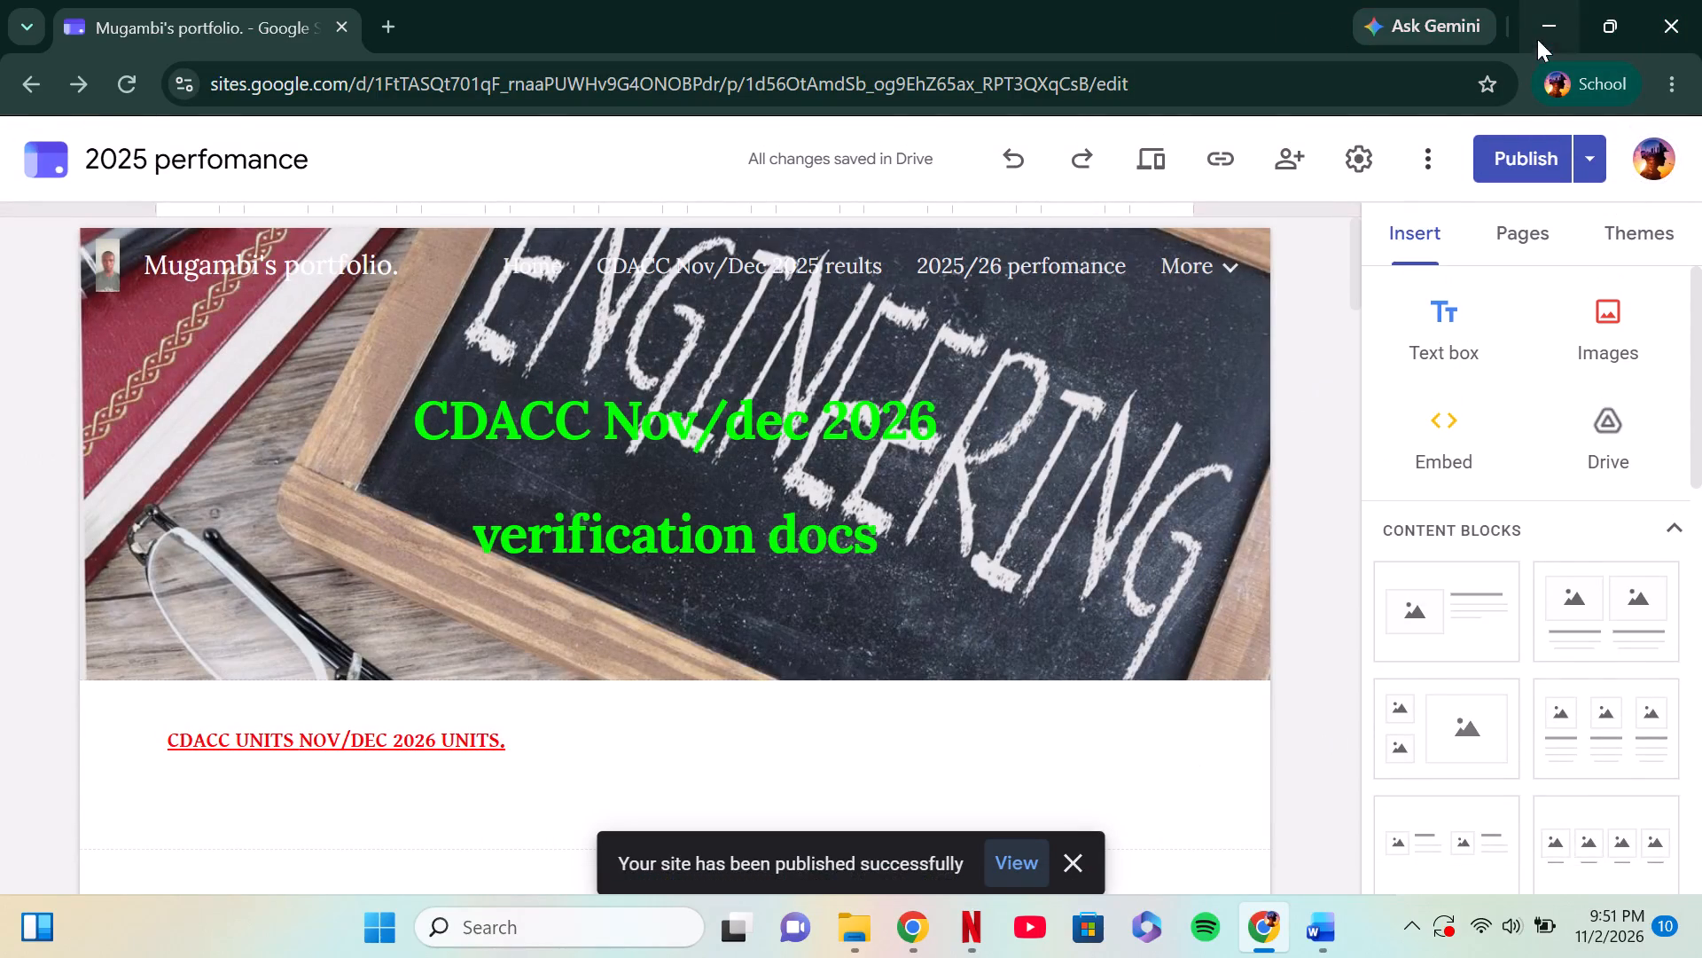
# Switch to File Explorer and delete the thirteen WhatsApp images dated 2026-11-02 from Downloads, keeping KuroWindows-win-Setup.
pyautogui.click(1550, 20)
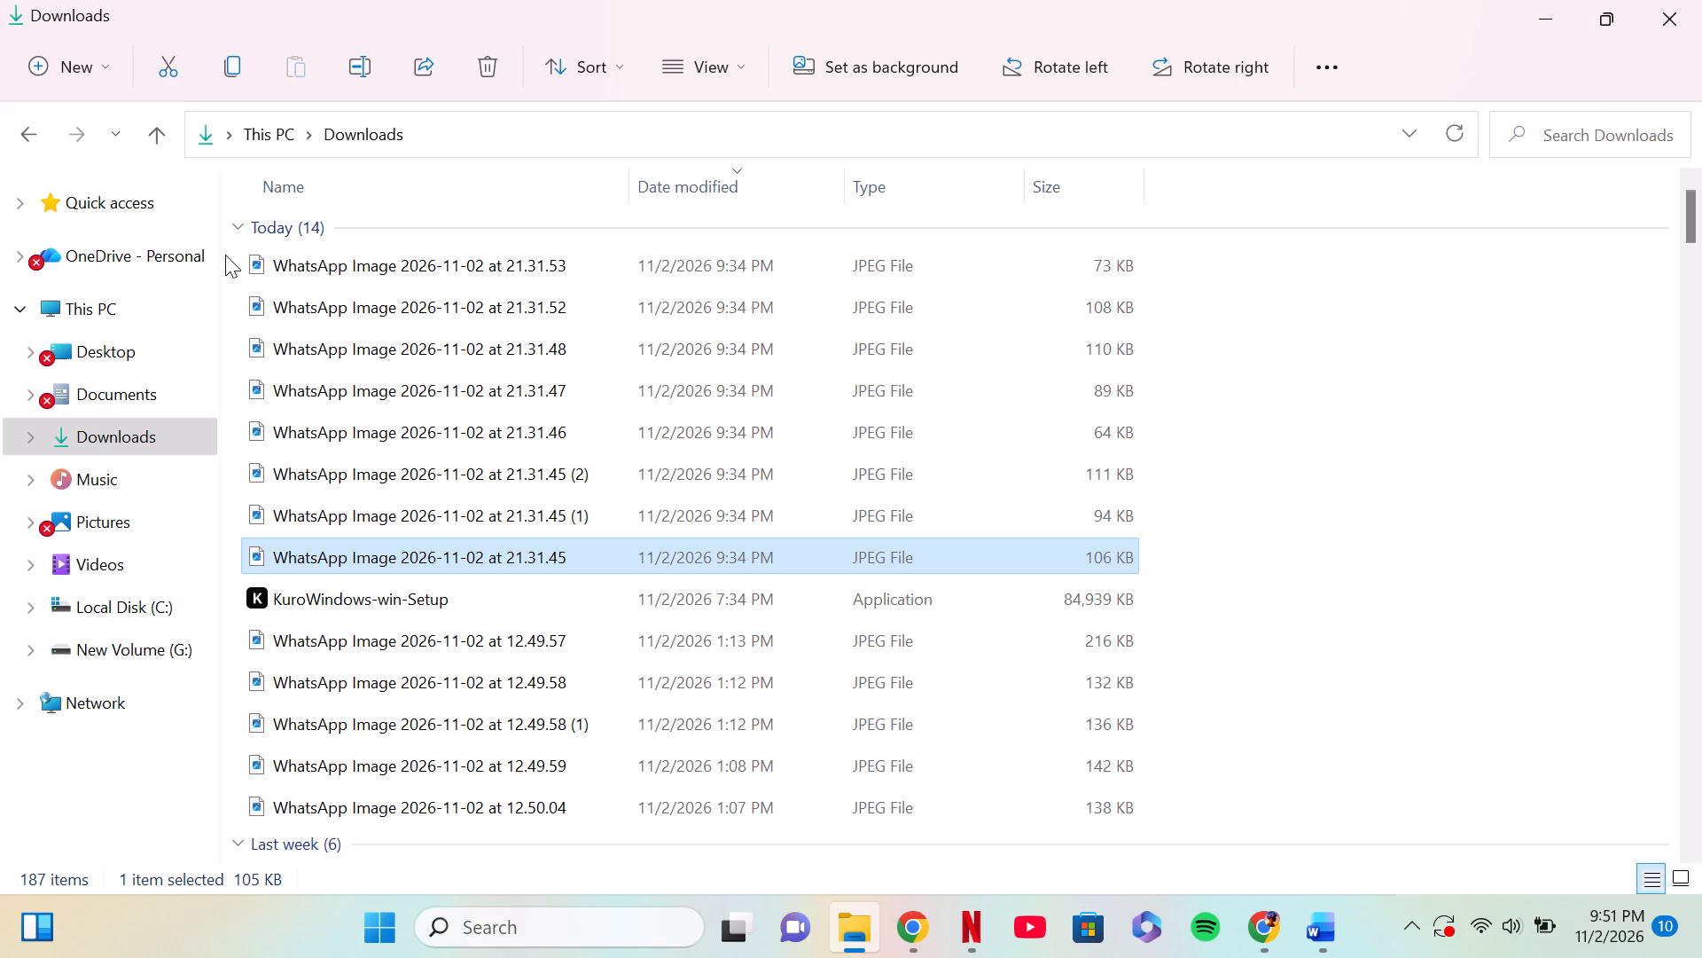
pyautogui.moveTo(231, 251); pyautogui.dragTo(391, 478)
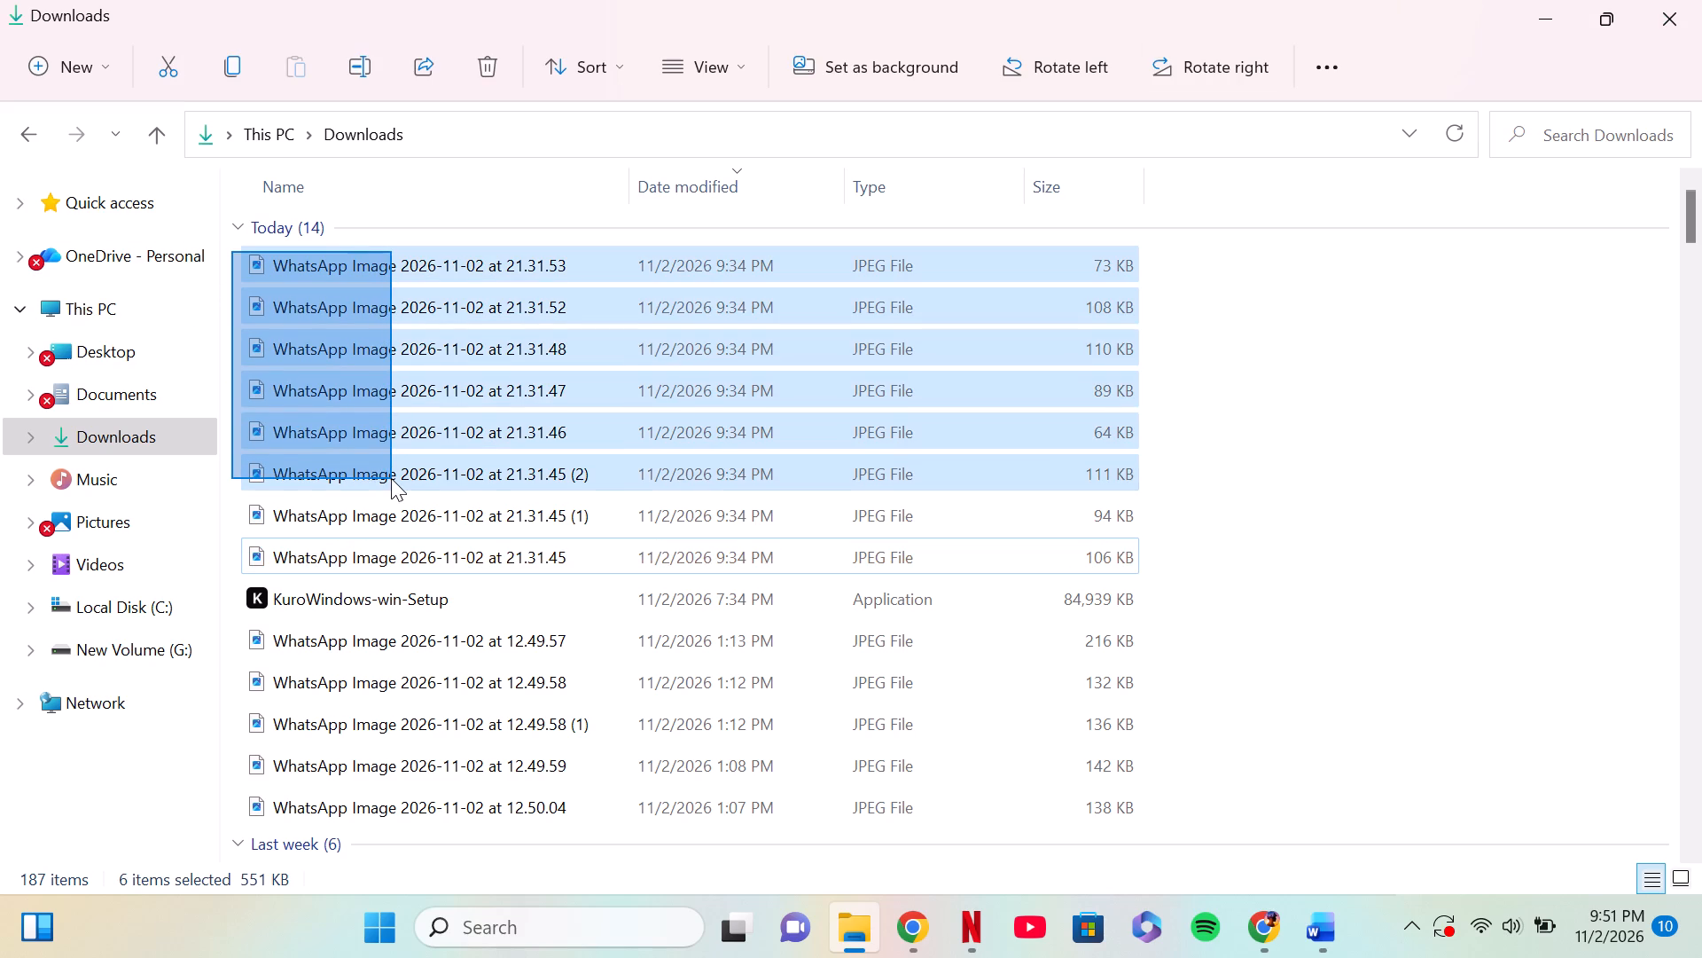
pyautogui.moveTo(391, 478); pyautogui.dragTo(401, 571)
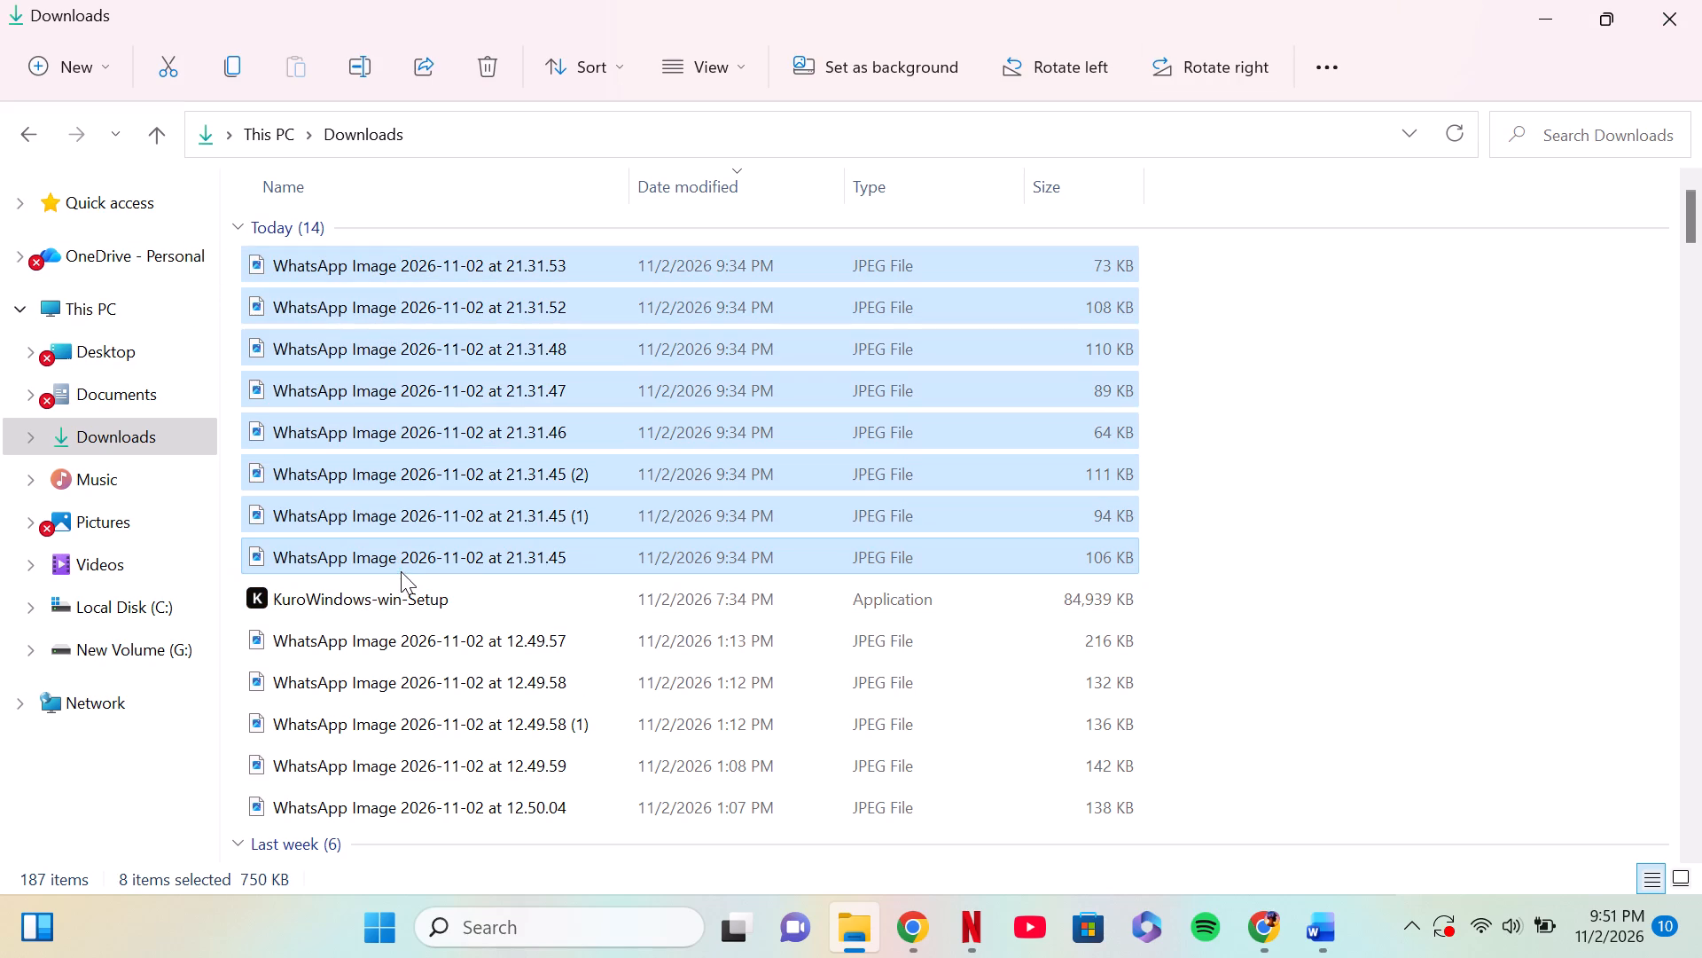
pyautogui.click(480, 69)
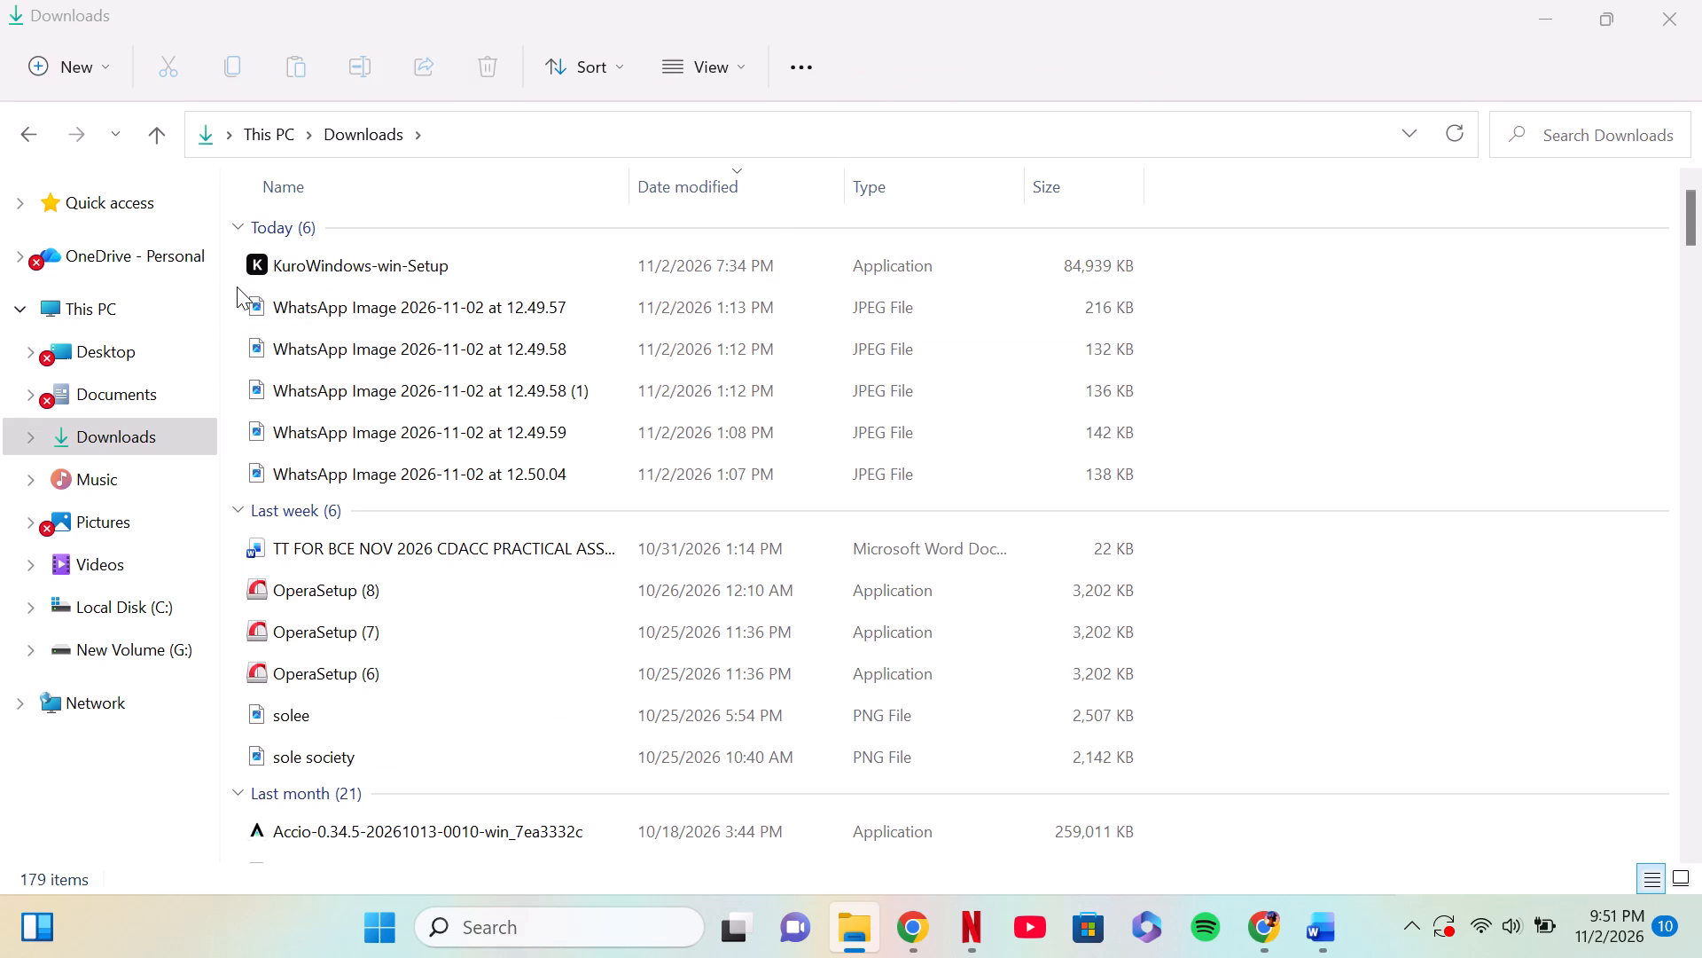
pyautogui.moveTo(237, 287); pyautogui.dragTo(365, 489)
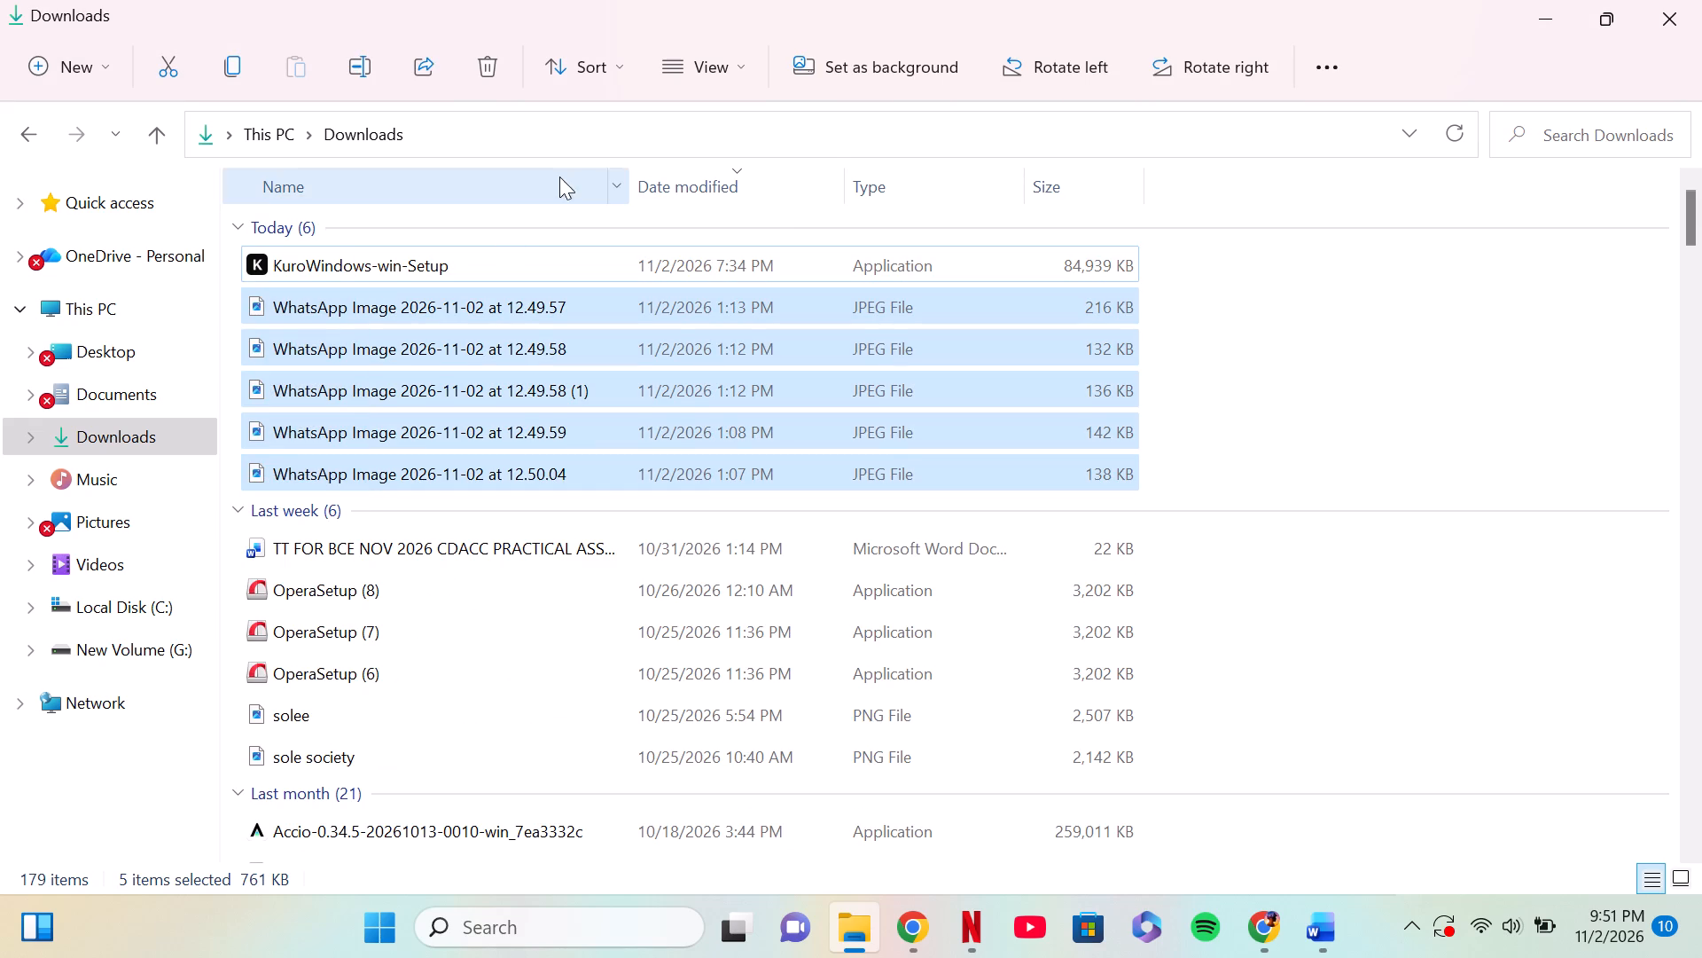
pyautogui.click(487, 82)
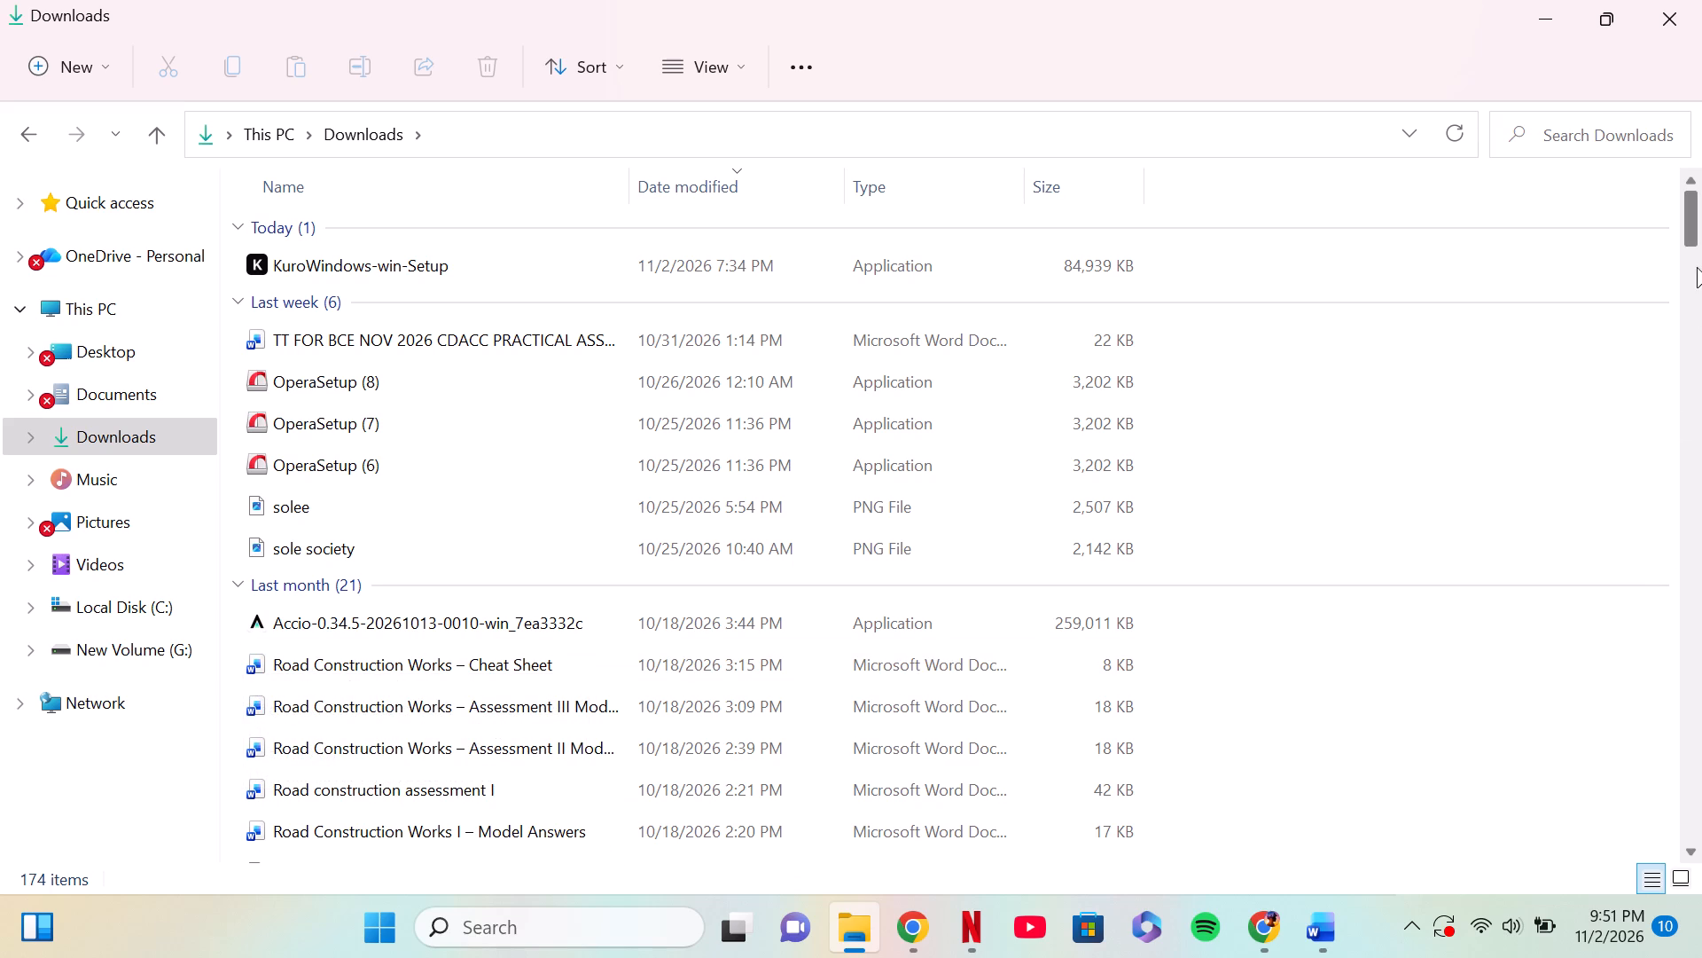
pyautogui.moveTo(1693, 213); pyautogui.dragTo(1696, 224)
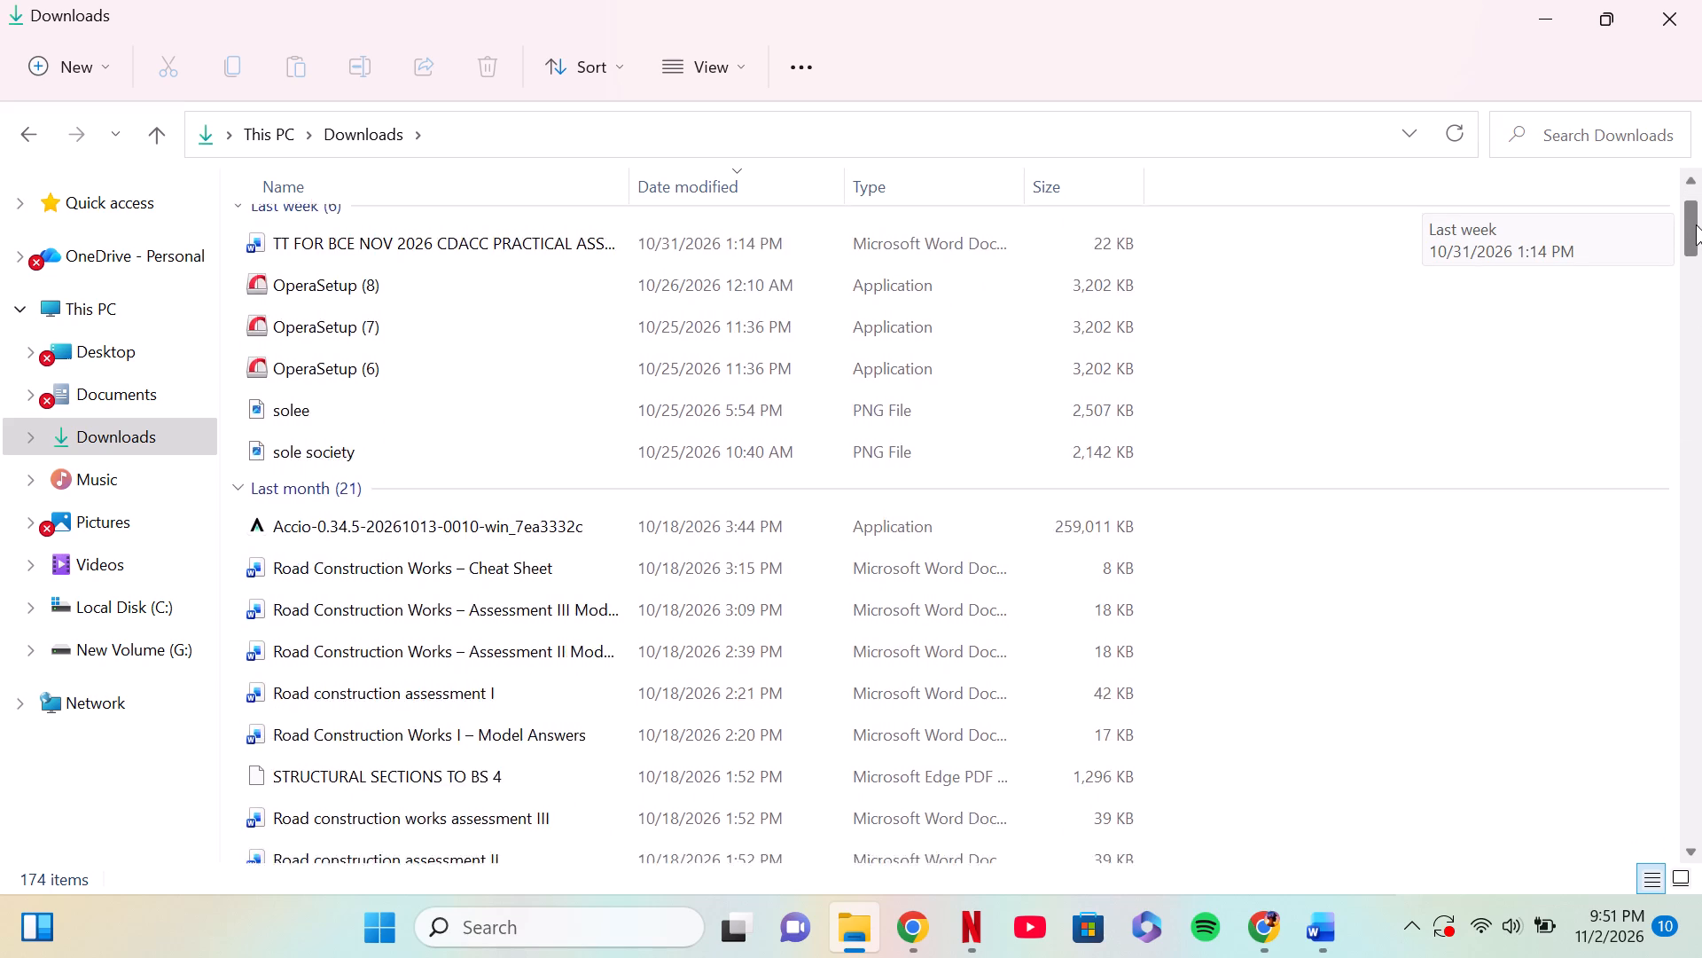
# In File Explorer's Downloads folder, delete the five installers OperaSetup (1) to OperaSetup (5) dated 10/10/2026.
pyautogui.moveTo(1696, 224); pyautogui.dragTo(1700, 243)
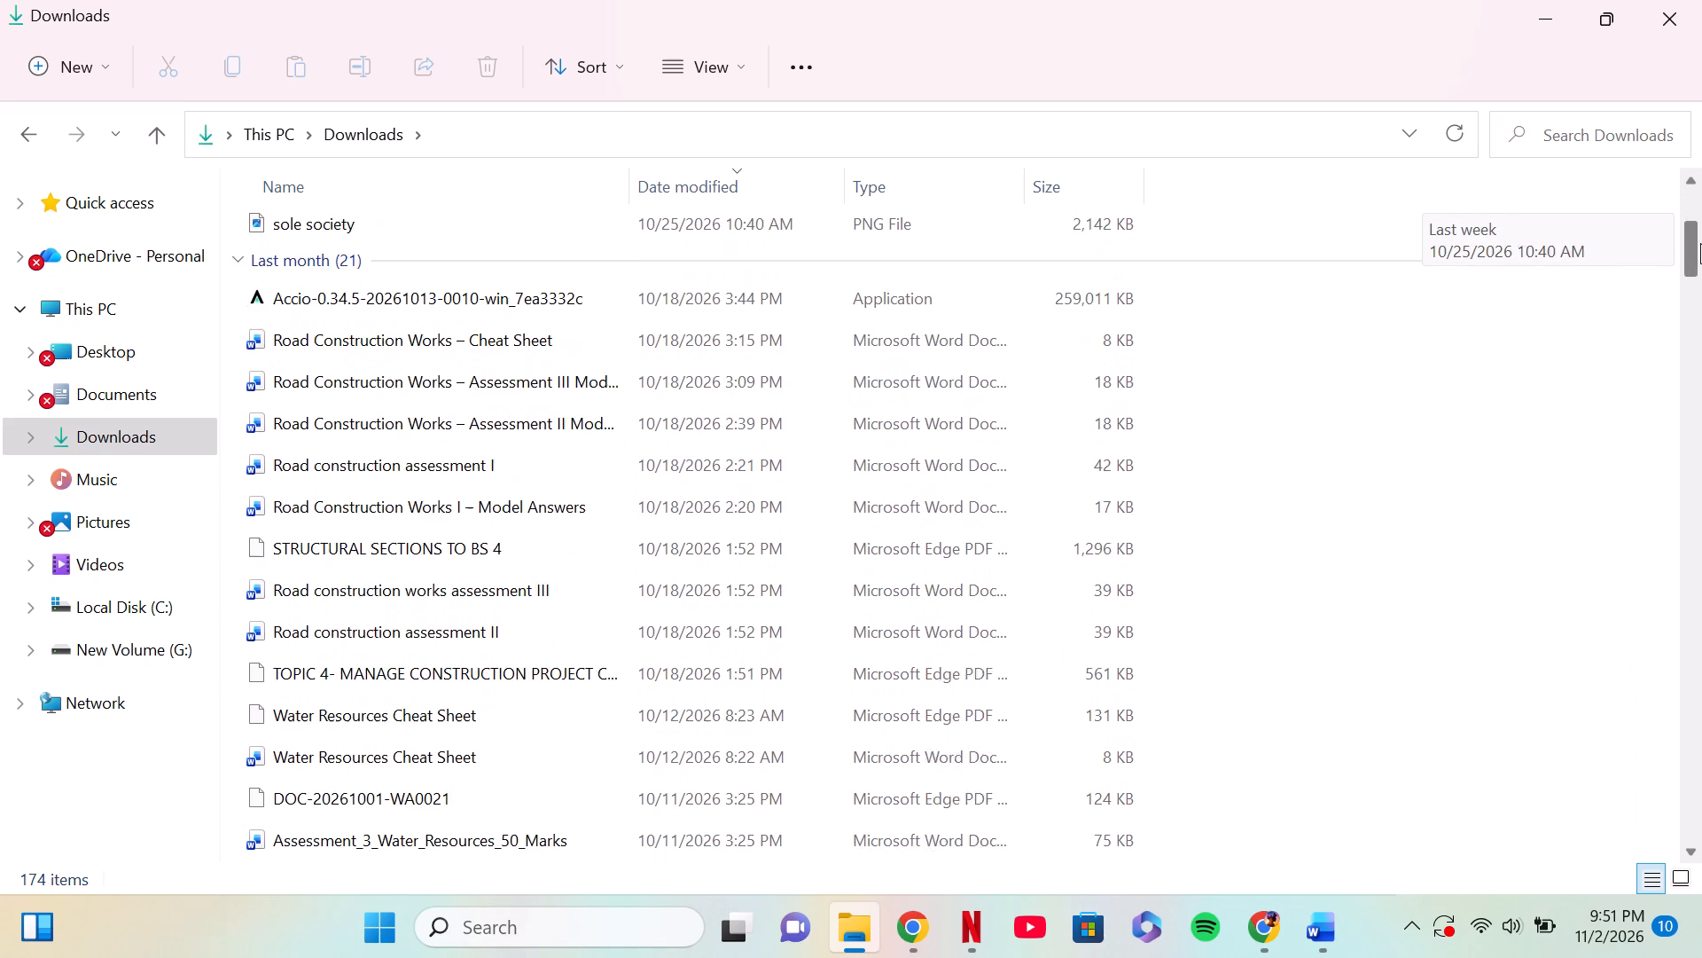
pyautogui.moveTo(1700, 243); pyautogui.dragTo(1701, 251)
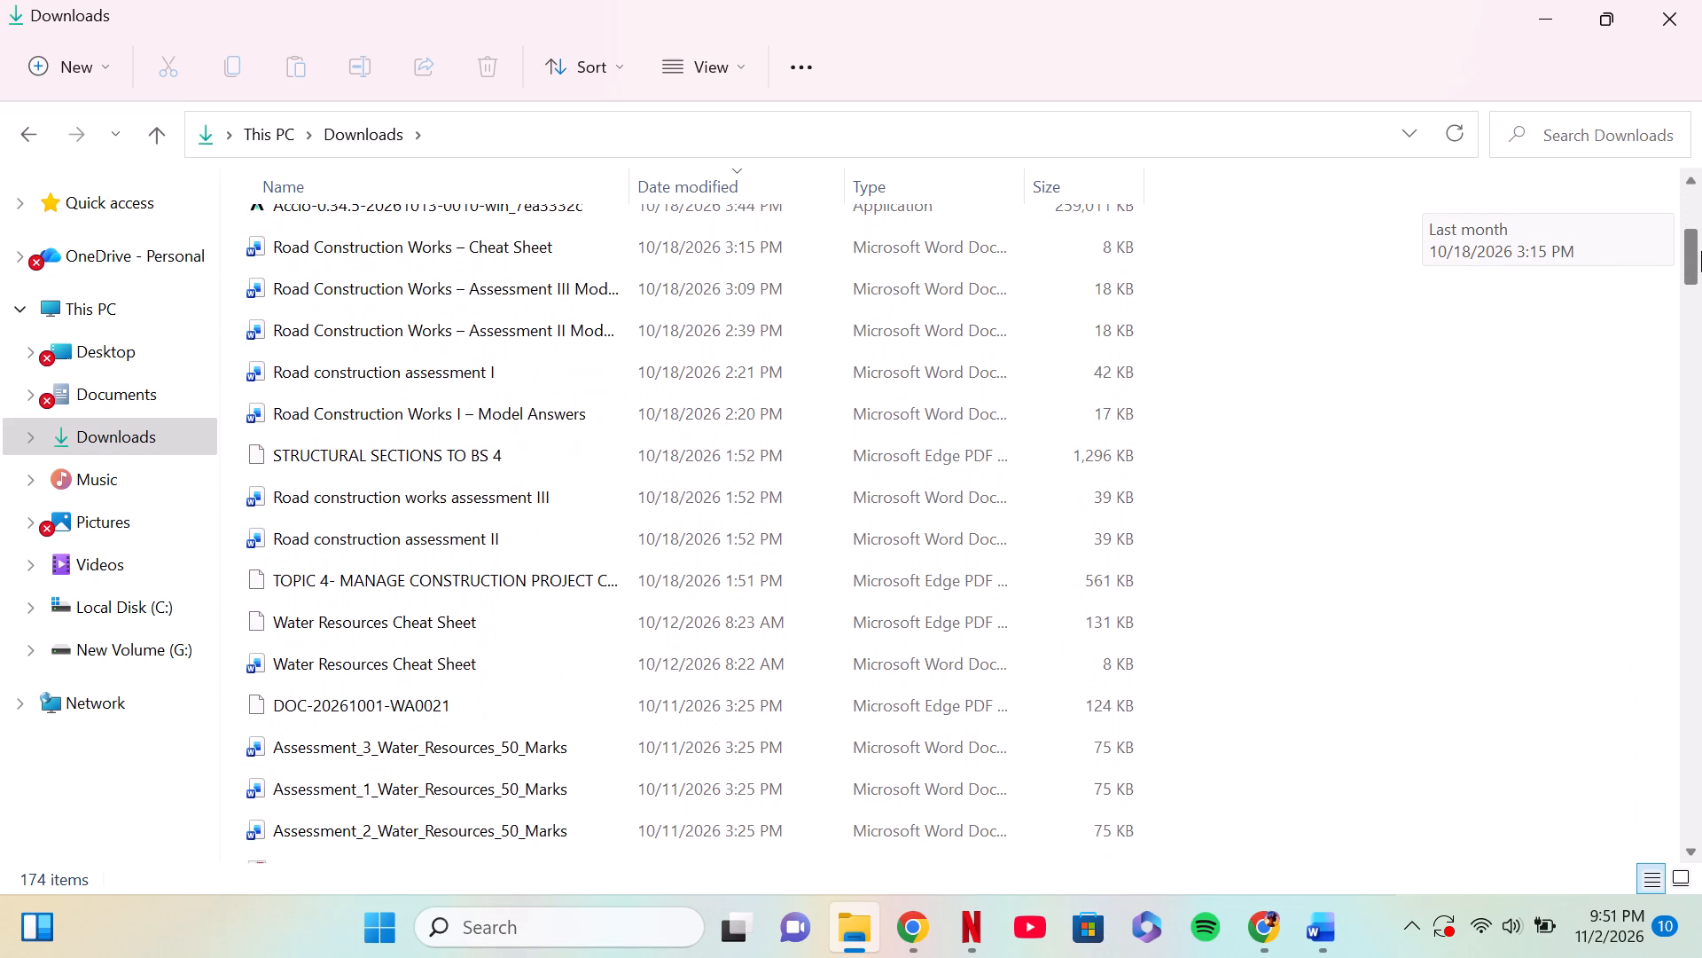
pyautogui.moveTo(1701, 251); pyautogui.dragTo(1701, 316)
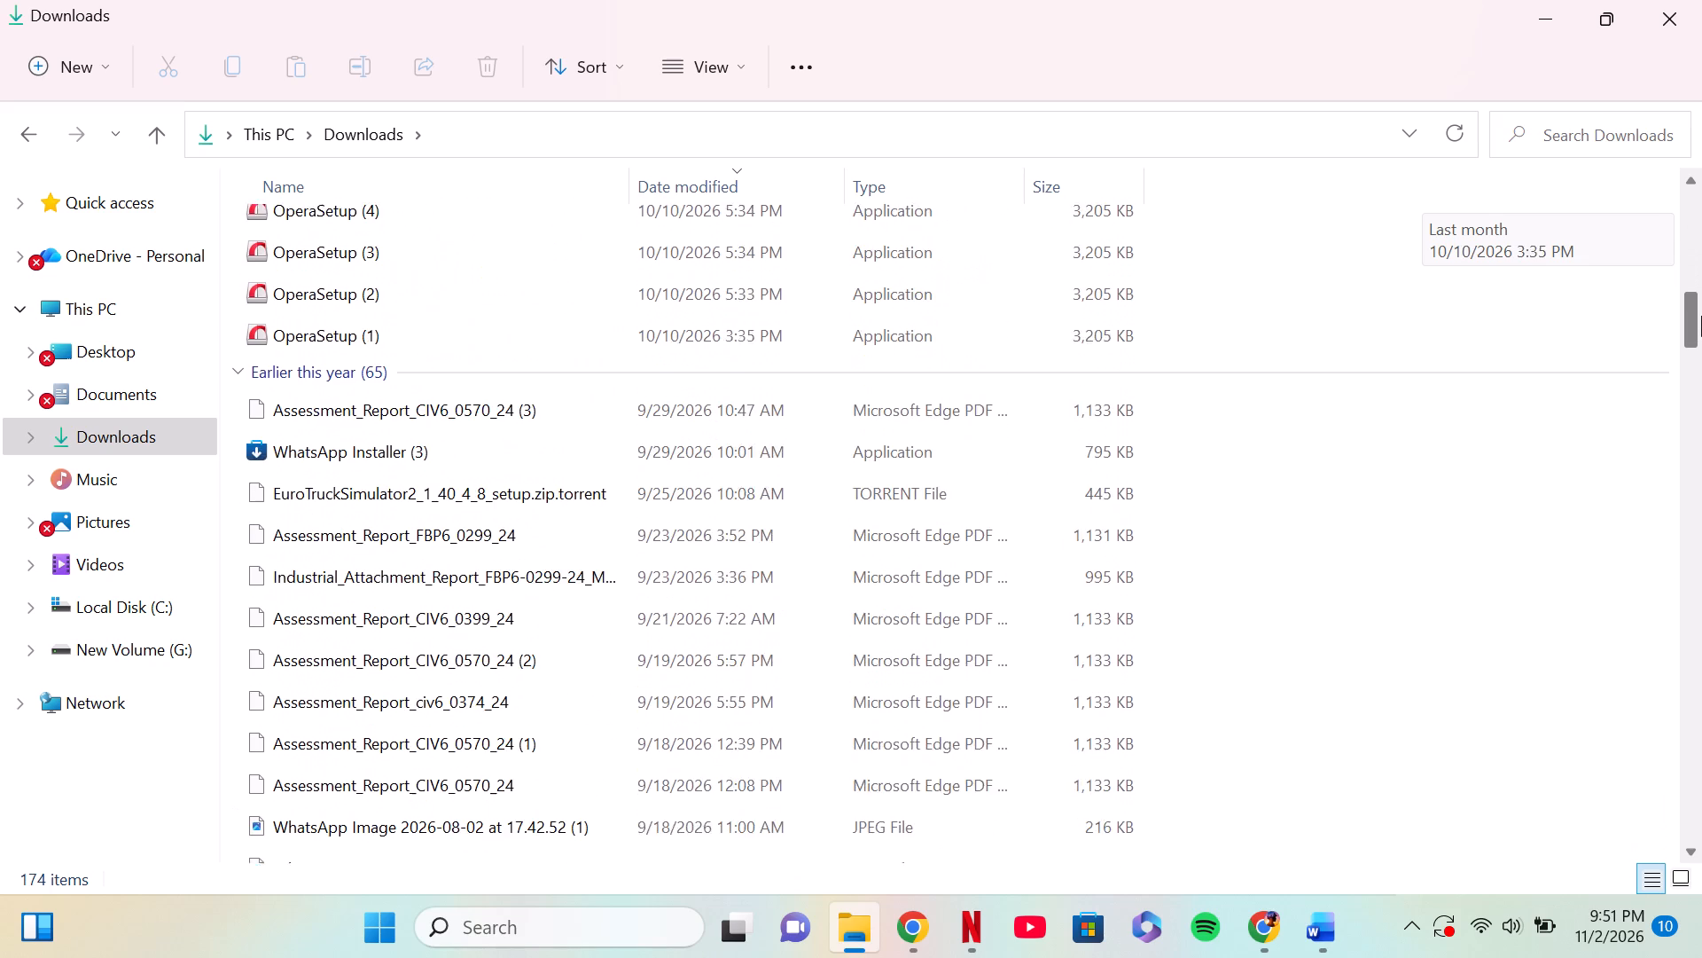
pyautogui.moveTo(1701, 316); pyautogui.dragTo(1690, 297)
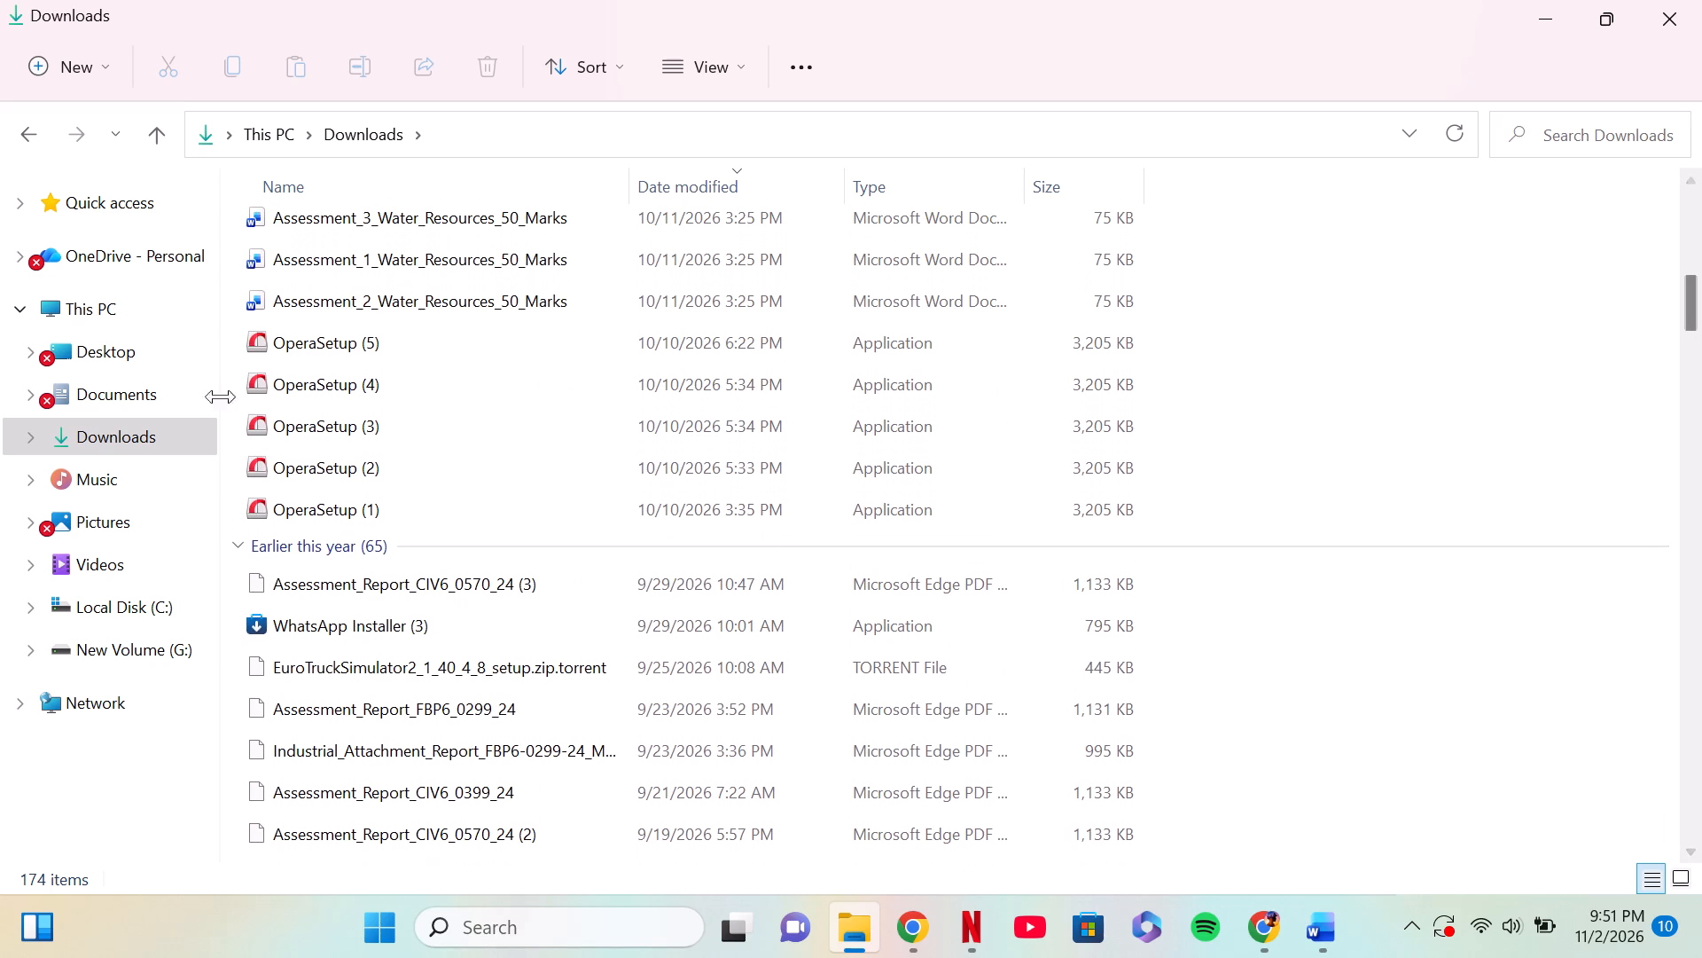
pyautogui.moveTo(227, 334); pyautogui.dragTo(405, 515)
pyautogui.click(485, 67)
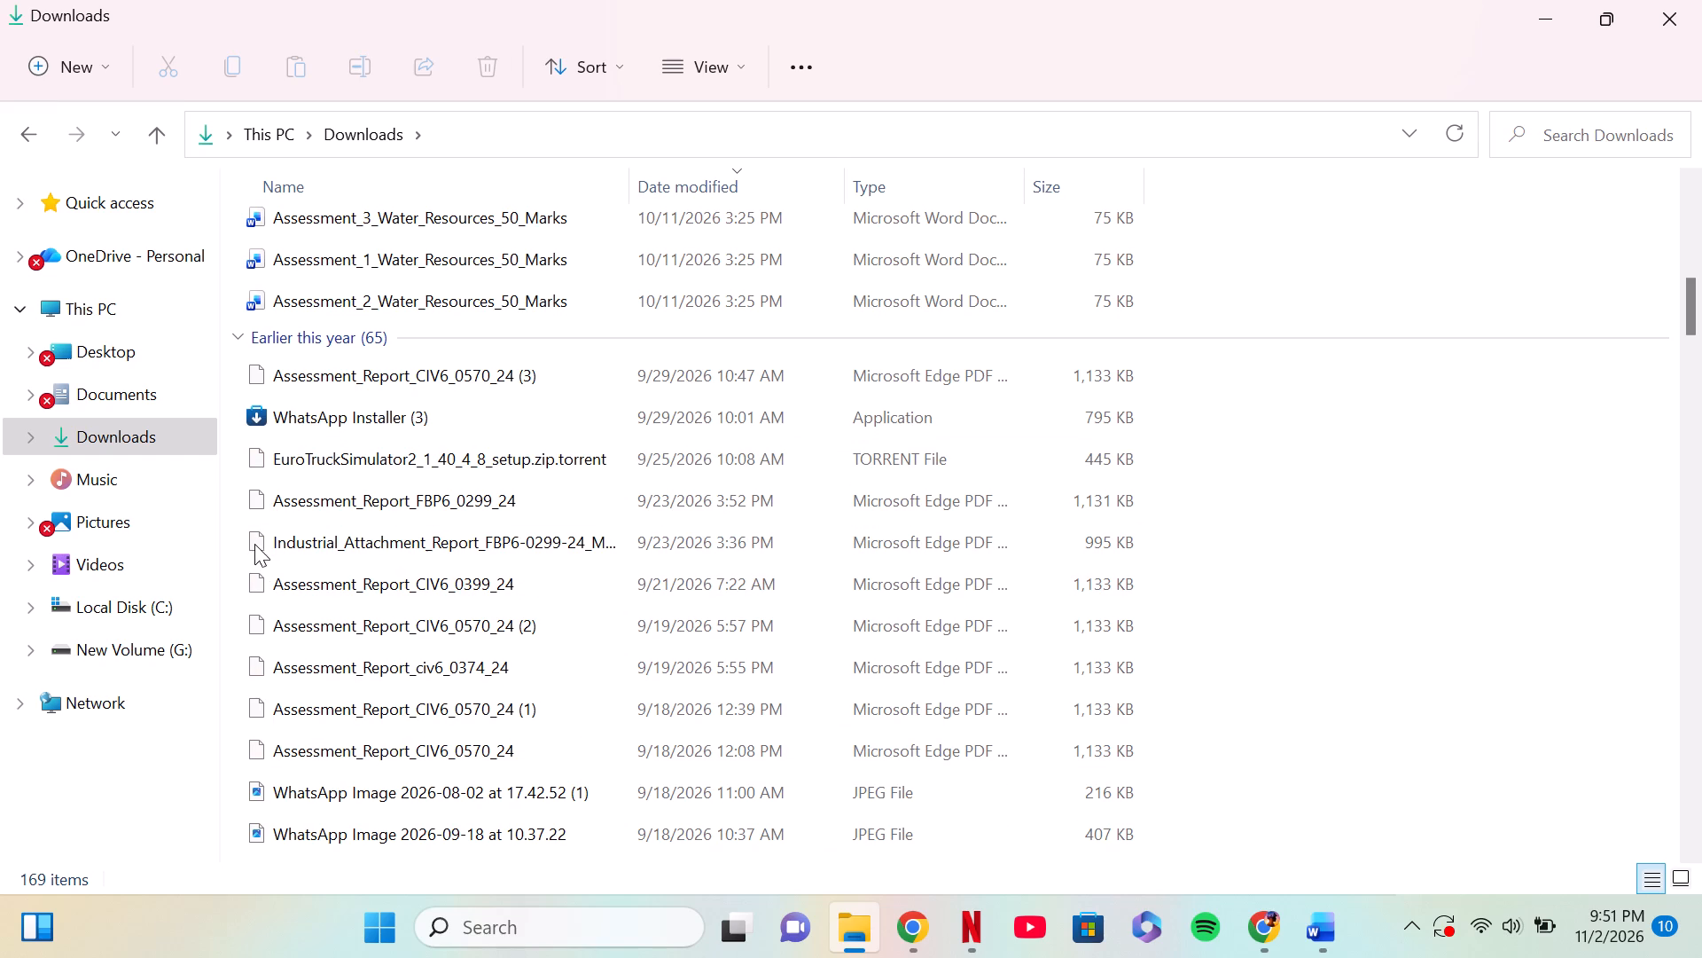
# Delete the two Assessment_Report PDFs dated 9/18/2026 and the Assessment_Report PDF dated 9/23/2026 from Downloads.
pyautogui.click(564, 711)
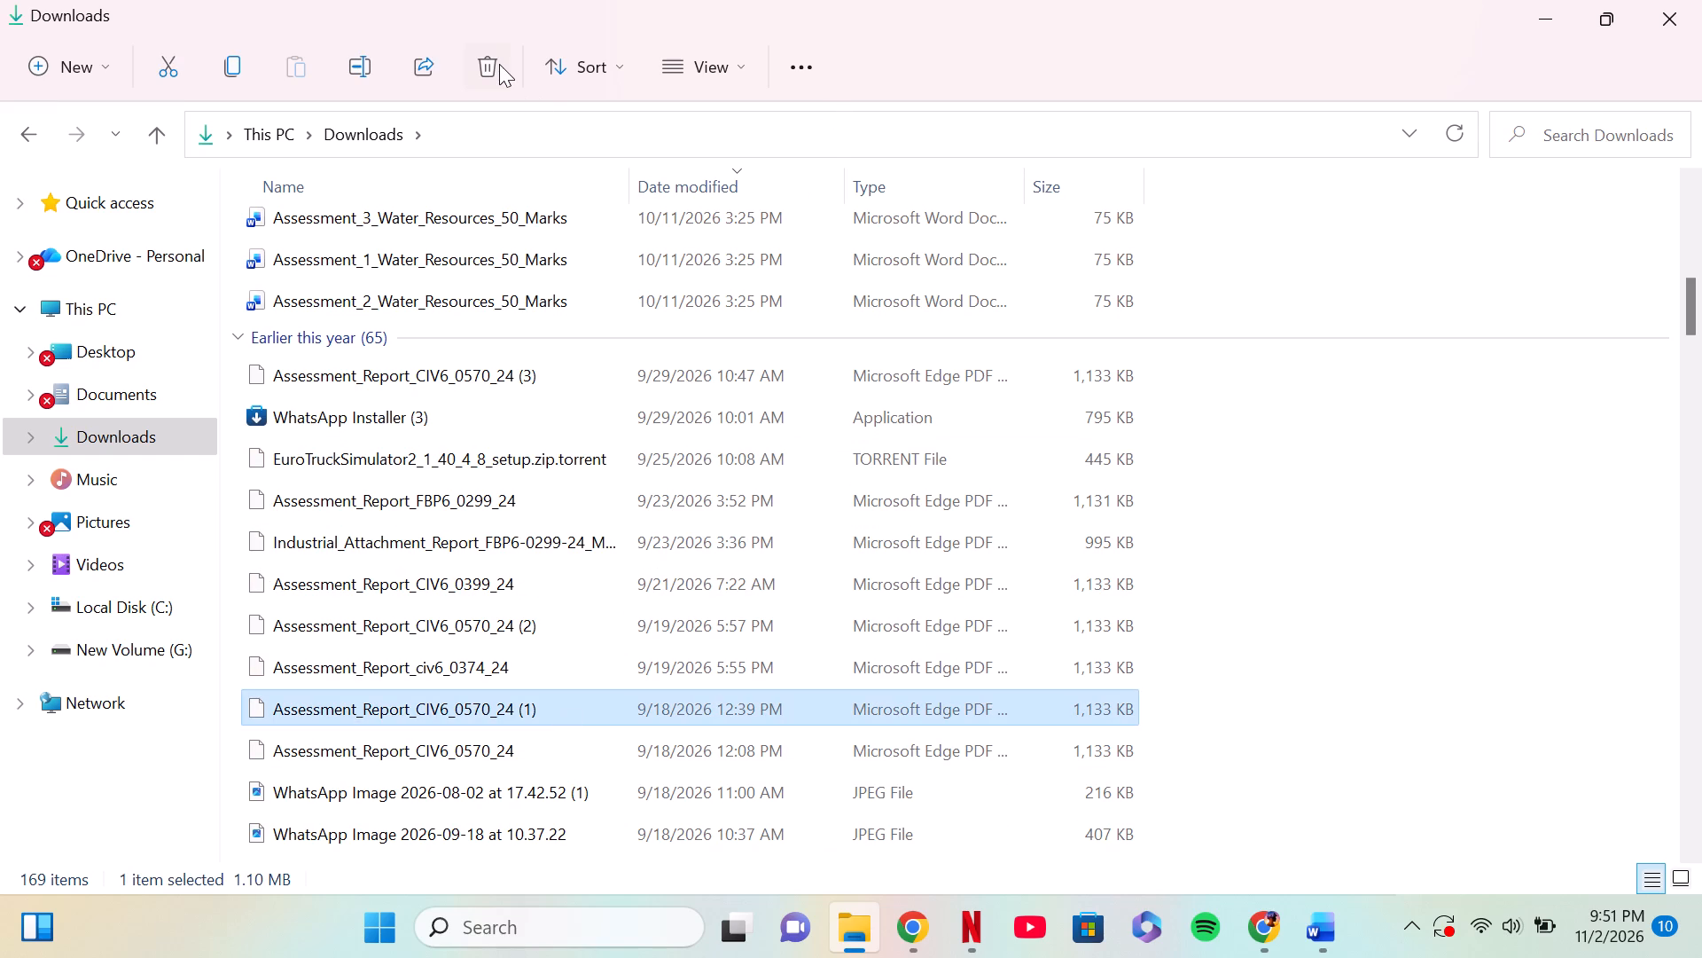
pyautogui.click(499, 64)
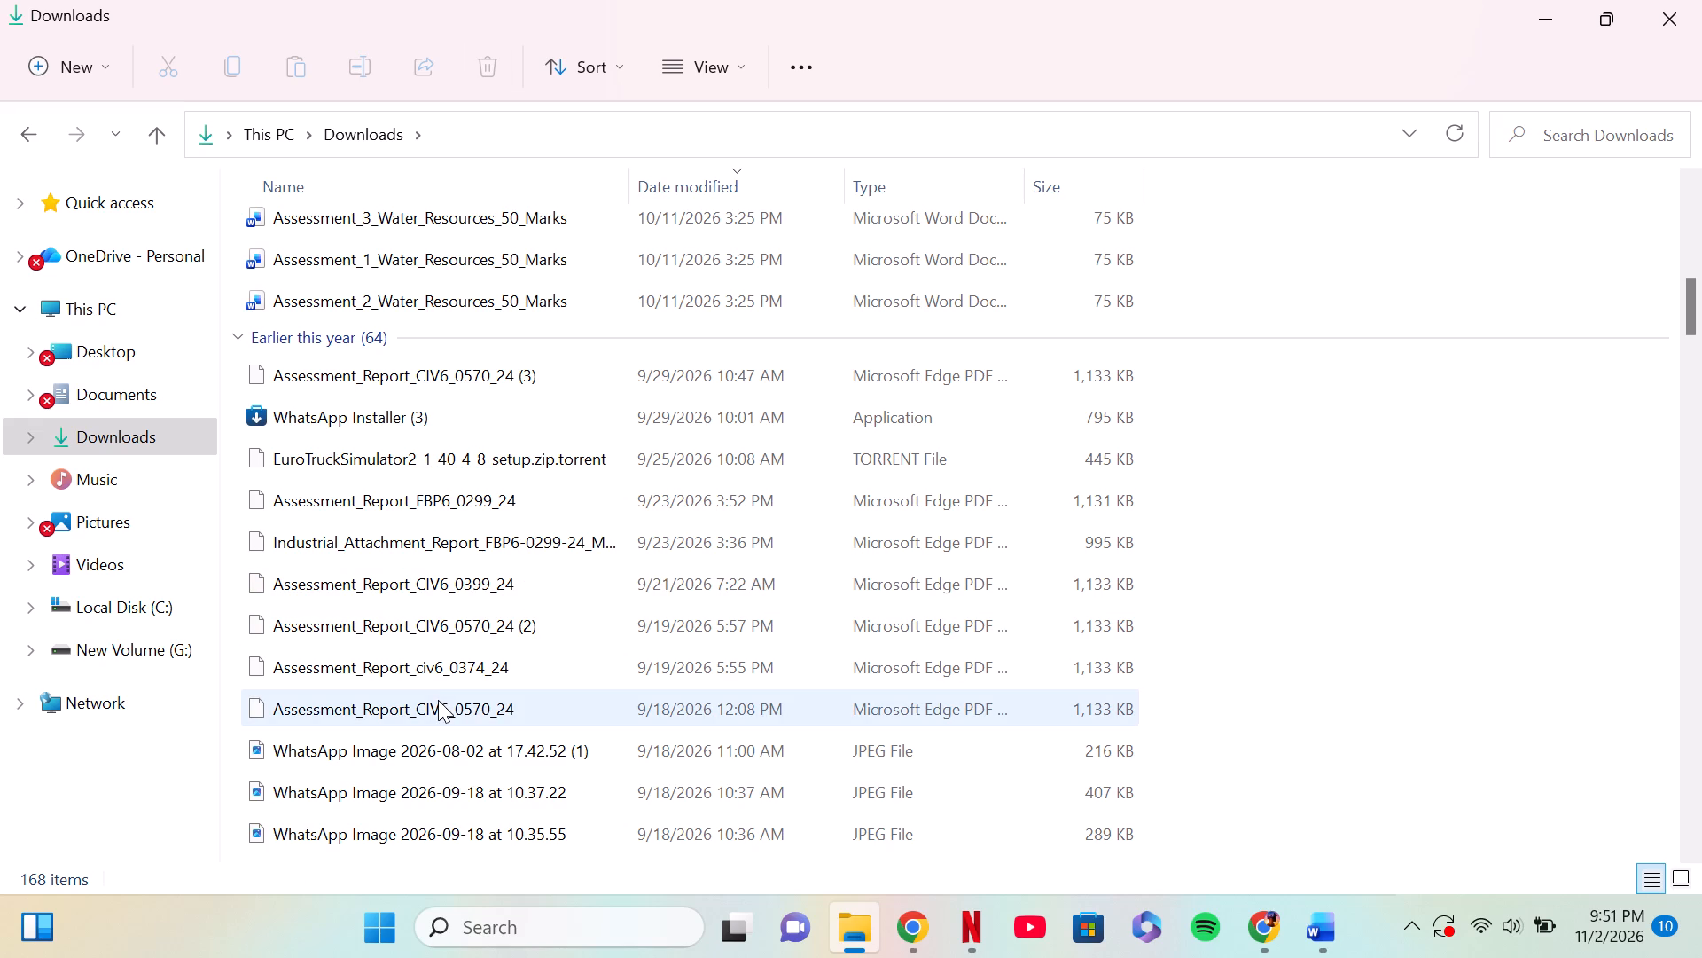
pyautogui.click(438, 700)
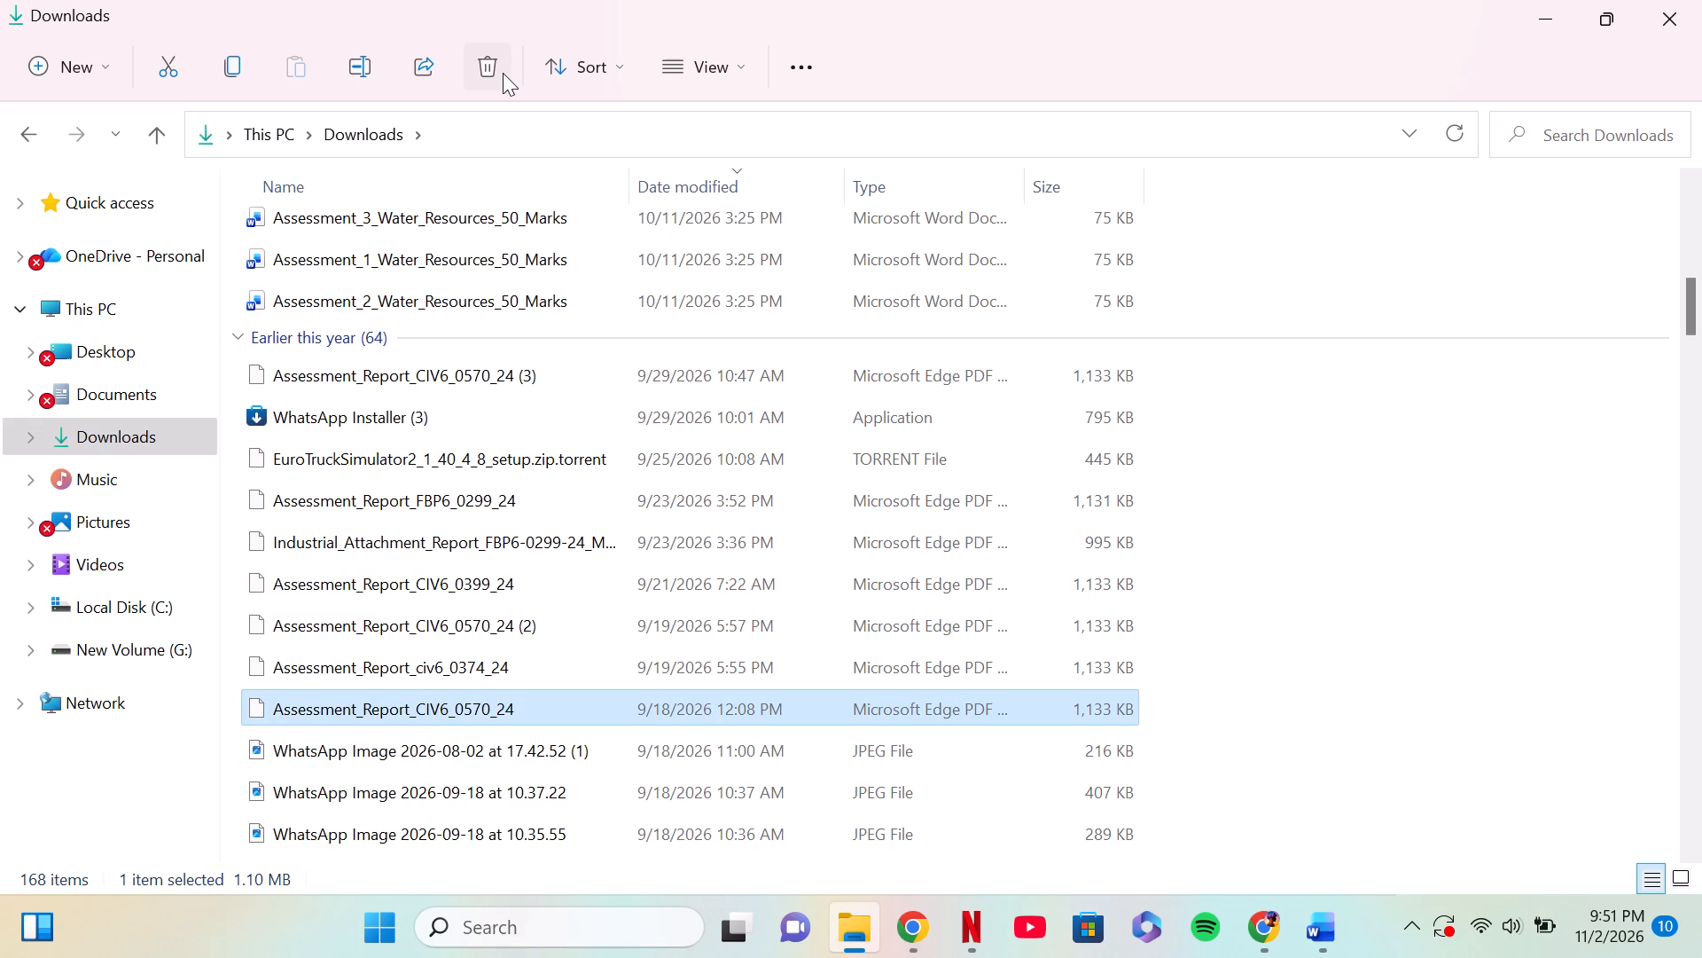
pyautogui.click(503, 73)
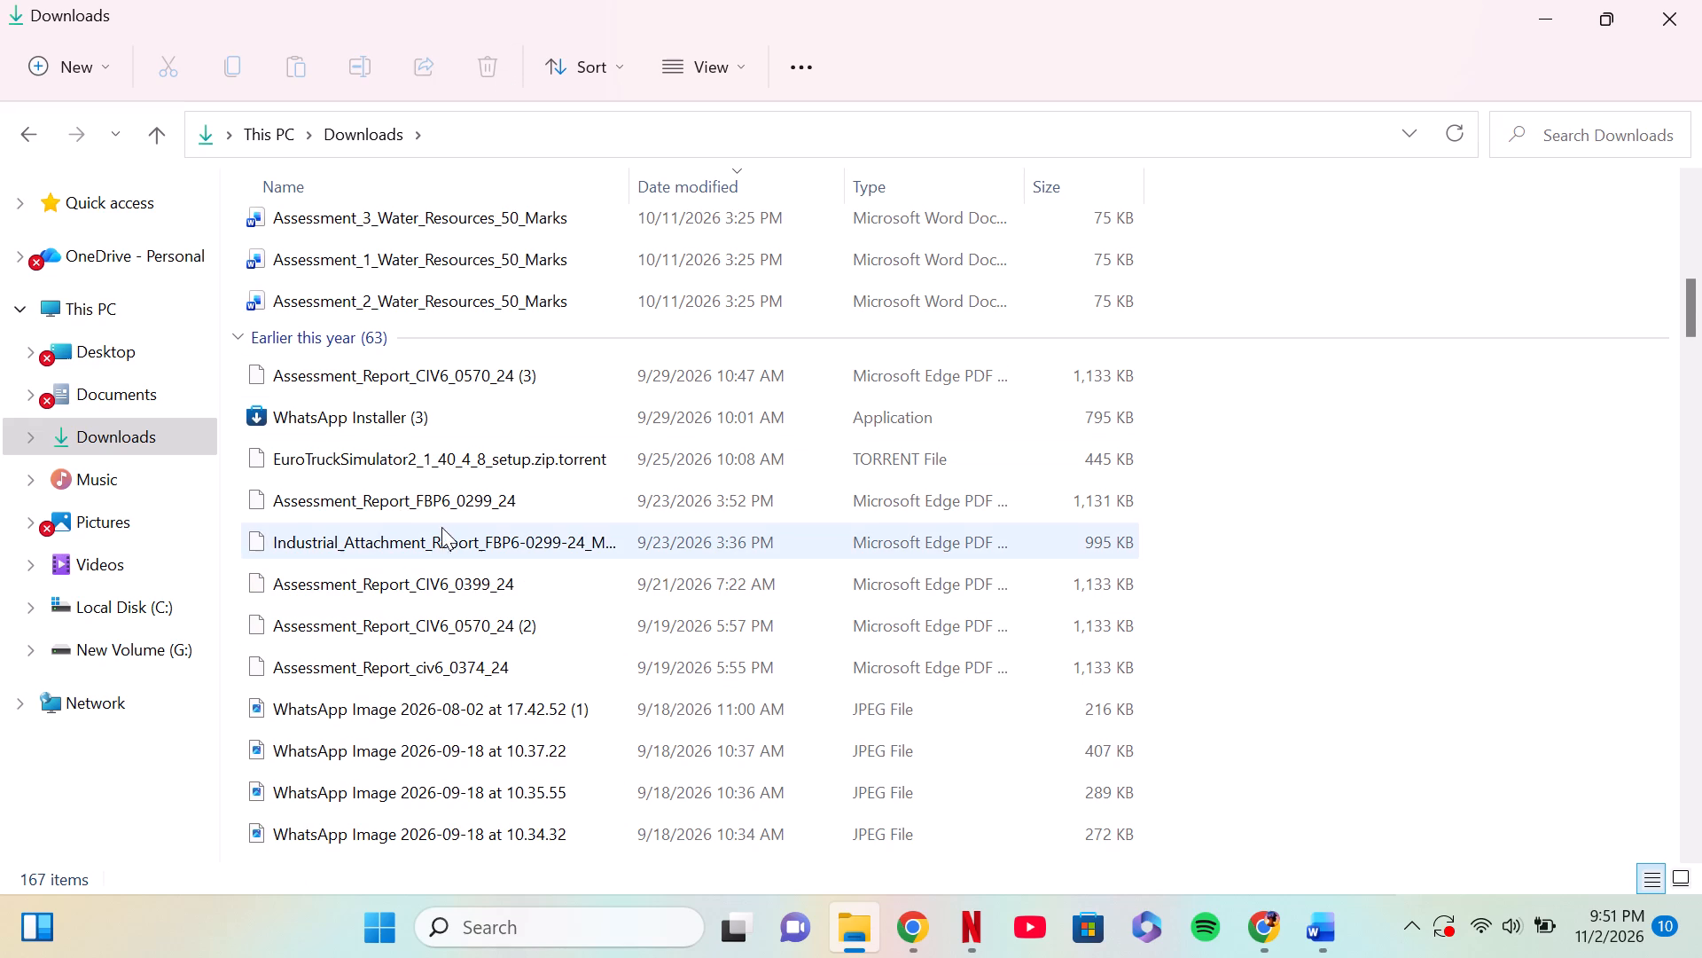
pyautogui.click(487, 548)
pyautogui.click(480, 481)
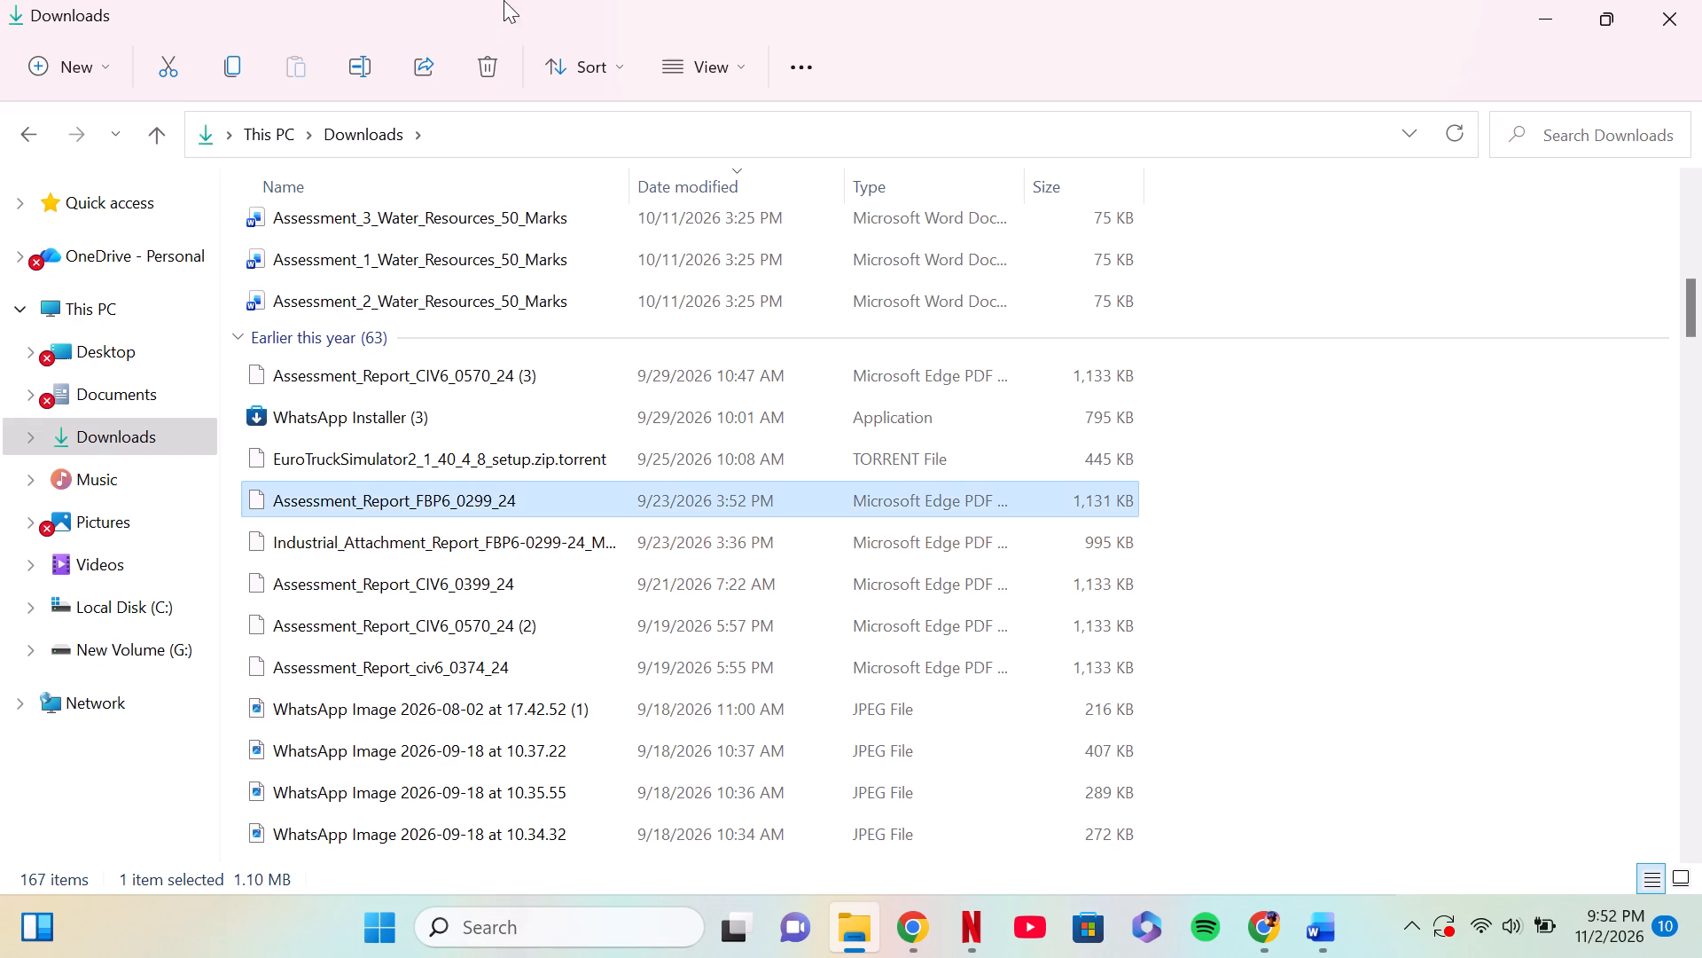
pyautogui.click(481, 70)
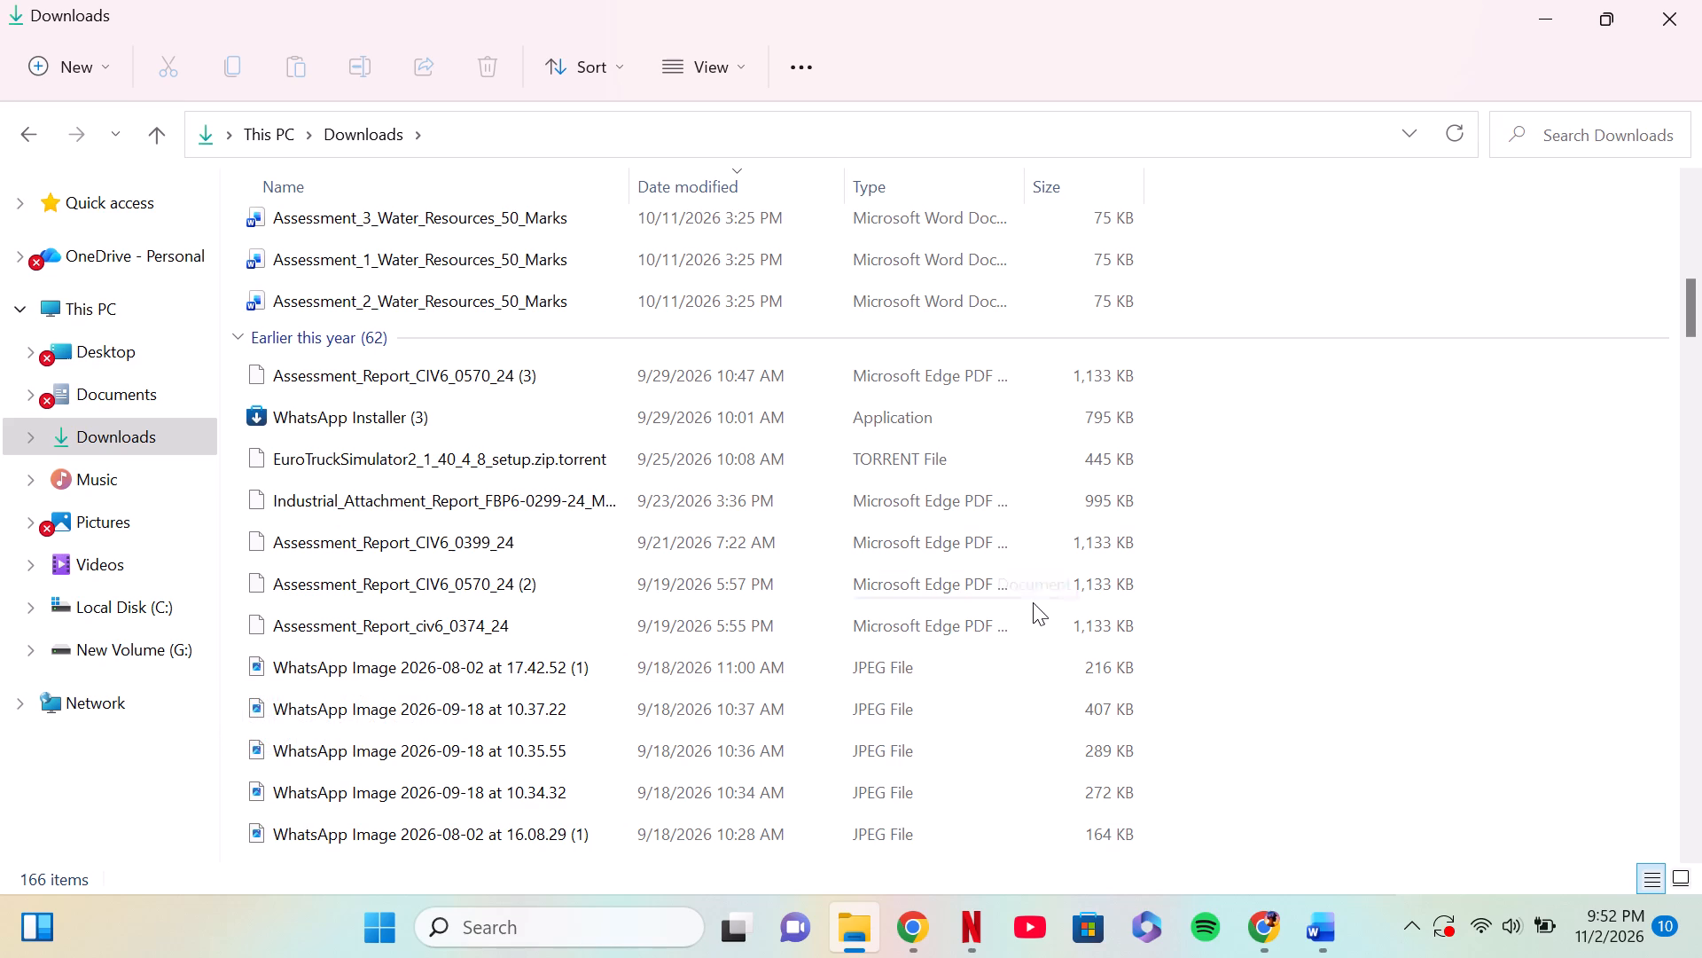
# Open WhatsApp Image 2026-08-02 at 17.42.52 (1) to check its content, and close the viewer.
pyautogui.doubleClick(767, 684)
pyautogui.doubleClick(686, 679)
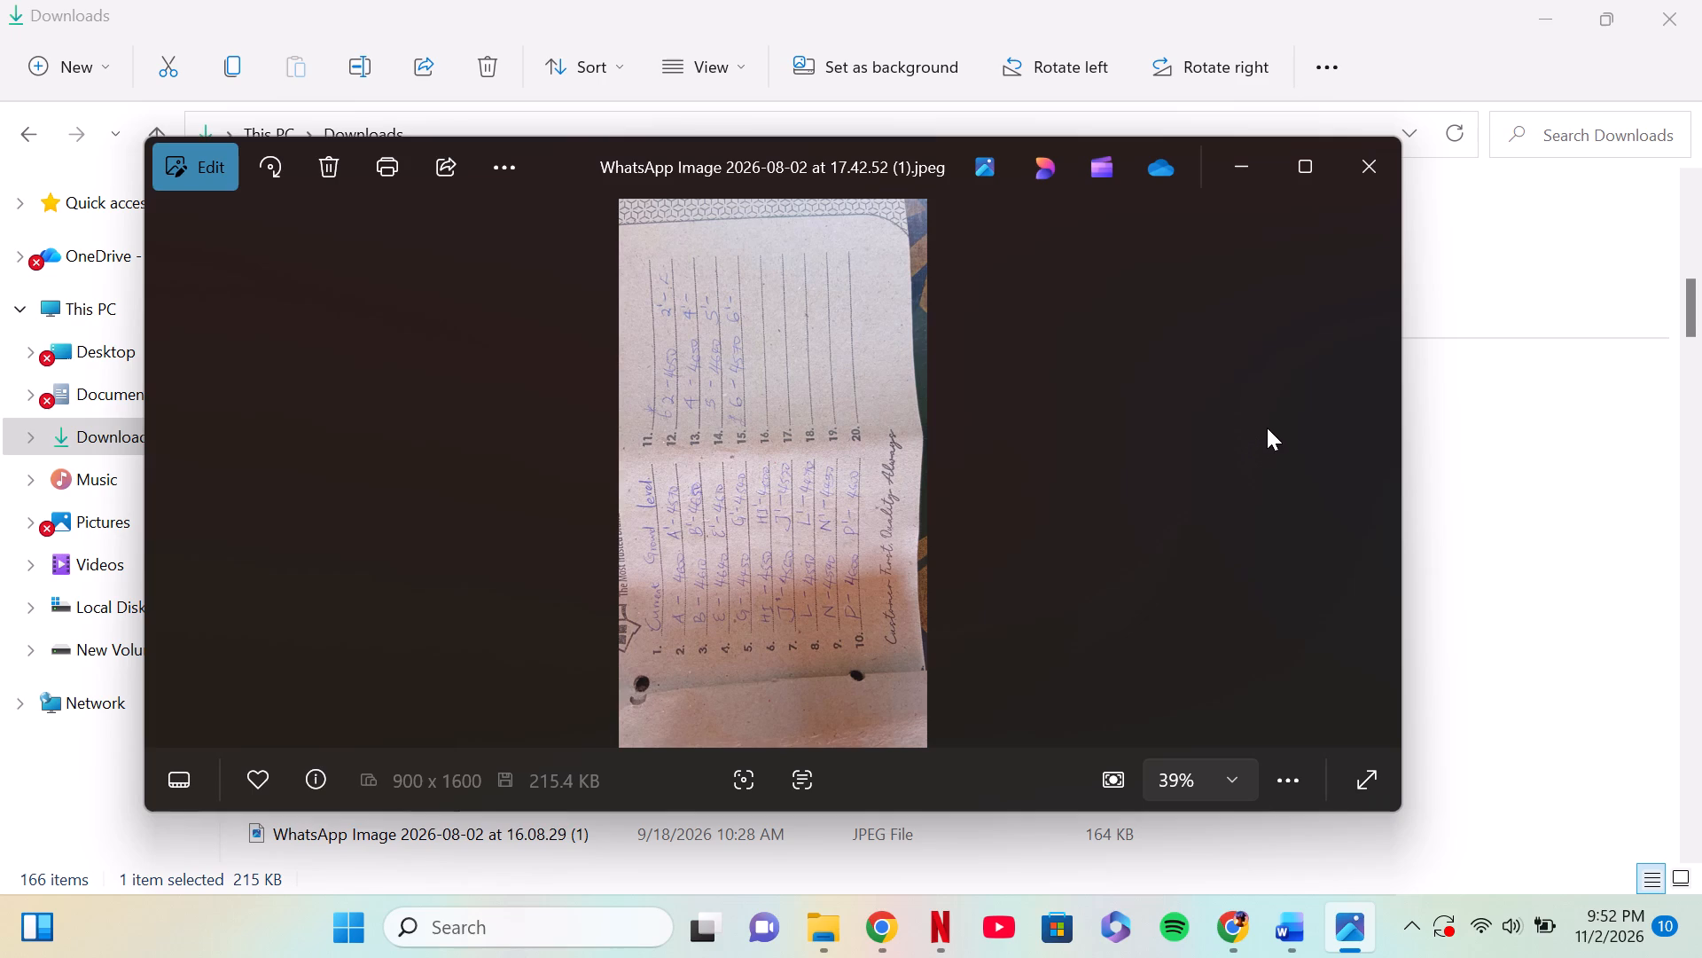
pyautogui.click(1348, 155)
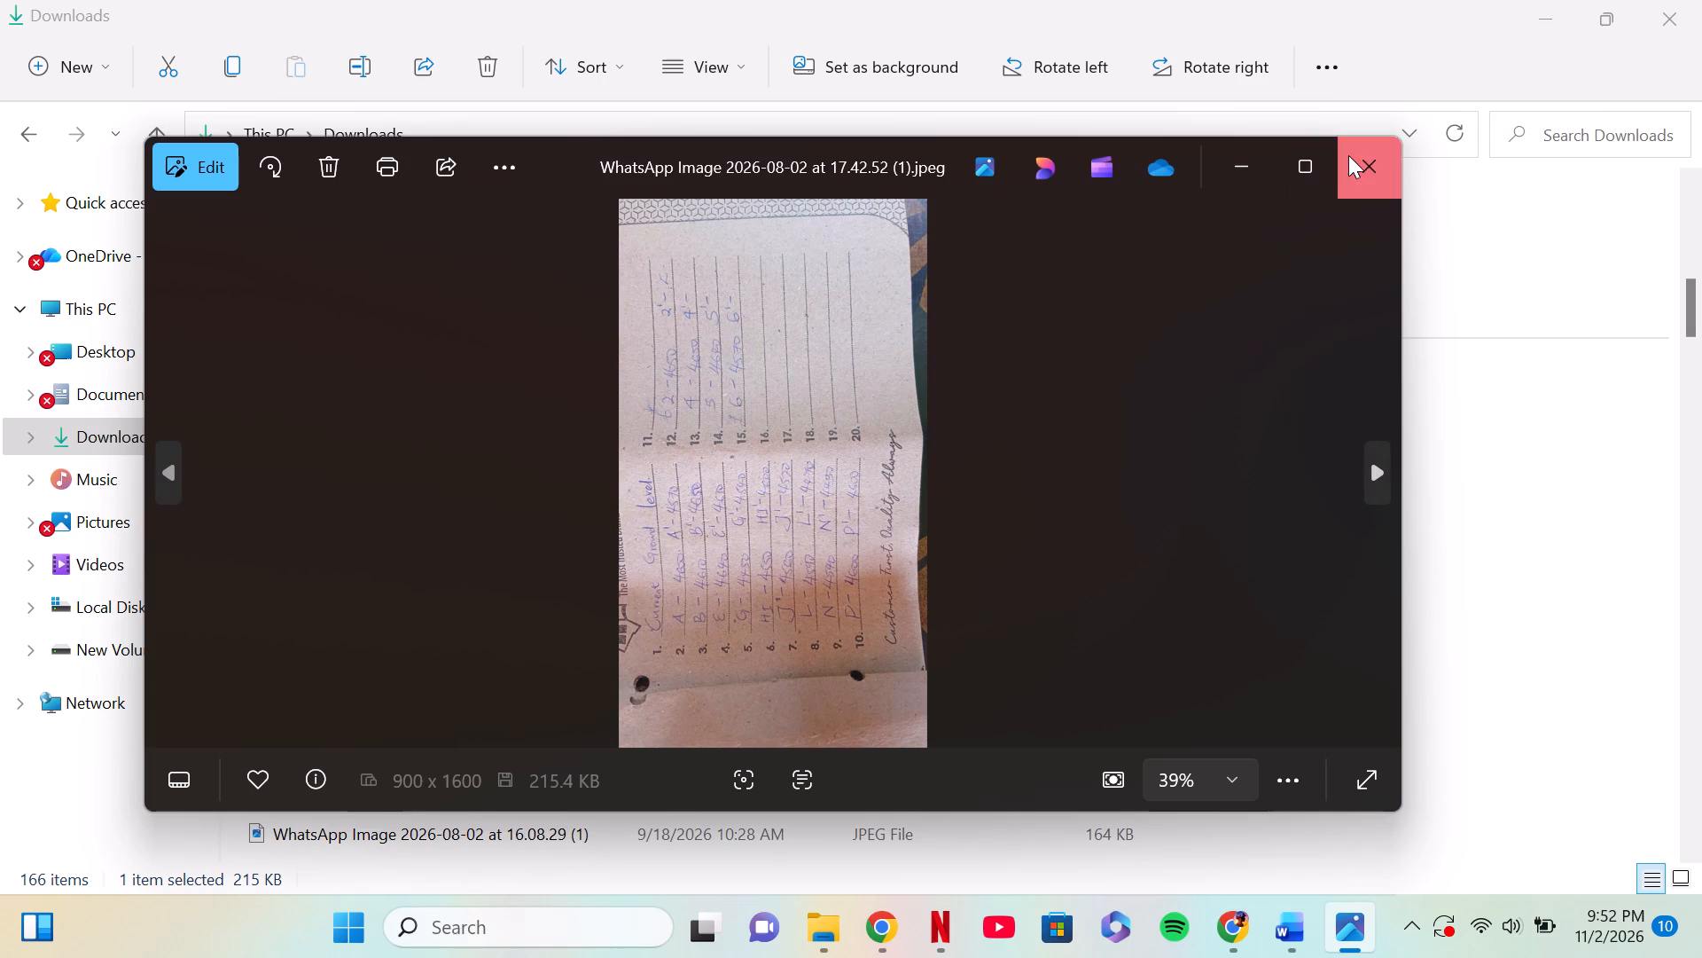